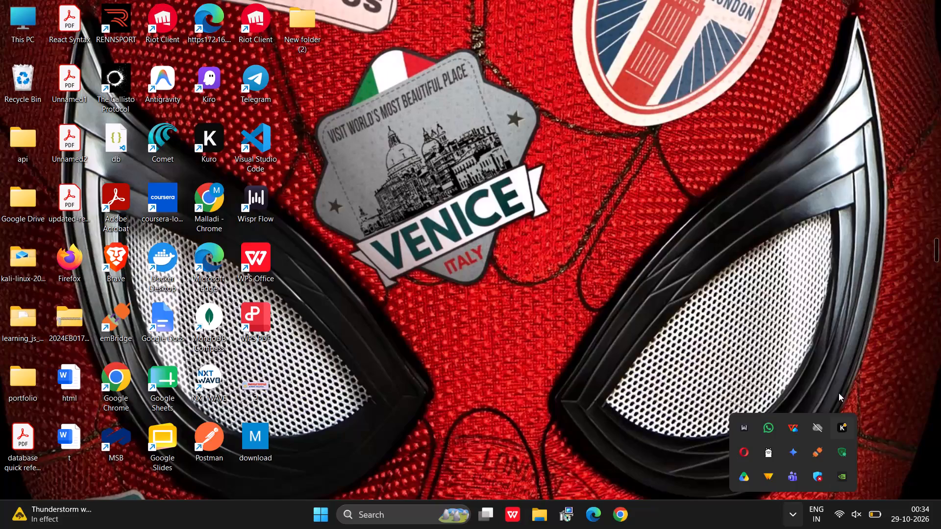
Launch Power BI Desktop and start a blank report.
left_click(835, 371)
left_click(321, 520)
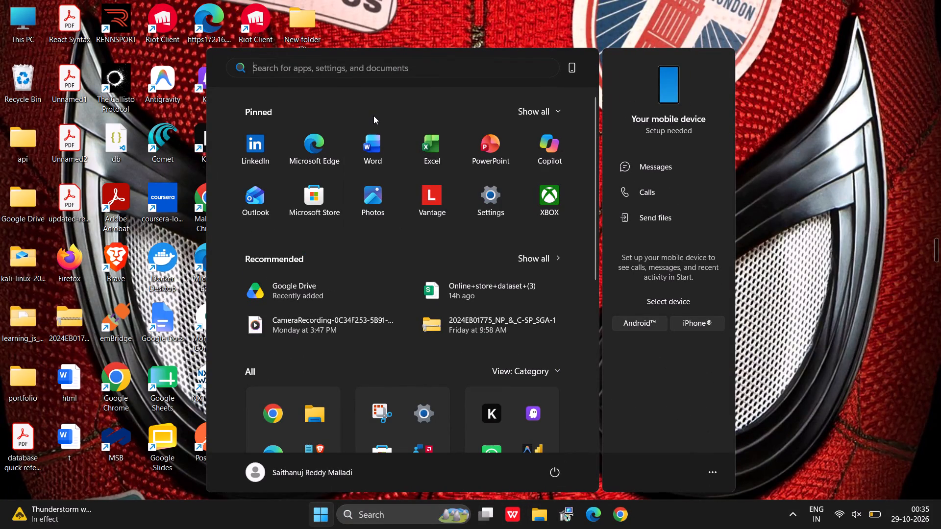
type("po")
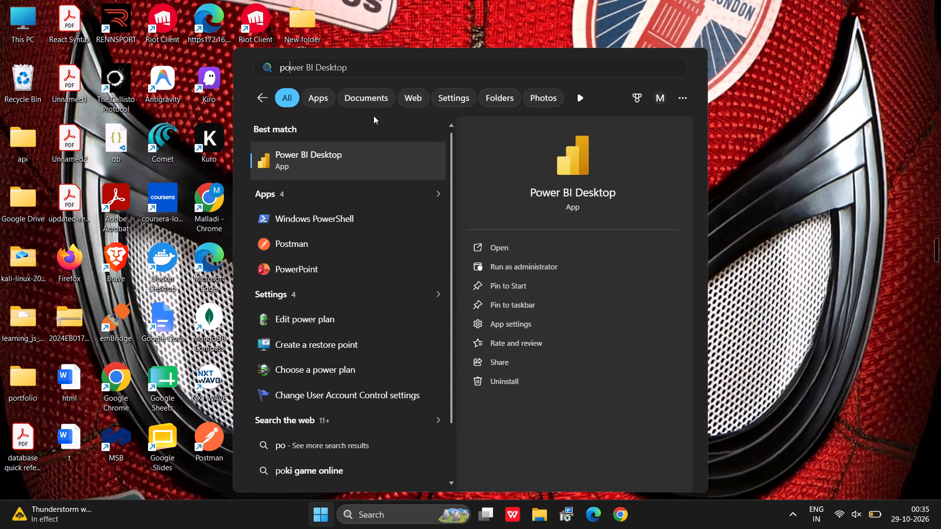
left_click(513, 241)
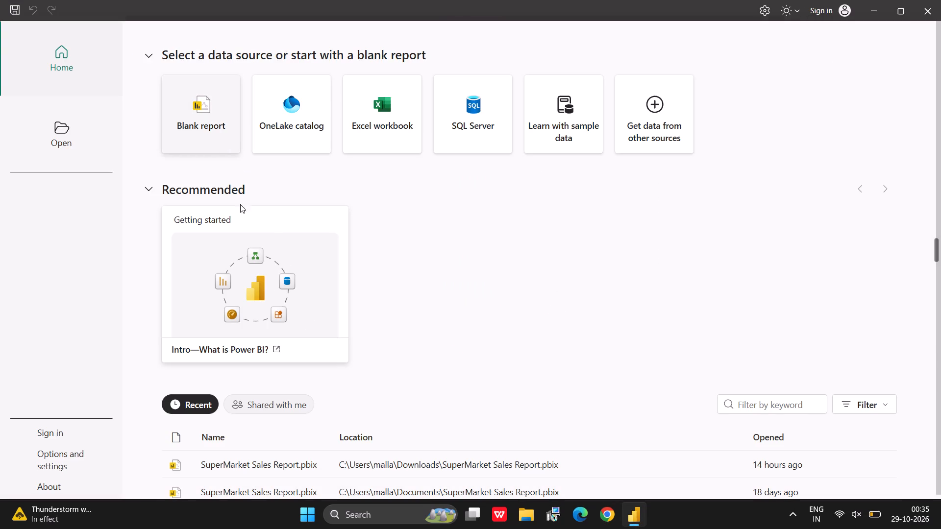
left_click(220, 126)
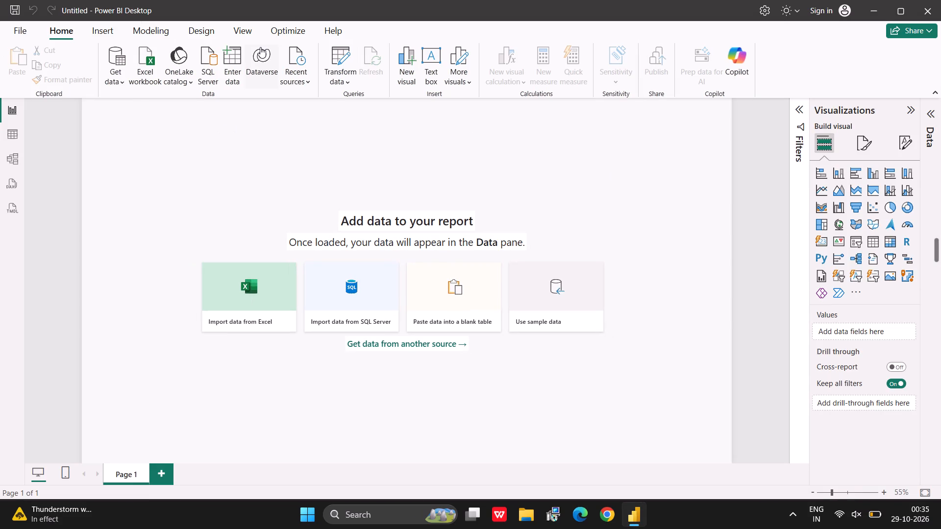
Import the Excel workbook Online+store+dataset+(3) from Downloads and load Sheet1 into the report.
left_click(139, 59)
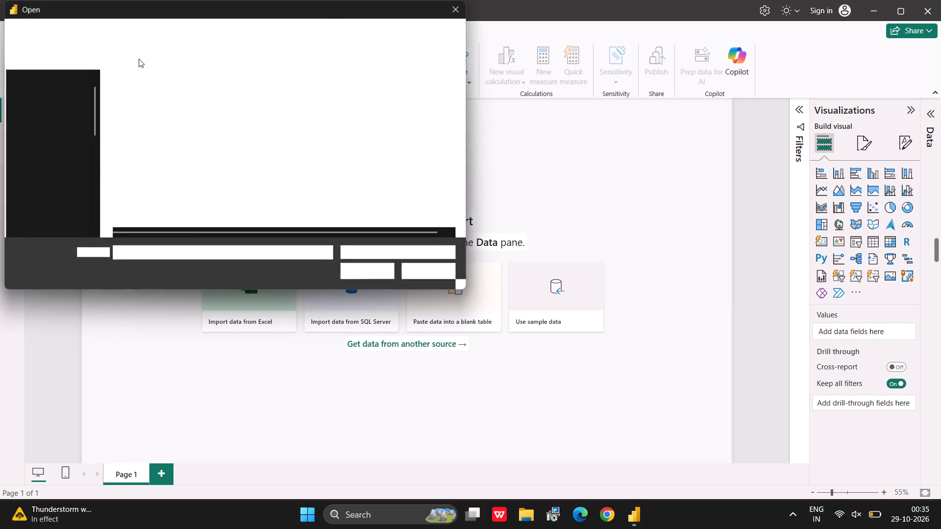
left_click(187, 110)
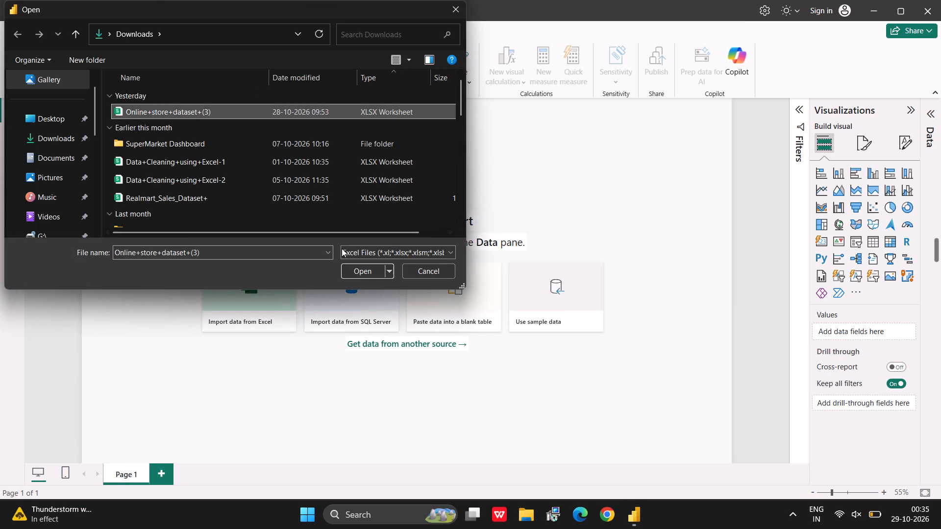
left_click(354, 273)
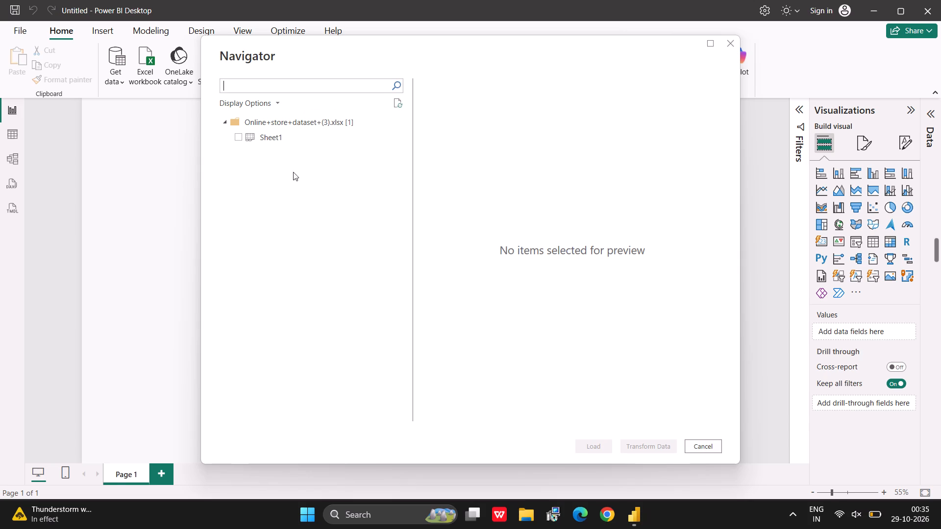
left_click(240, 136)
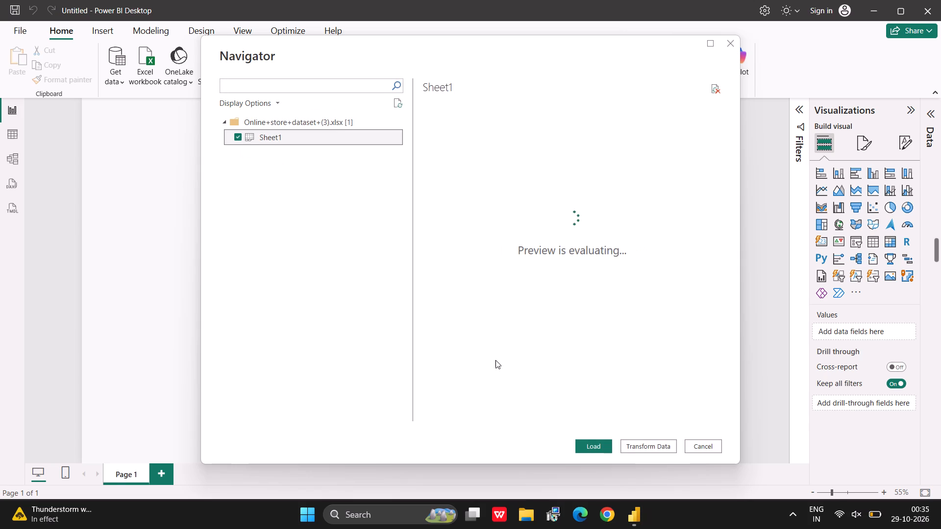
left_click(597, 445)
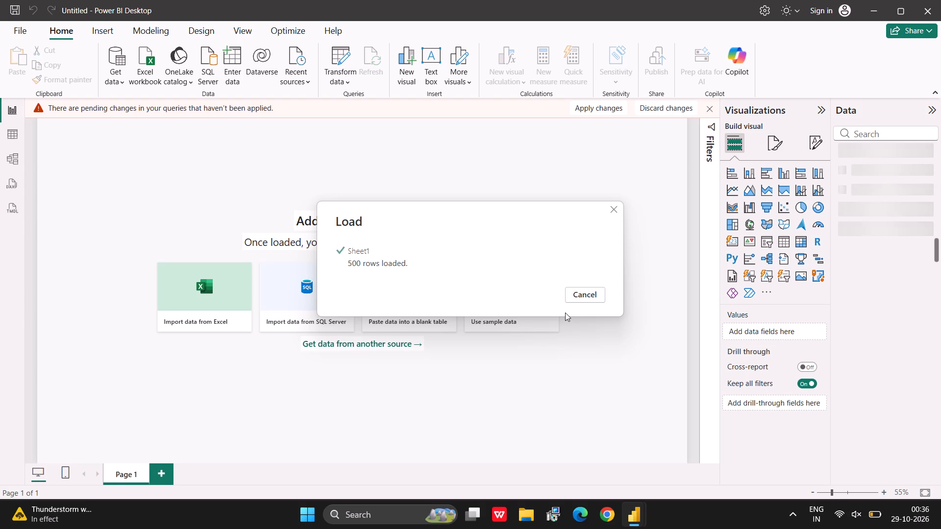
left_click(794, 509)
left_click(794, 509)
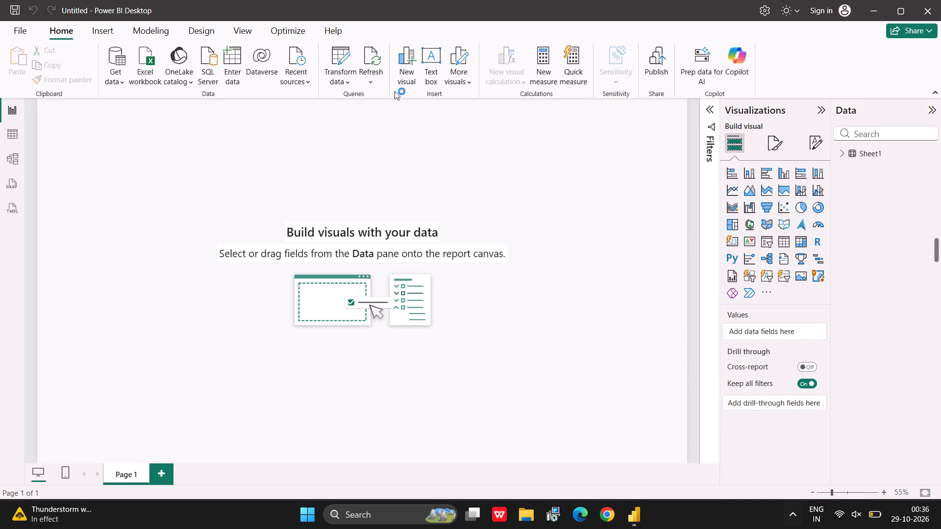
Insert a text box in the page's upper-left corner, widen it to about a third of the page and lower its upper edge slightly.
left_click(439, 61)
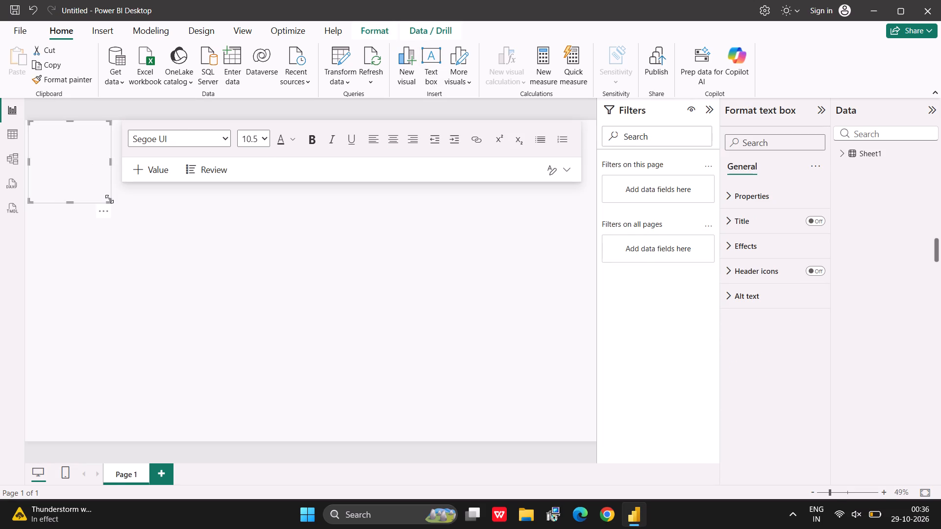
left_click_drag(109, 199, 218, 197)
left_click(278, 251)
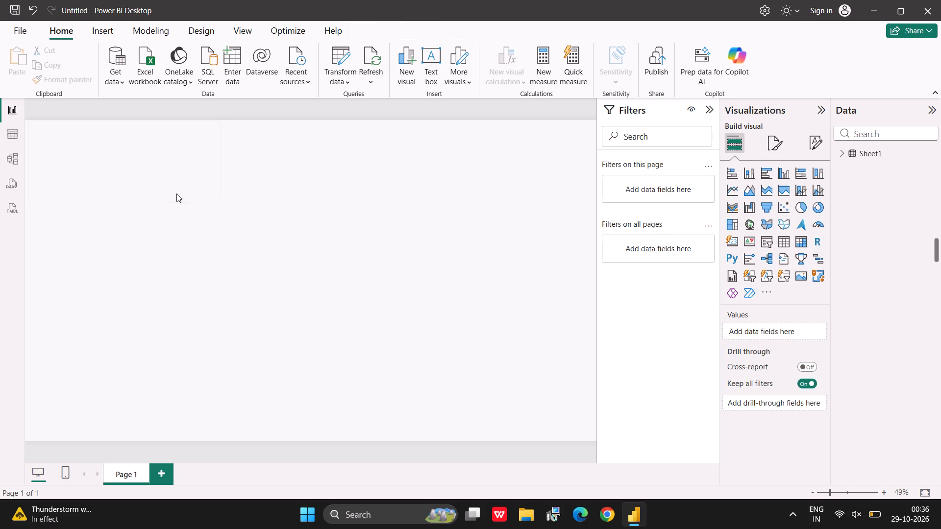
left_click(149, 174)
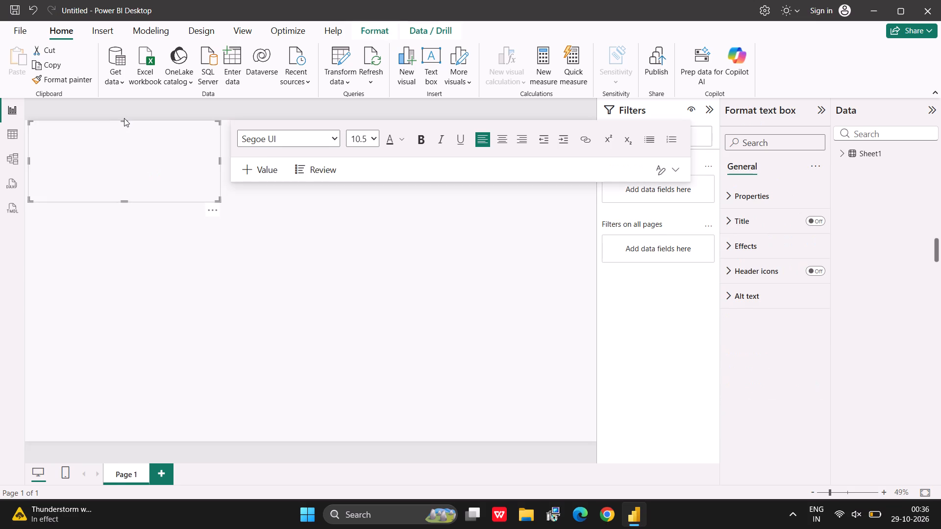
left_click_drag(122, 121, 122, 134)
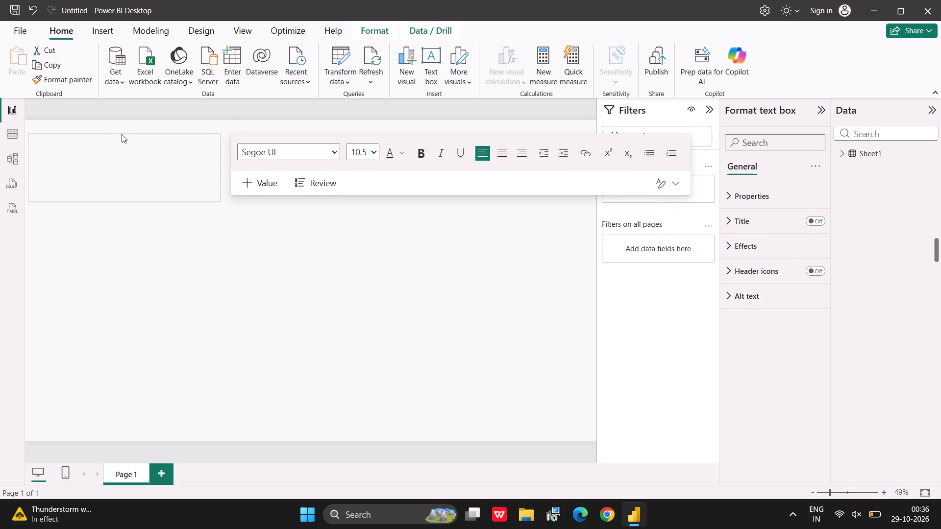
left_click_drag(122, 134, 122, 134)
left_click(122, 134)
Enter the title "Sales dashboard" in the text box.
left_click(138, 164)
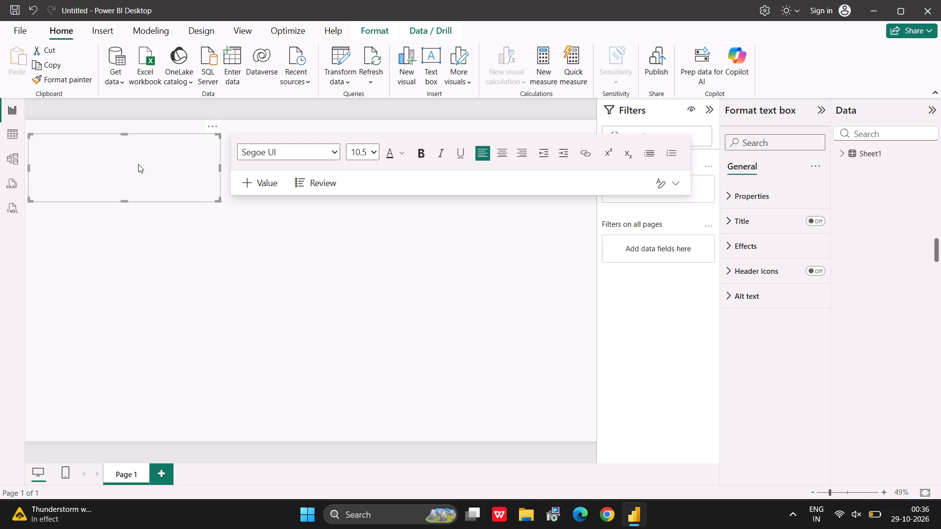
type("SA")
type("les")
key("space")
key("BackSpace")
key("BackSpace")
key("BackSpace")
key("BackSpace")
key("BackSpace")
key("BackSpace")
key("BackSpace")
type("Sales dashboard")
key("space")
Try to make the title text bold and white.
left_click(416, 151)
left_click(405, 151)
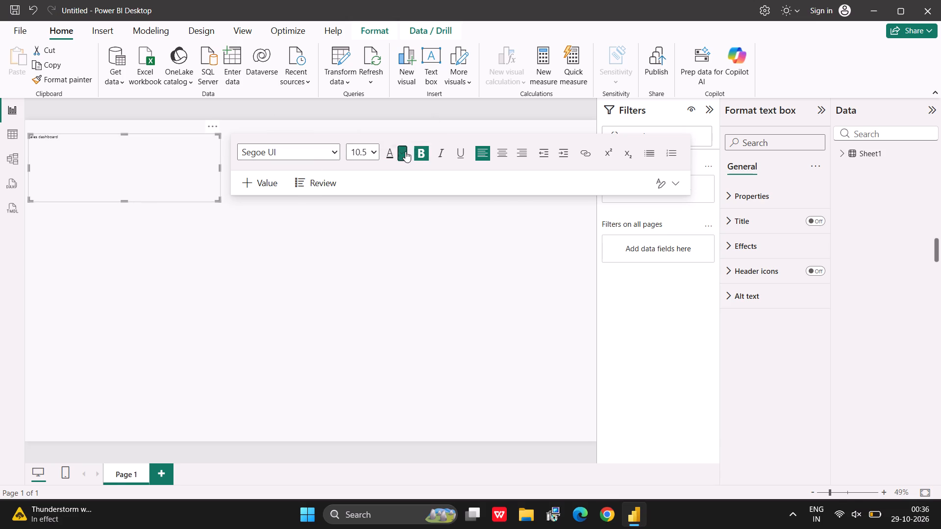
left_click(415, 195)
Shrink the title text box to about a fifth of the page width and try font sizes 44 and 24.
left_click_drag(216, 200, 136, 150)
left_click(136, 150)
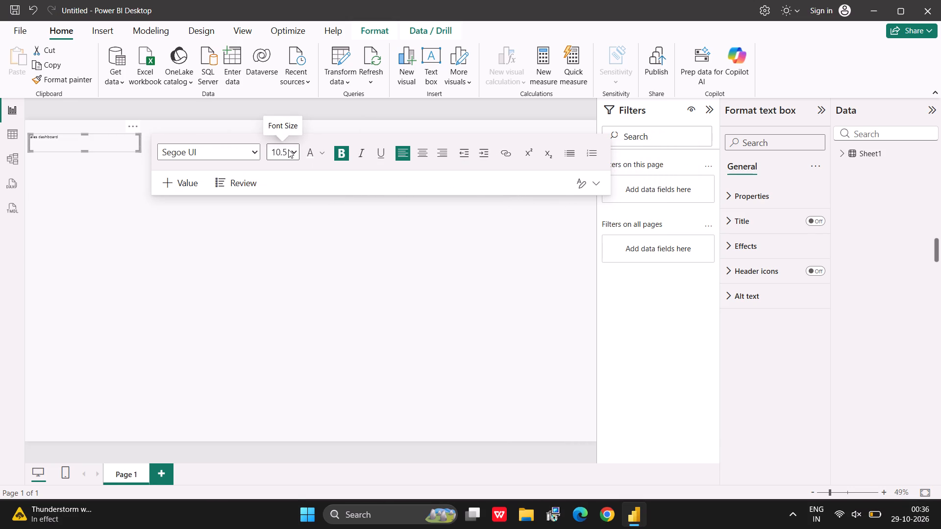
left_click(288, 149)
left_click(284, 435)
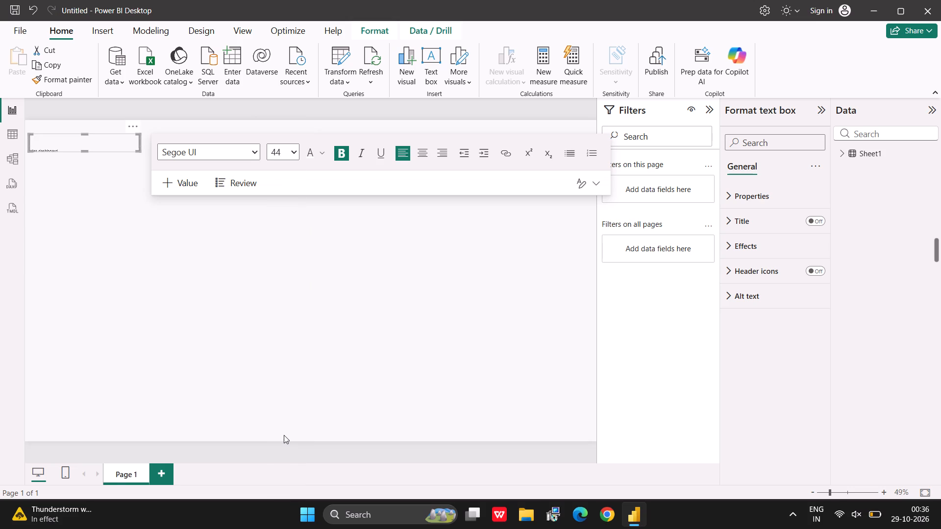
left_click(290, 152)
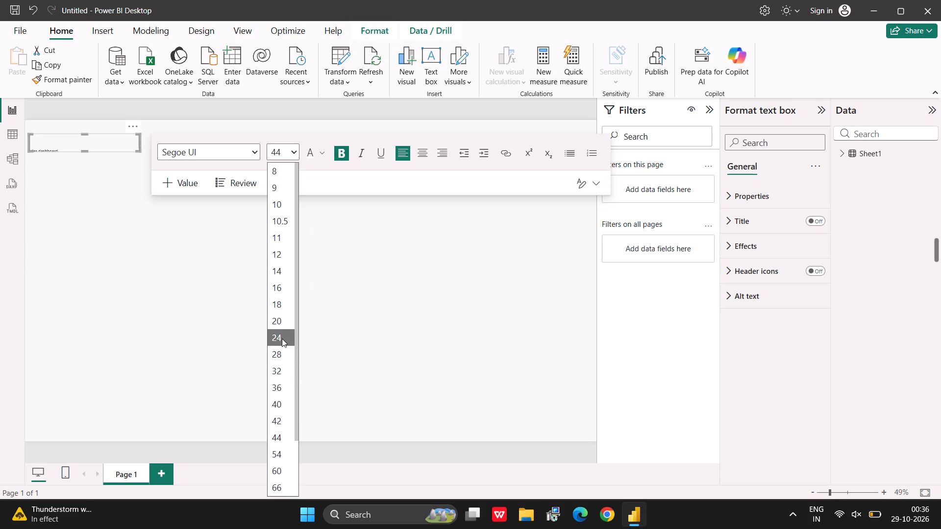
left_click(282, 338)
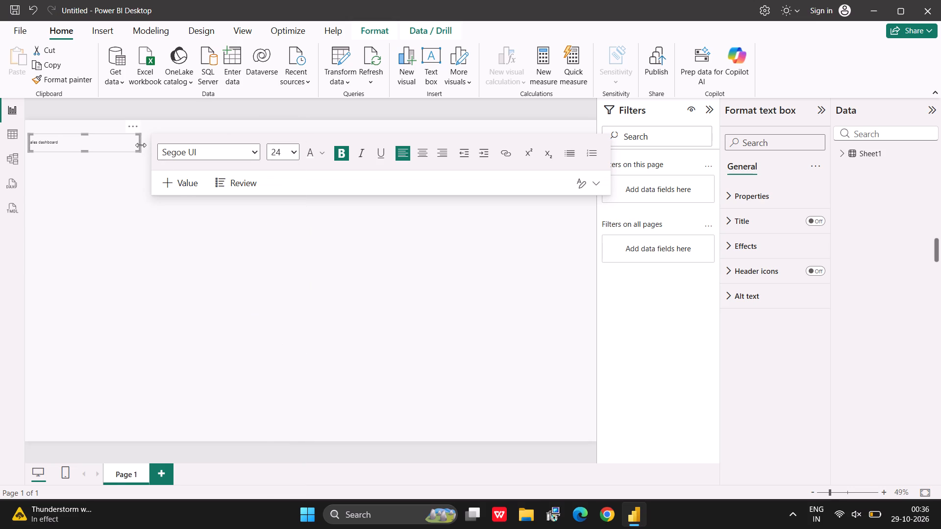
Enlarge the title text box to about a third of the page width.
left_click_drag(138, 149, 183, 170)
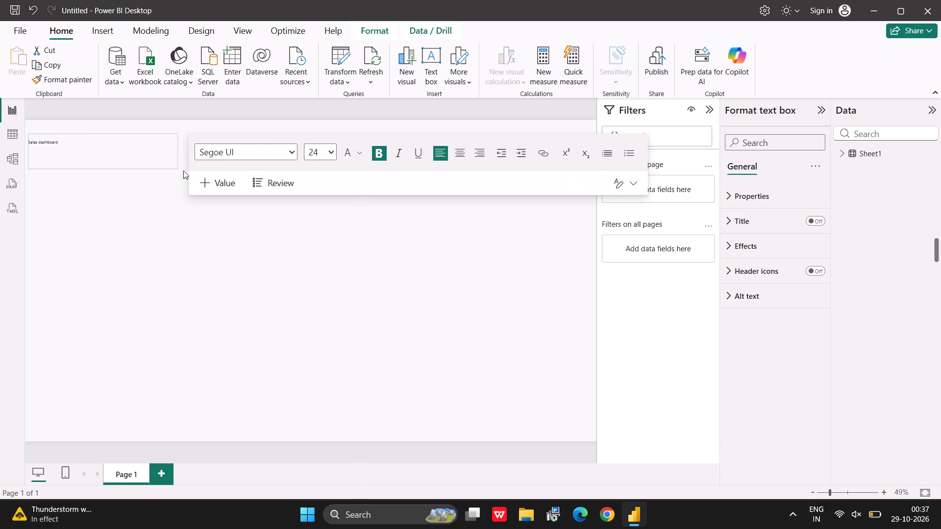
left_click_drag(183, 170, 224, 188)
left_click(224, 188)
Set the font size of the whole "Sales dashboard" title to 40.
left_click(169, 225)
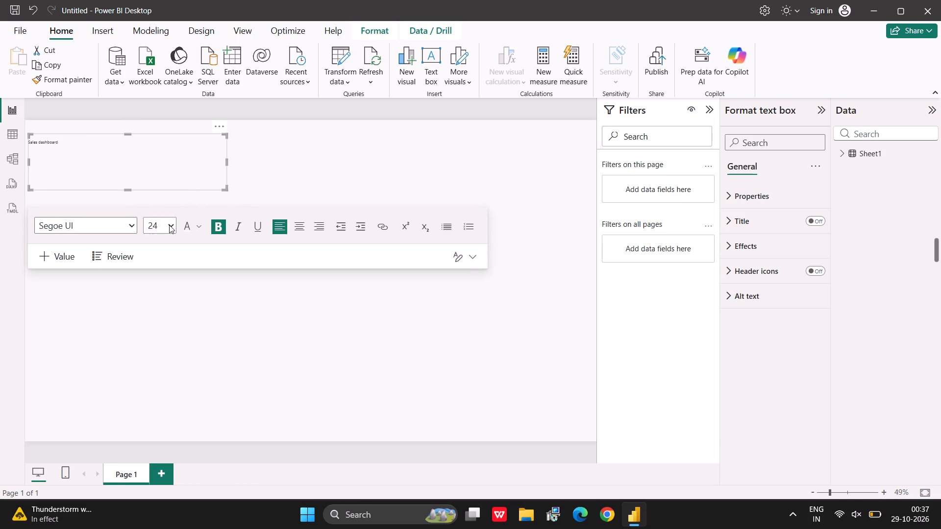
left_click(167, 471)
left_click_drag(68, 149, 25, 149)
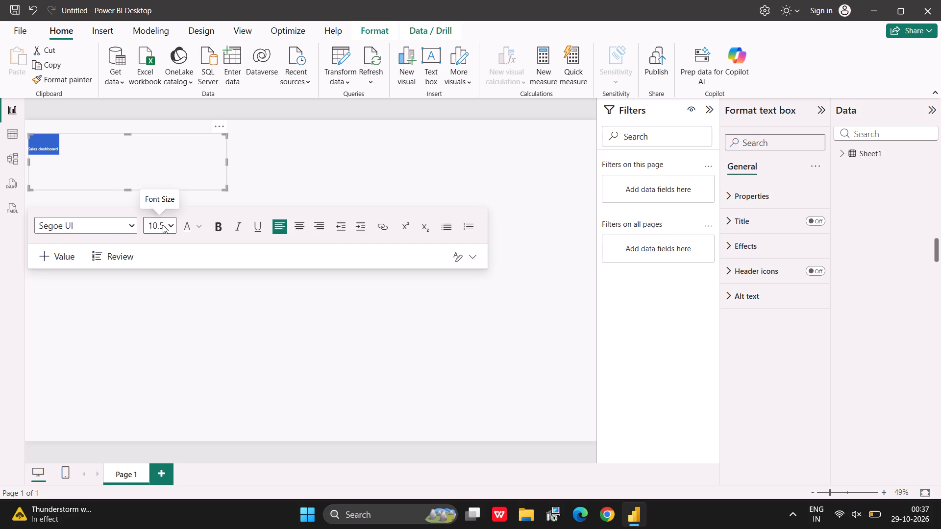
left_click(169, 225)
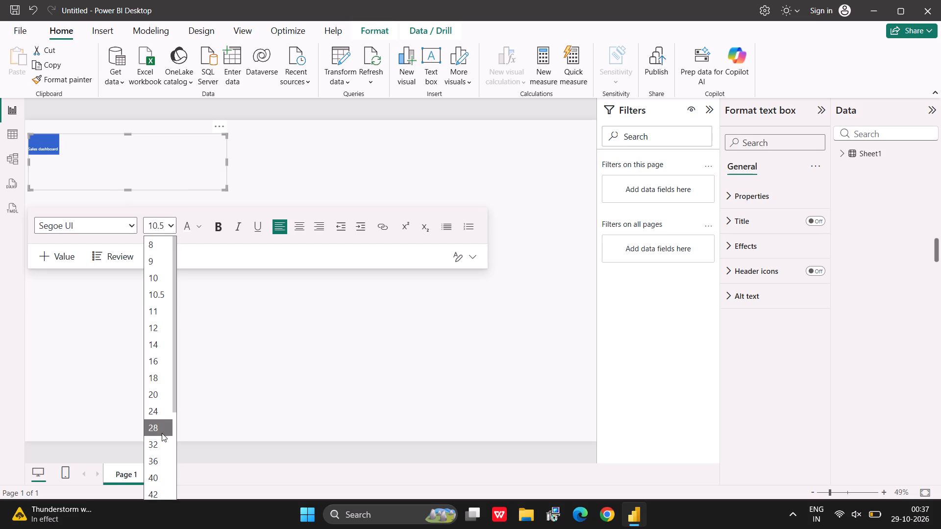
left_click(158, 472)
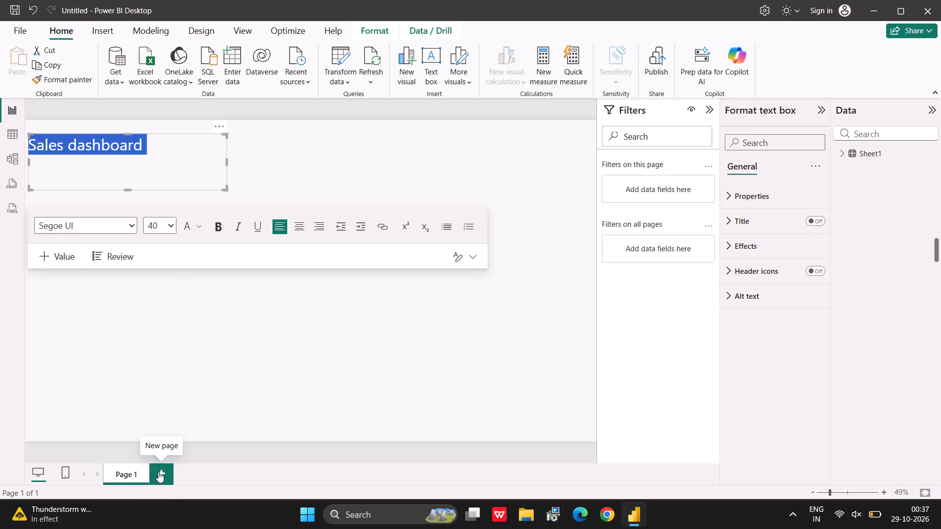
left_click(264, 327)
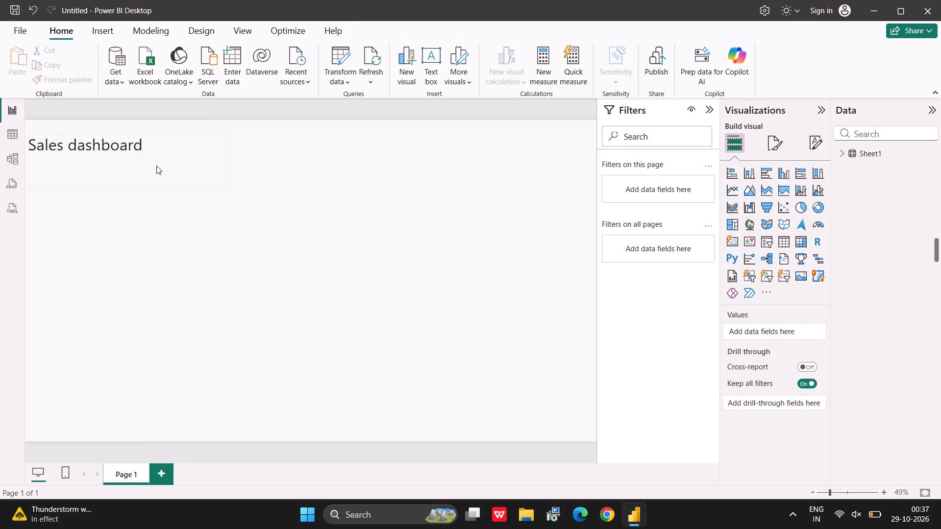
Change the font colour of the "Sales dashboard" title to white.
left_click(156, 166)
left_click_drag(142, 139, 103, 142)
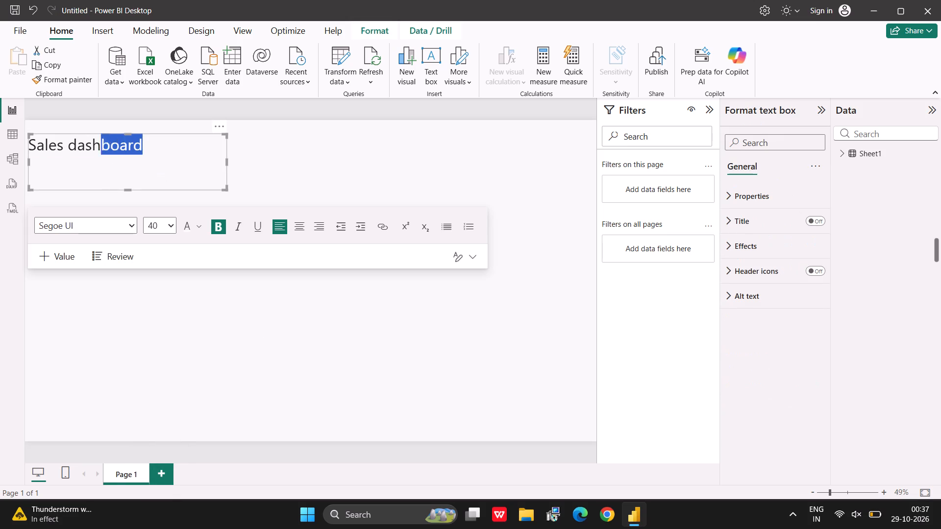
left_click_drag(103, 142, 32, 141)
left_click(201, 231)
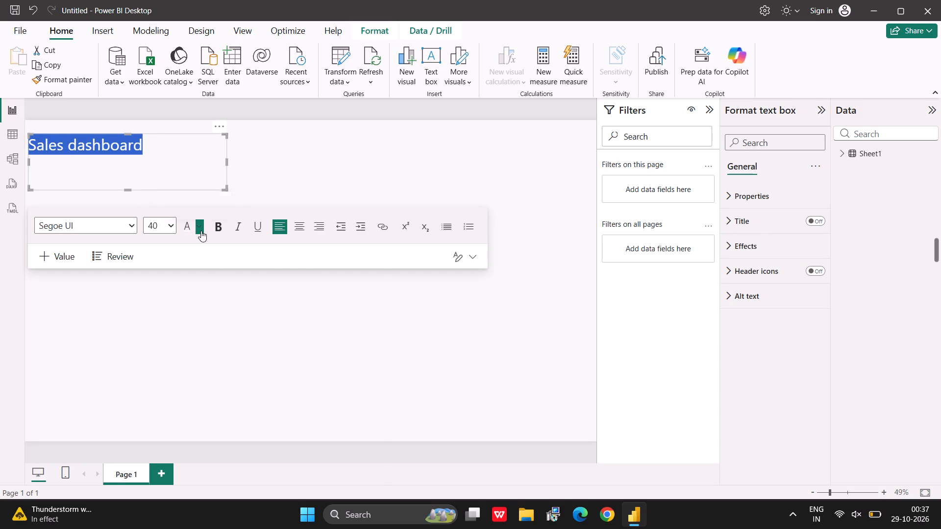
left_click(214, 275)
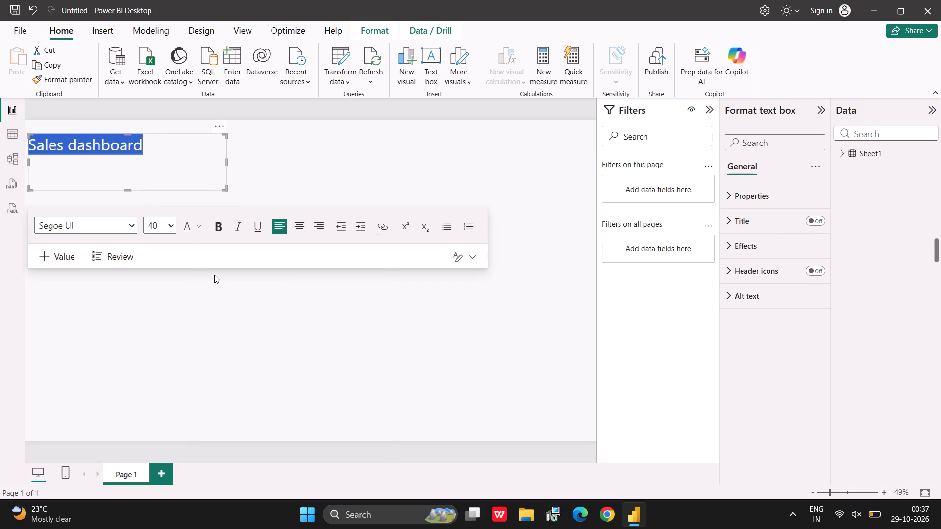
left_click(164, 166)
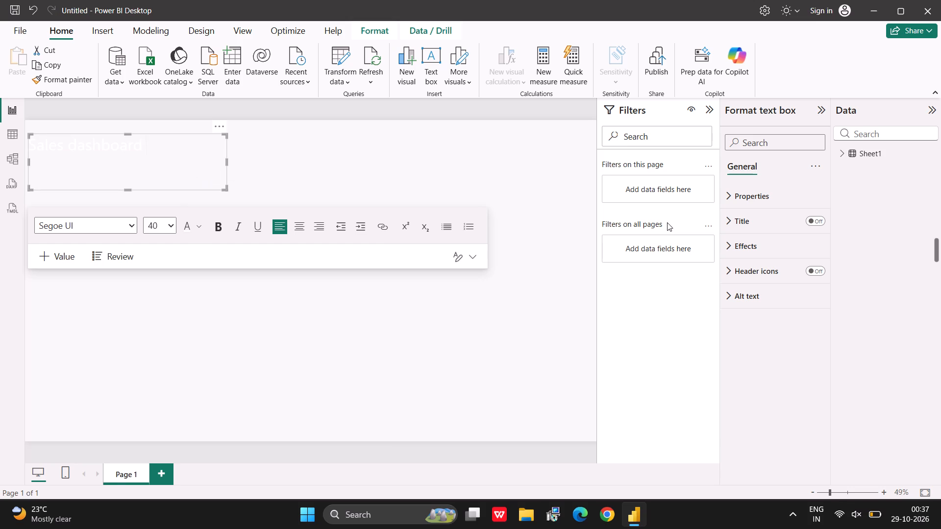
Turn on the title text box's background and colour it grey, using the second-darkest shade of the white theme colour.
left_click(743, 234)
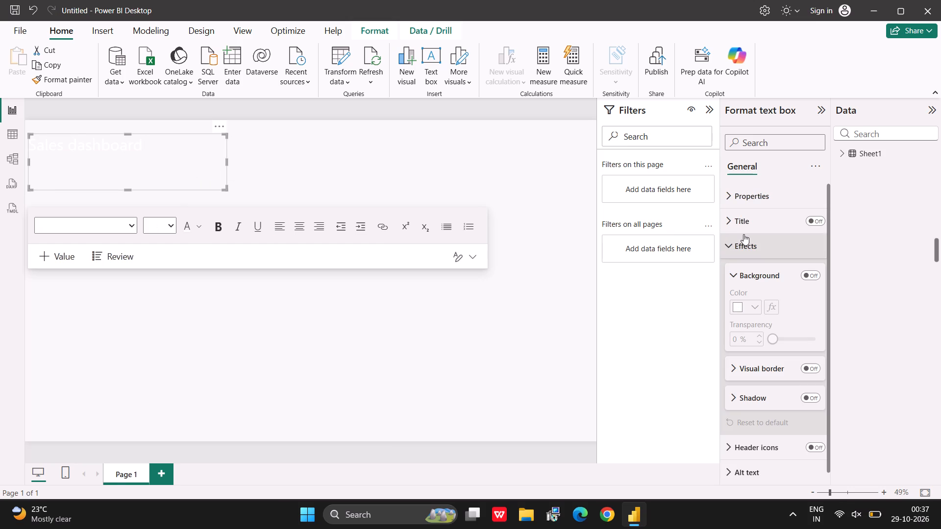
left_click(804, 276)
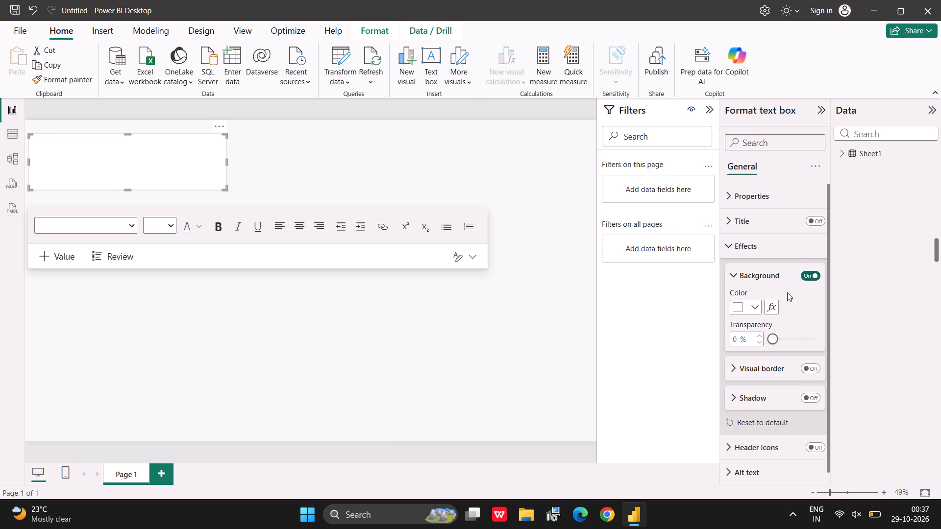
left_click(759, 307)
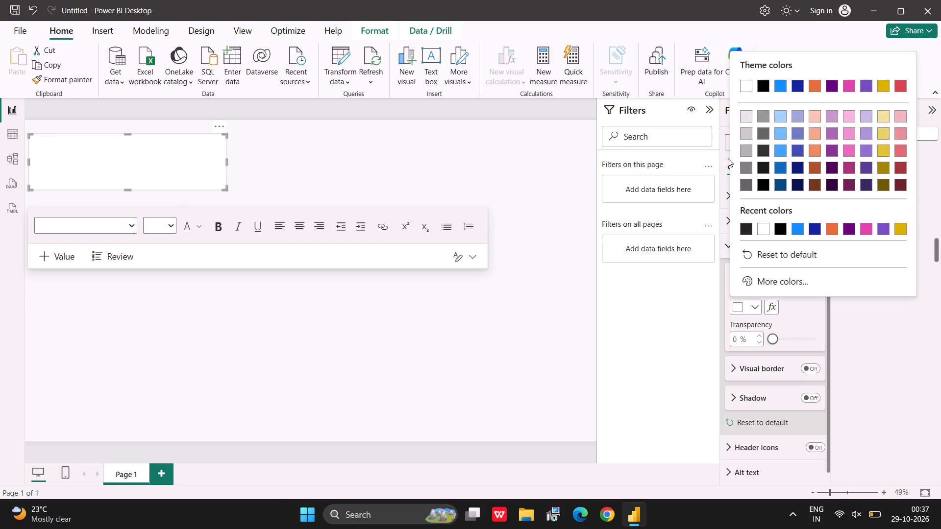
left_click(745, 152)
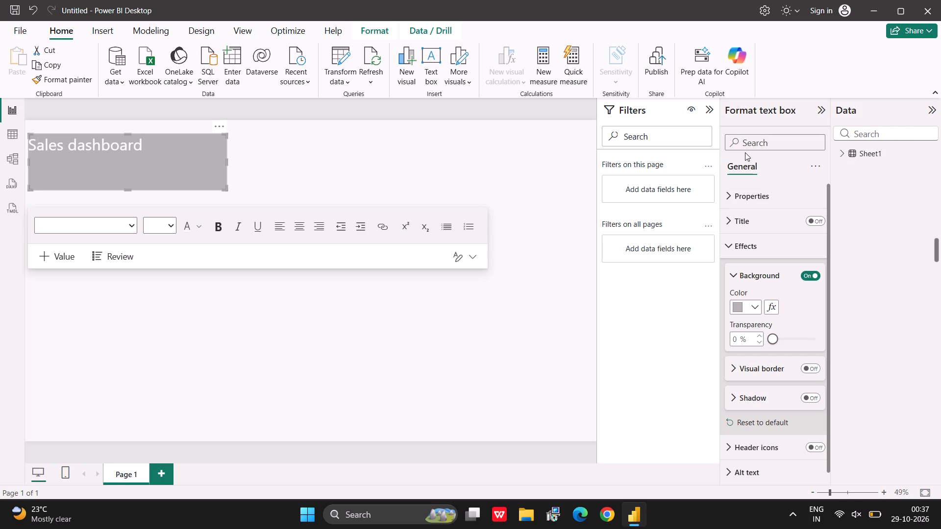
left_click(757, 304)
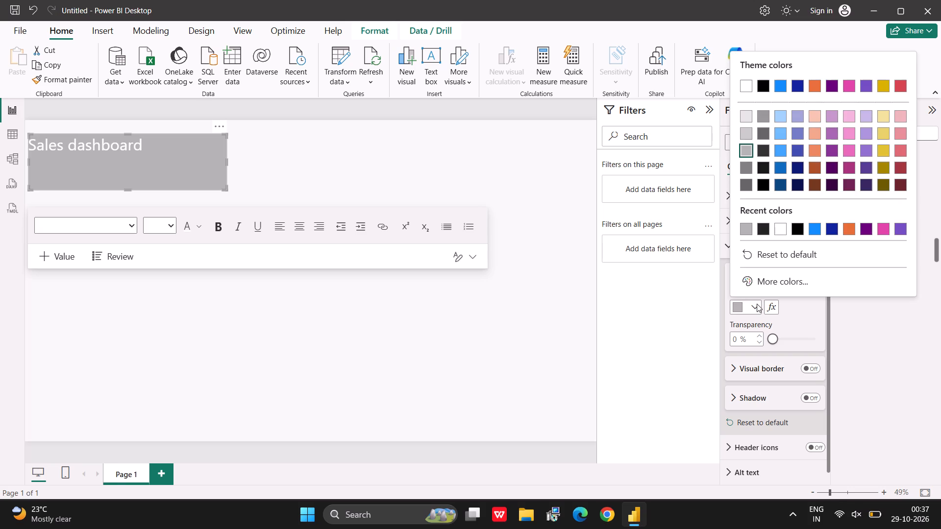
left_click(744, 170)
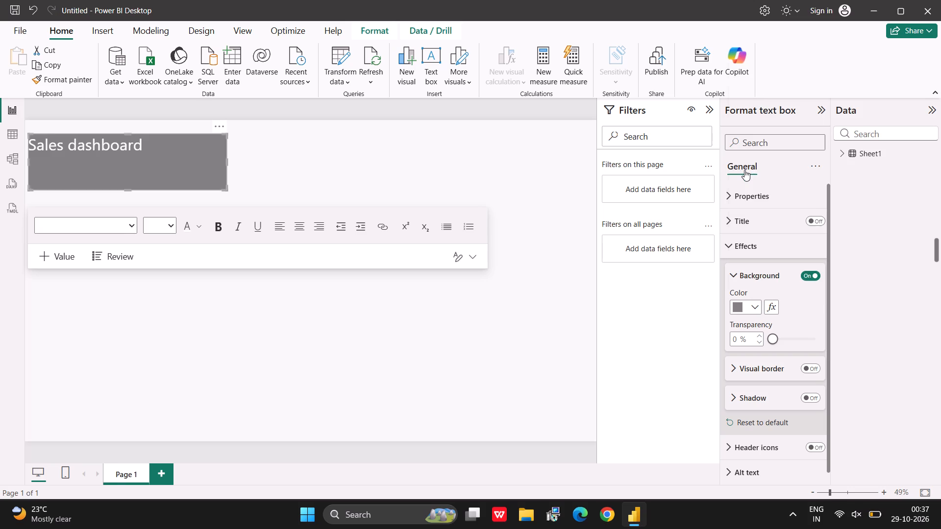
left_click(327, 164)
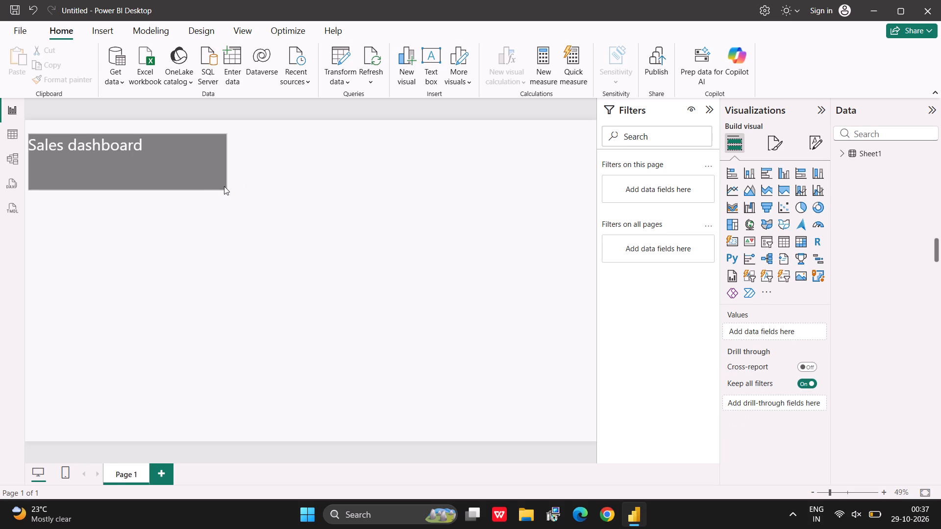
Shrink the title text box to about 648 wide and 148 high, keeping its upper-left corner in place.
left_click(202, 167)
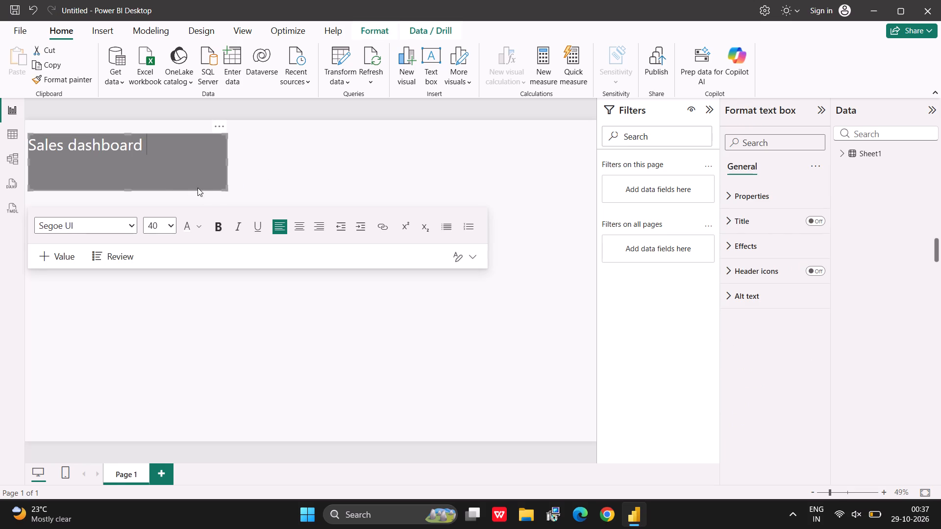
left_click_drag(226, 186, 202, 168)
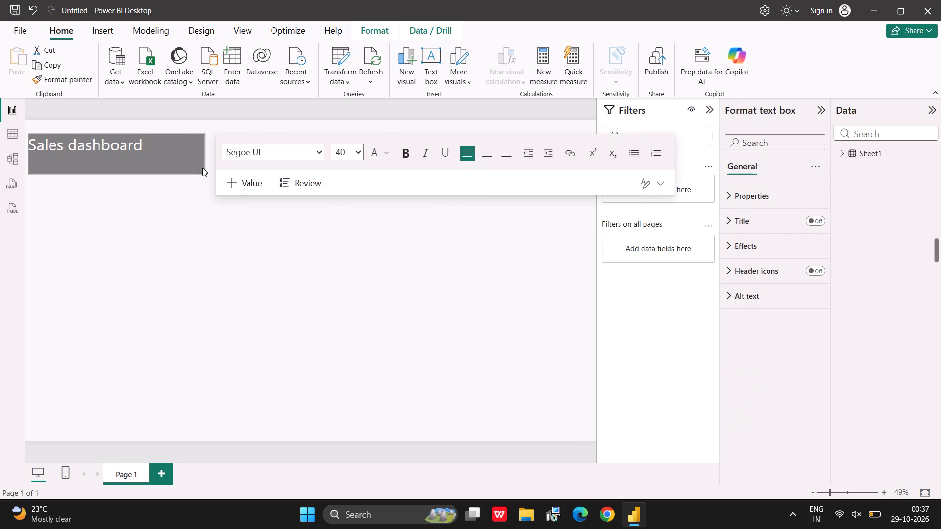
left_click_drag(202, 168, 220, 173)
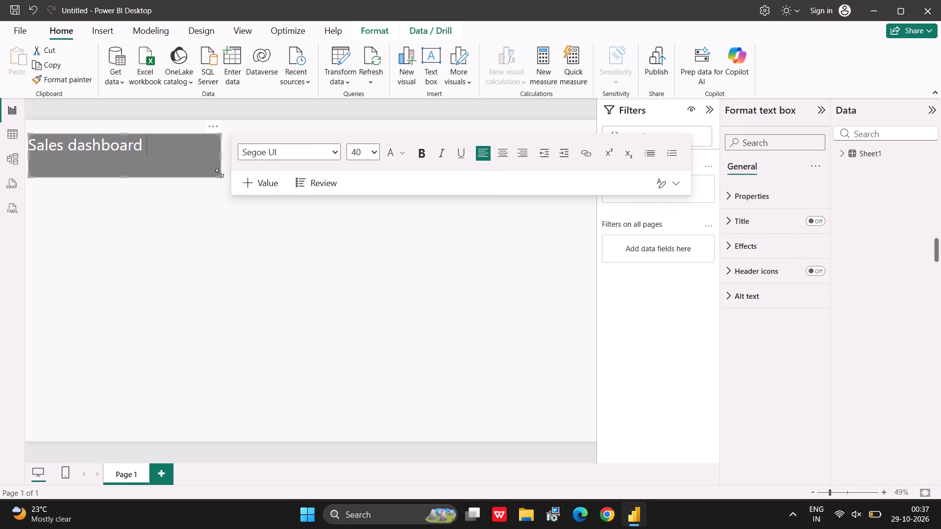
Centre the "Sales dashboard" title in its text box and make the whole title bold.
left_click(504, 148)
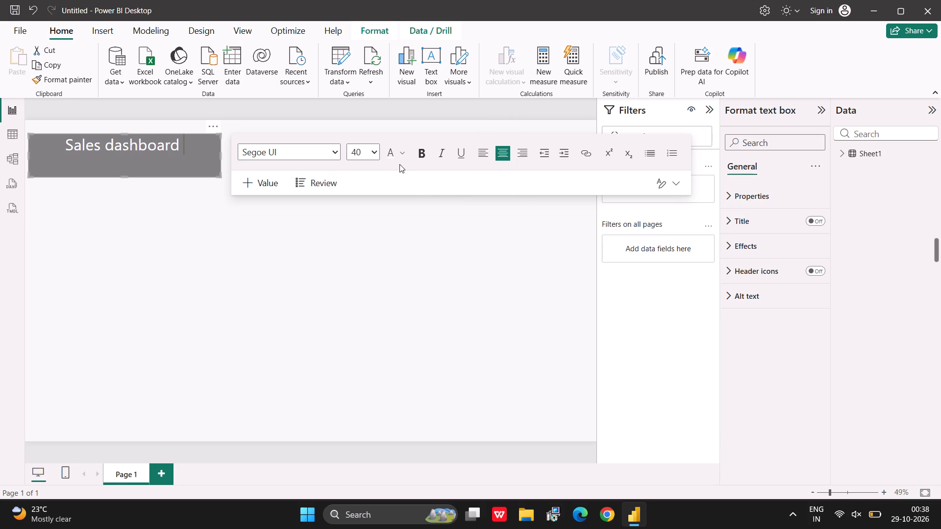
left_click(423, 159)
left_click_drag(192, 143, 67, 141)
left_click(67, 141)
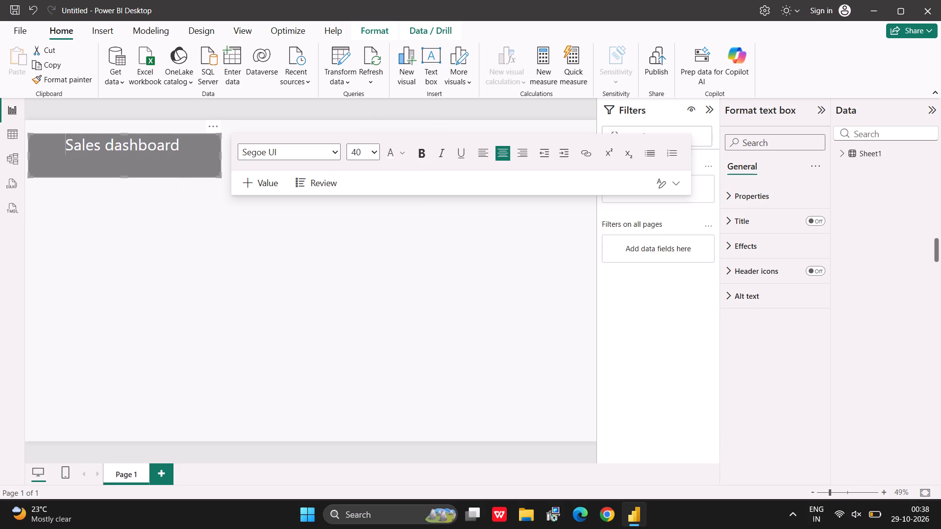
left_click_drag(186, 147, 71, 146)
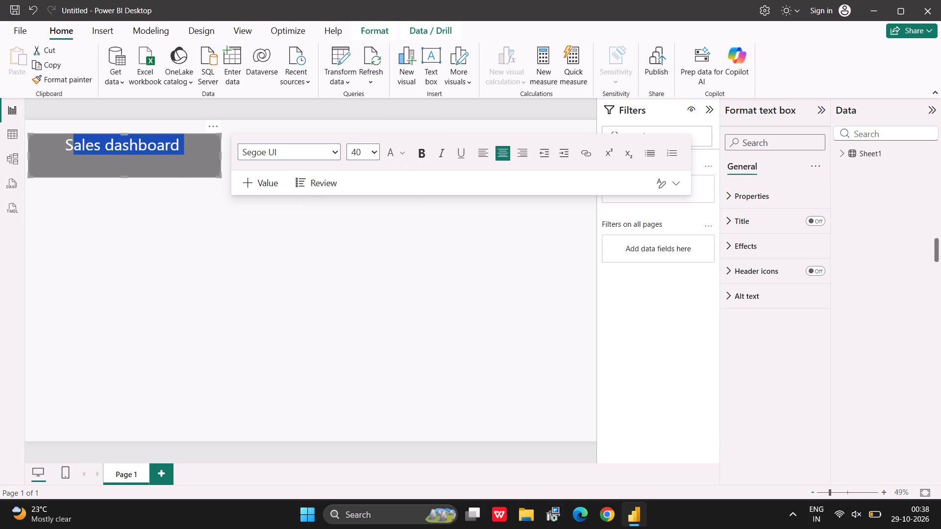
left_click_drag(71, 146, 41, 146)
left_click(424, 155)
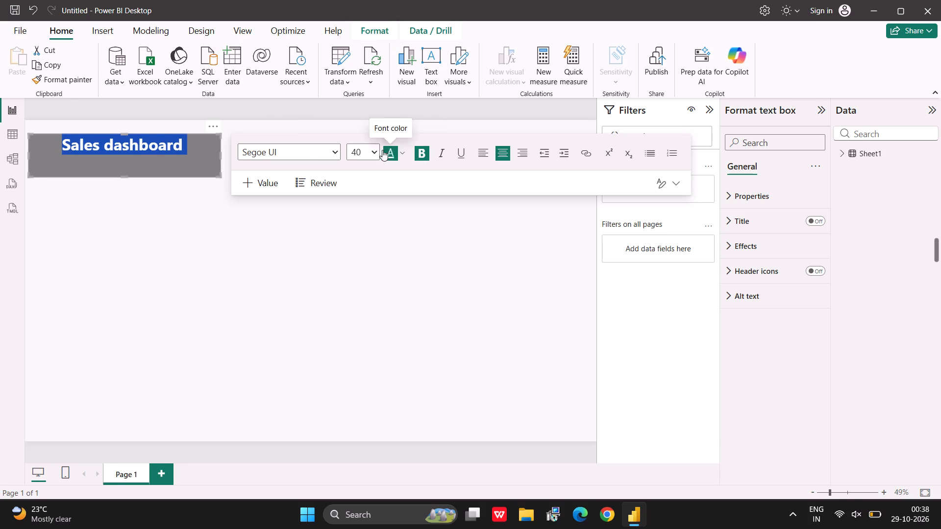
Try font size 54 on the "Sales dashboard" title and settle on size 44.
left_click(368, 151)
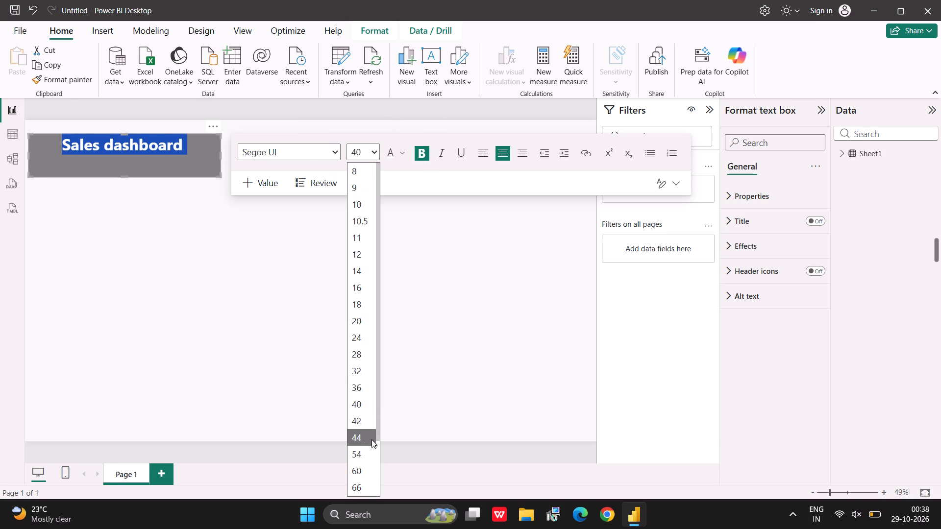
left_click(366, 451)
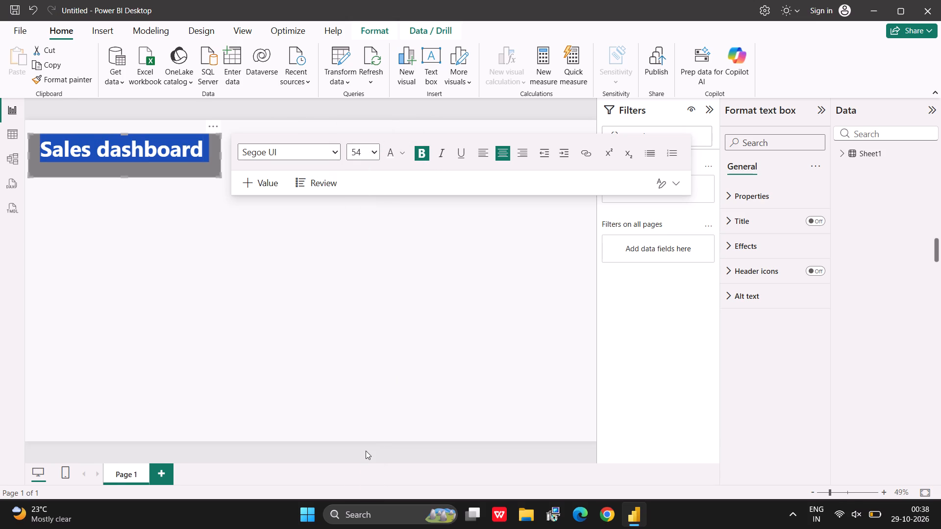
left_click(371, 157)
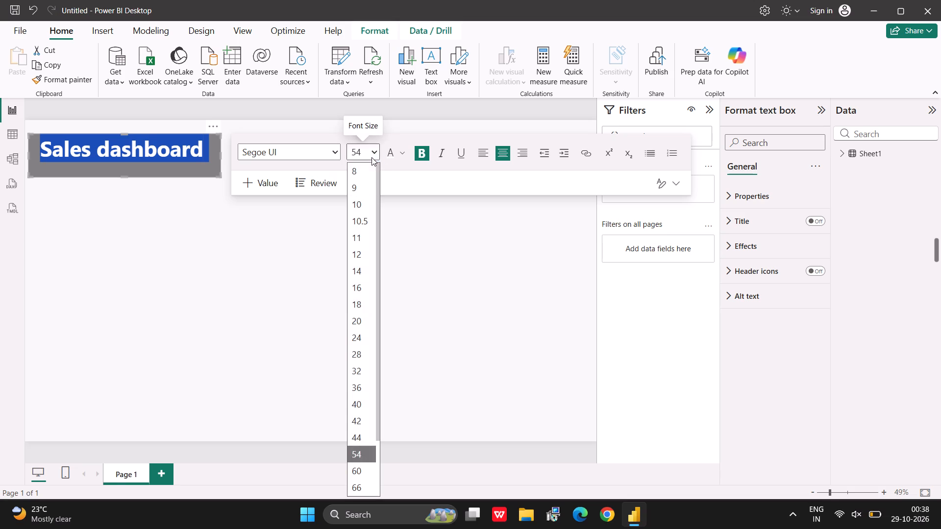
left_click(360, 435)
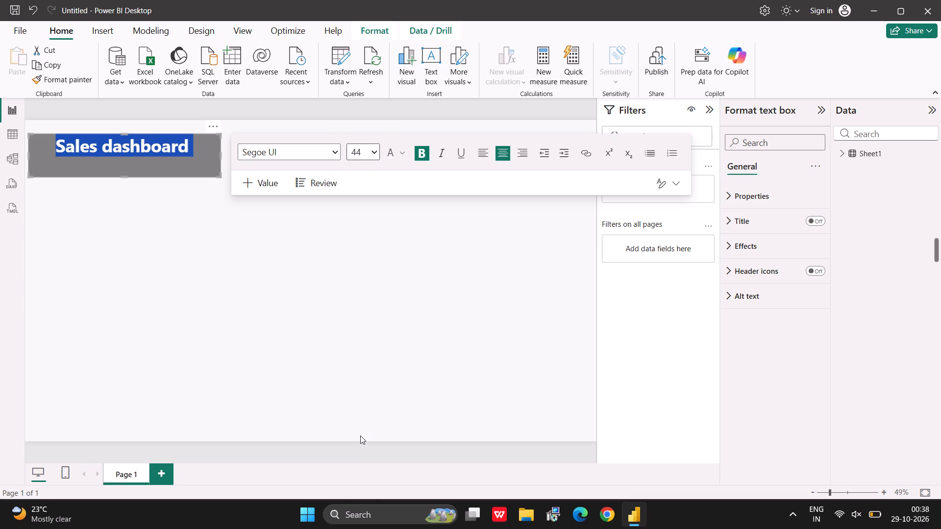
left_click(375, 157)
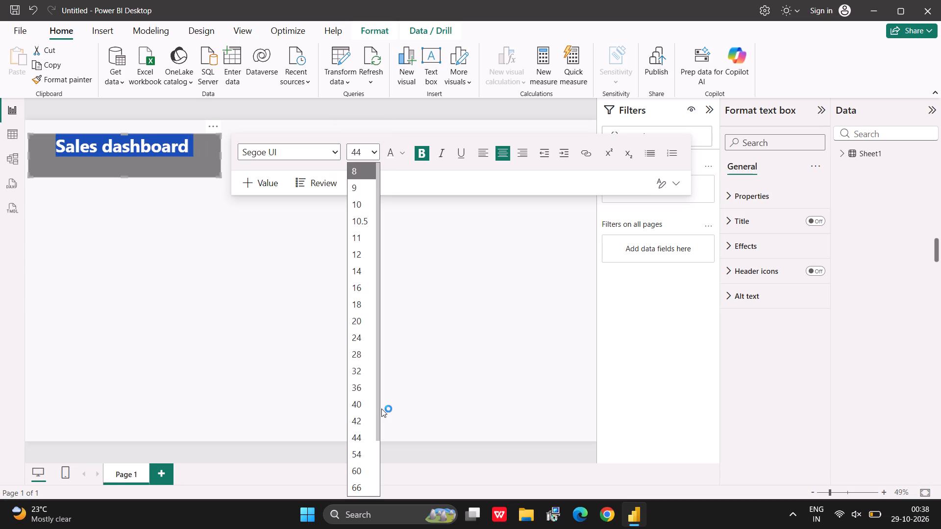
scroll(367, 416, "down", 5)
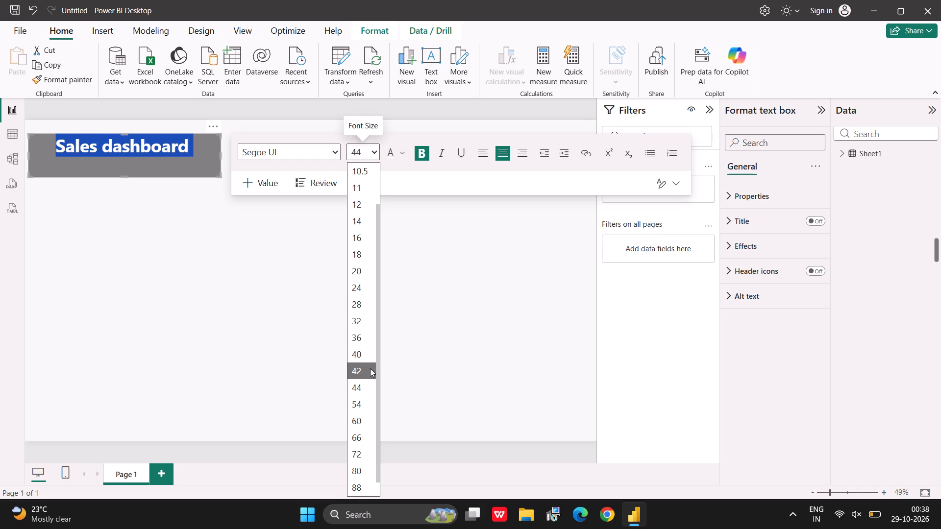
left_click(367, 387)
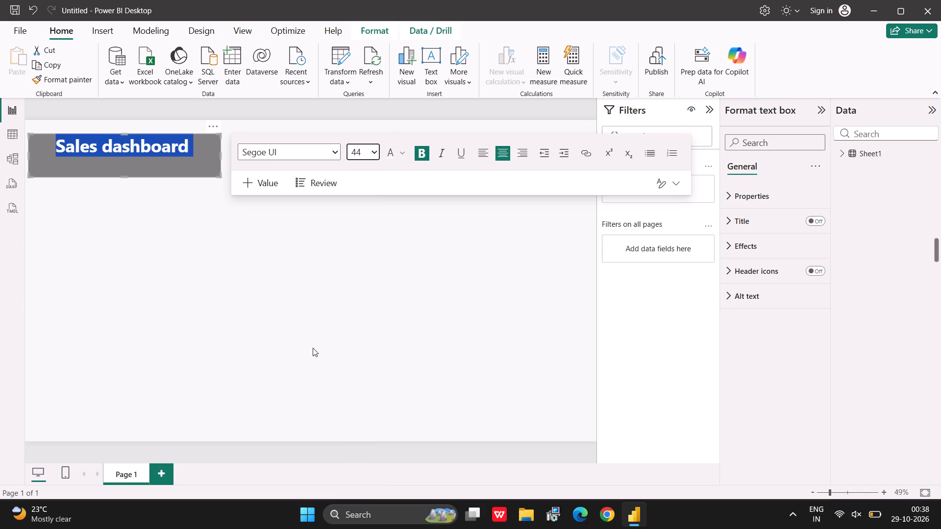
left_click(276, 281)
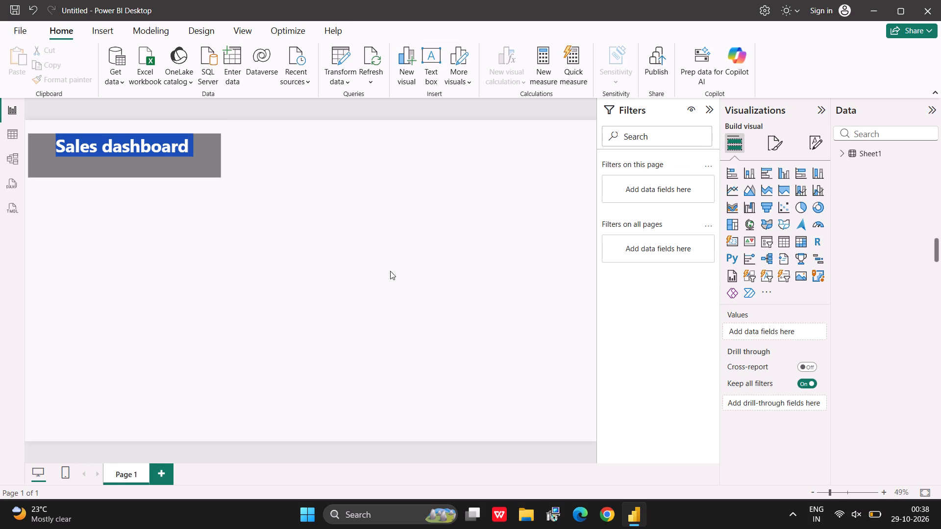
left_click(207, 167)
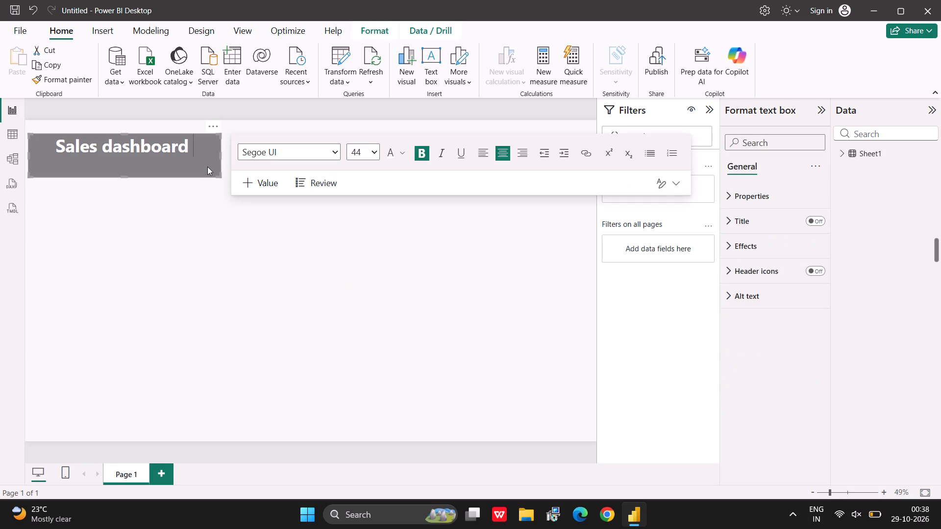
left_click(231, 238)
Set the top padding of the "Sales dashboard" text box to 20 px.
left_click(198, 151)
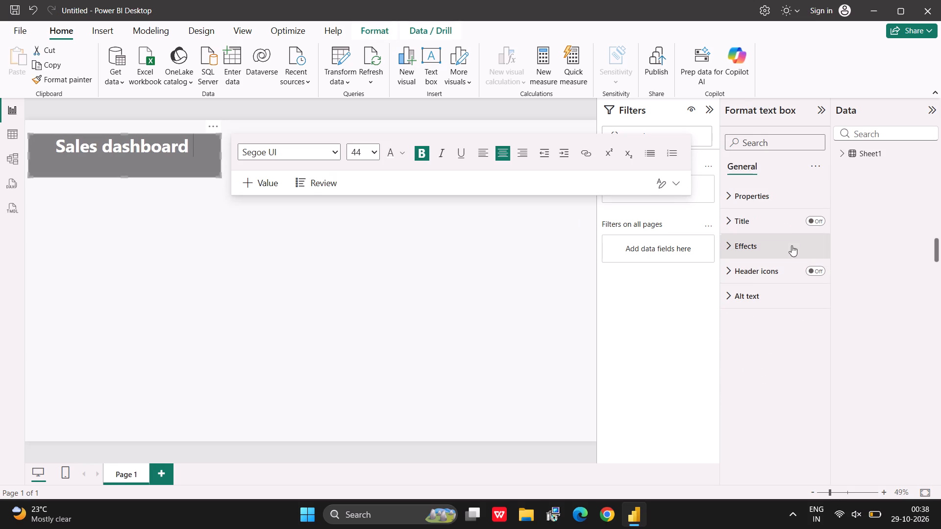
left_click(782, 251)
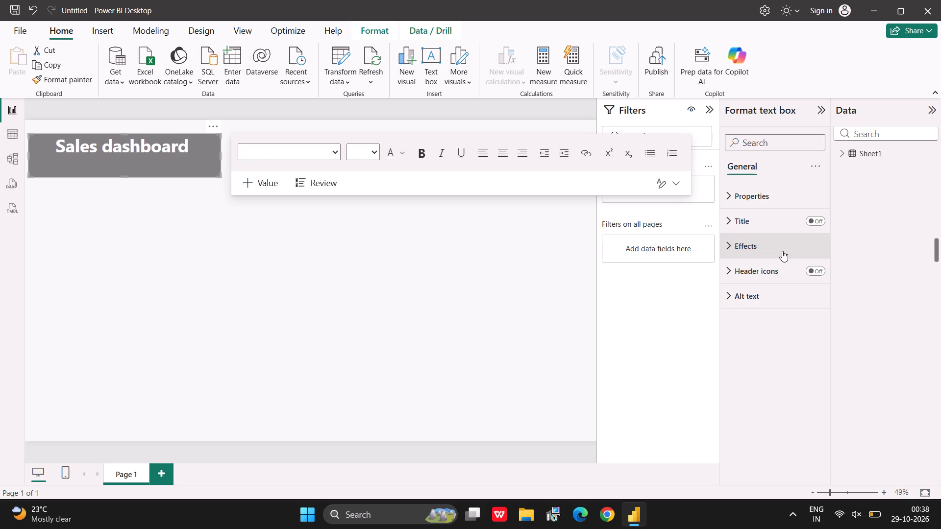
scroll(782, 251, "down", 3)
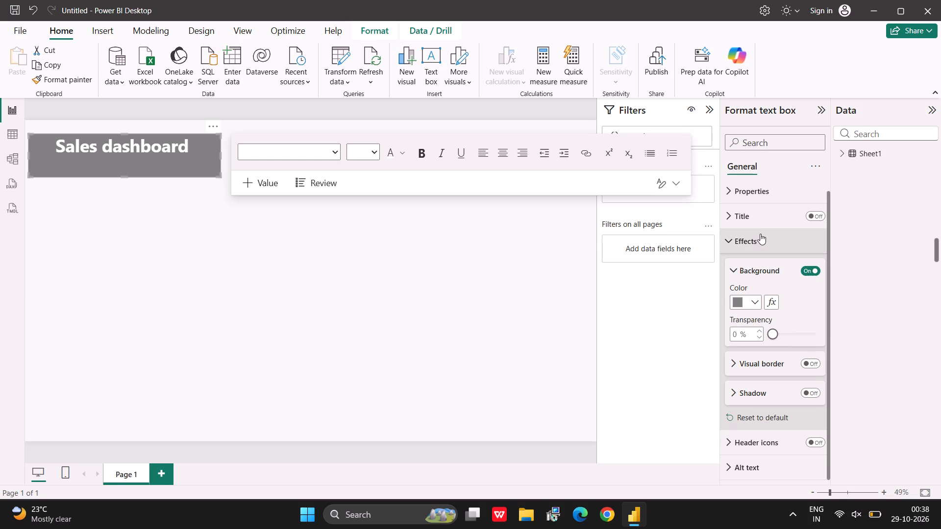
left_click(764, 194)
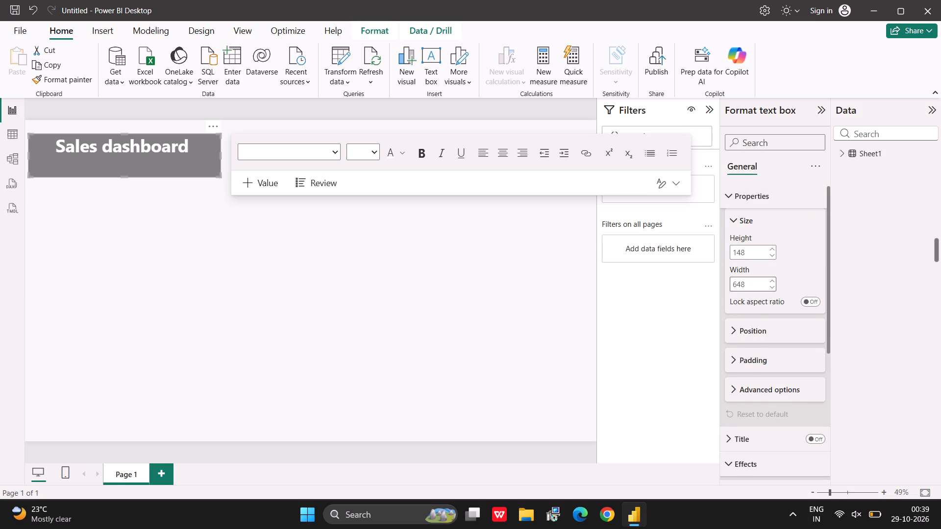
scroll(758, 331, "down", 1)
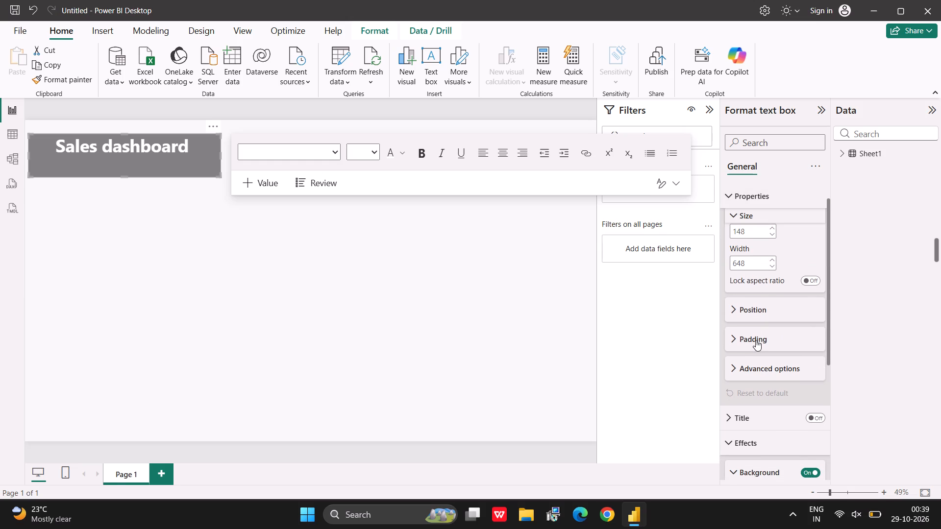
scroll(756, 340, "down", 1)
left_click(752, 275)
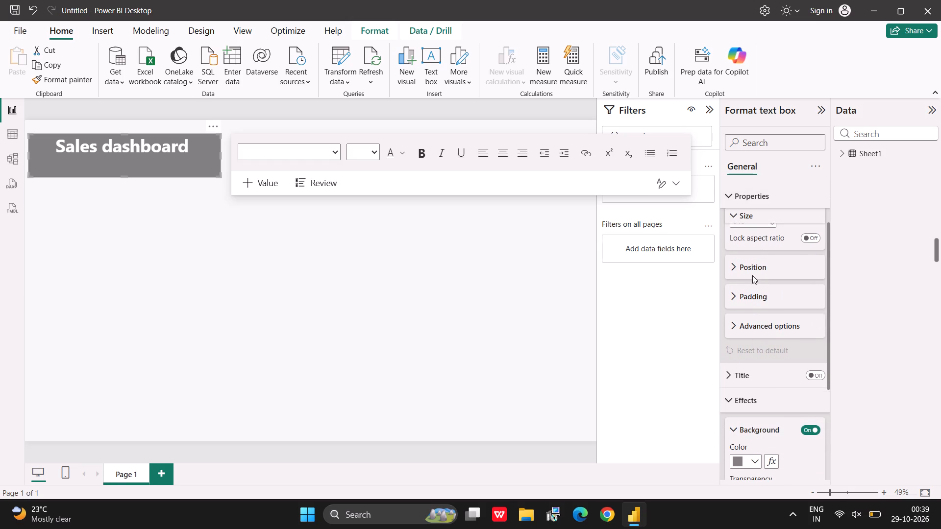
left_click(742, 264)
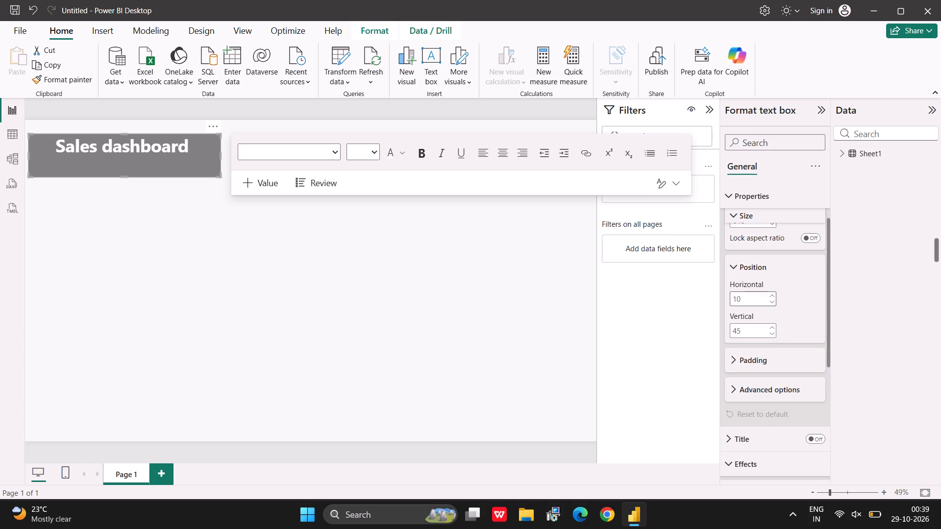
scroll(760, 343, "down", 1)
left_click(752, 342)
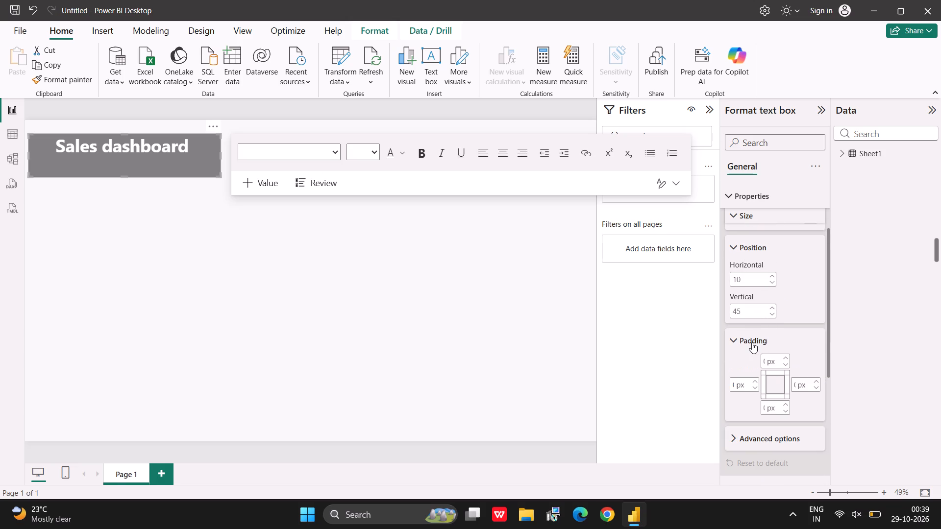
left_click(773, 358)
key("BackSpace")
type("20")
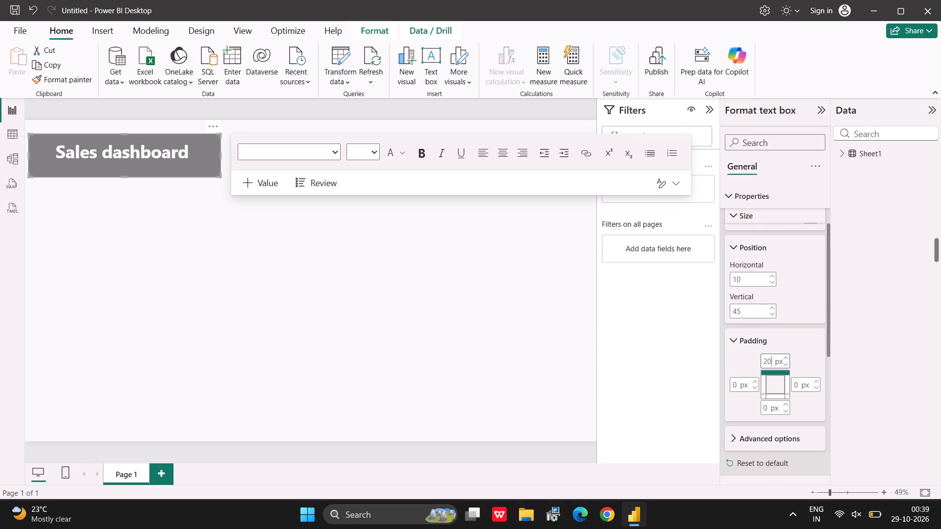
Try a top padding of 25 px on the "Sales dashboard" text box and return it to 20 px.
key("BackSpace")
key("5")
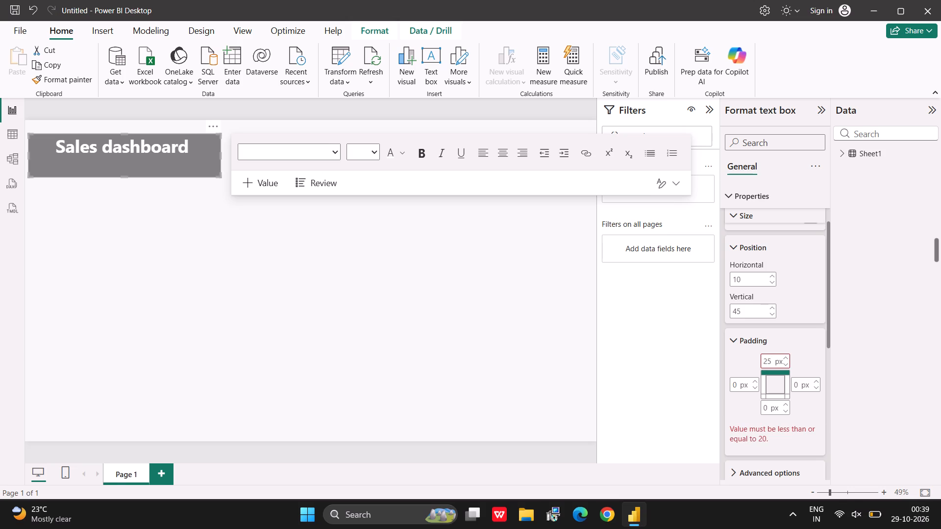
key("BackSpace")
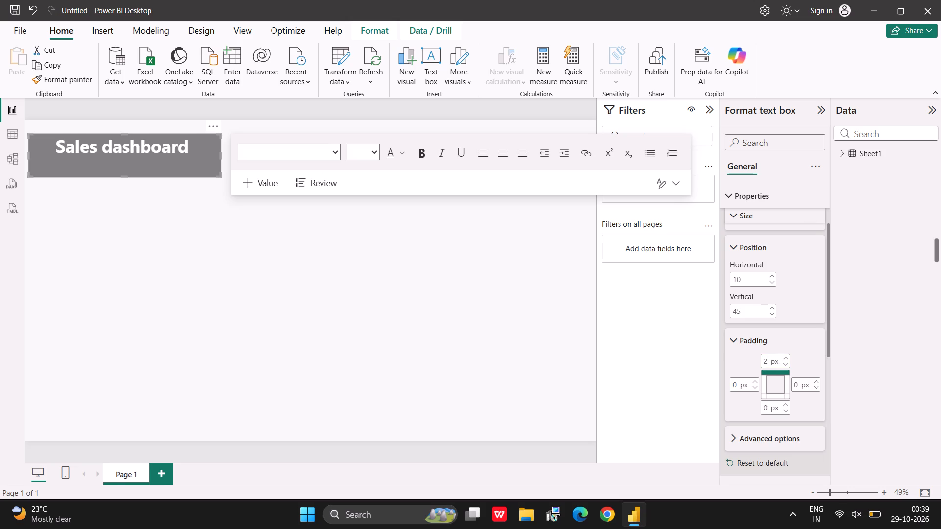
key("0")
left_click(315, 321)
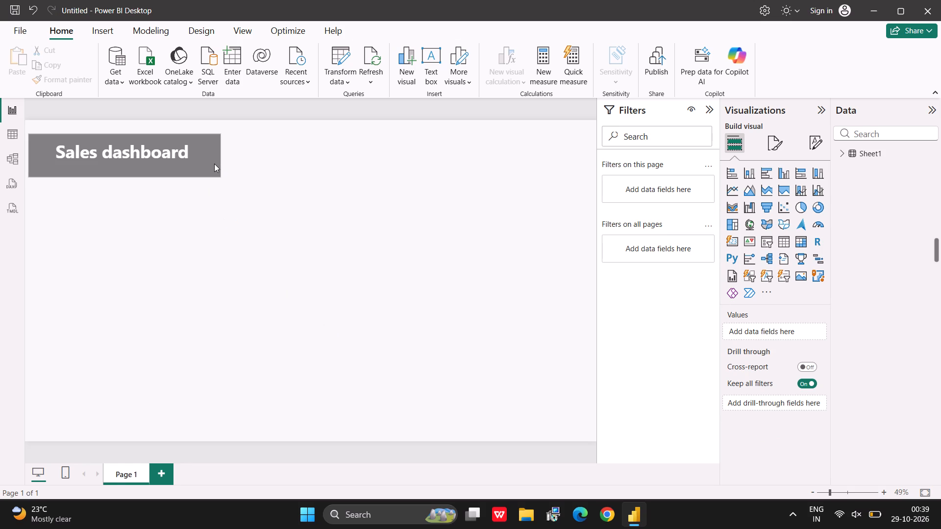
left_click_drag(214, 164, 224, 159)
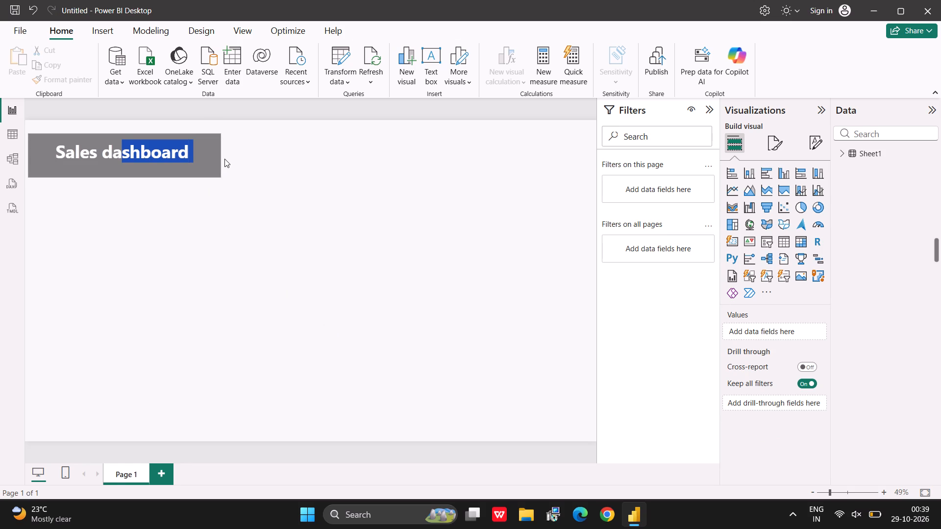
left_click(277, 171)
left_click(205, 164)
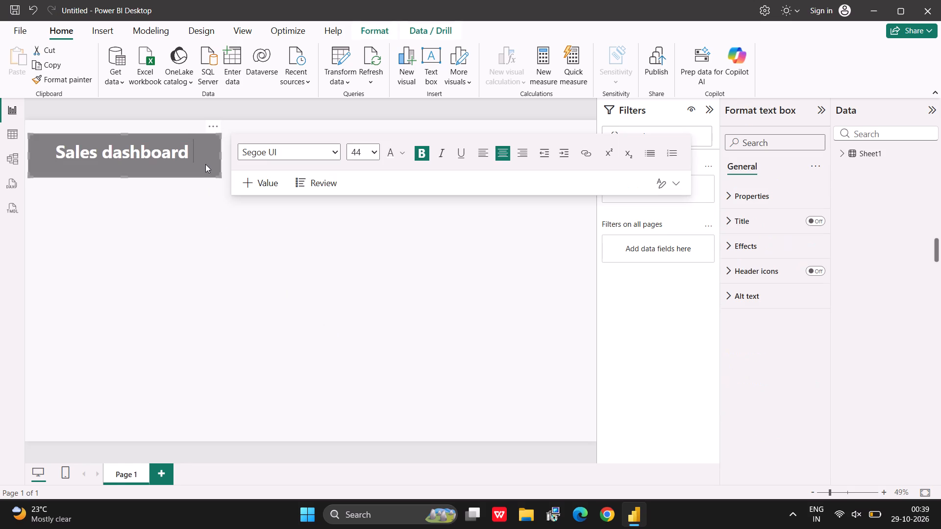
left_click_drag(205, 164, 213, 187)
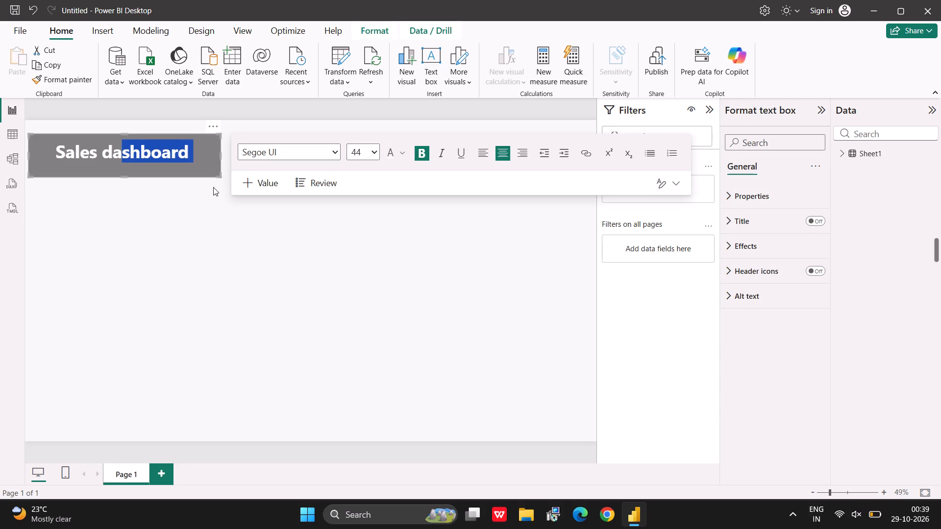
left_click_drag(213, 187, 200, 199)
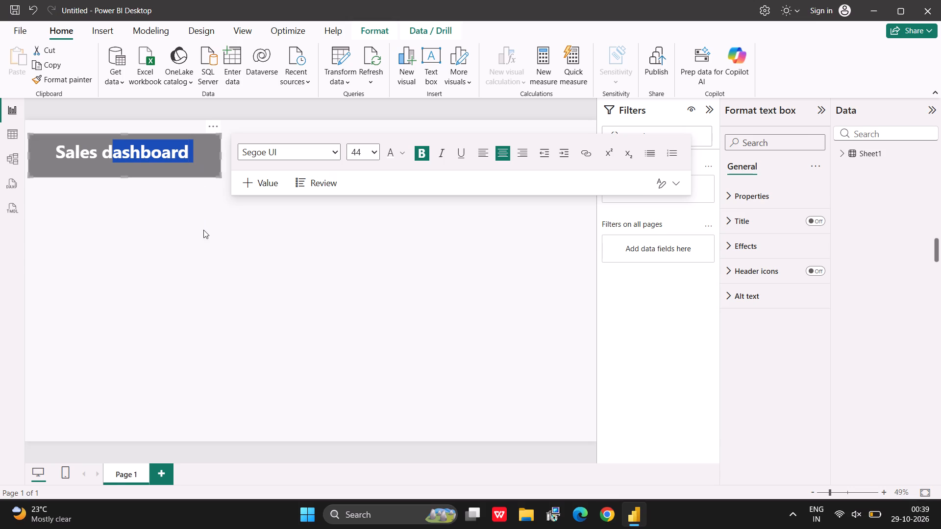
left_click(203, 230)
Resize the "Sales dashboard" text box into a slightly wider, shorter banner centred near the top edge of the report page.
left_click(205, 164)
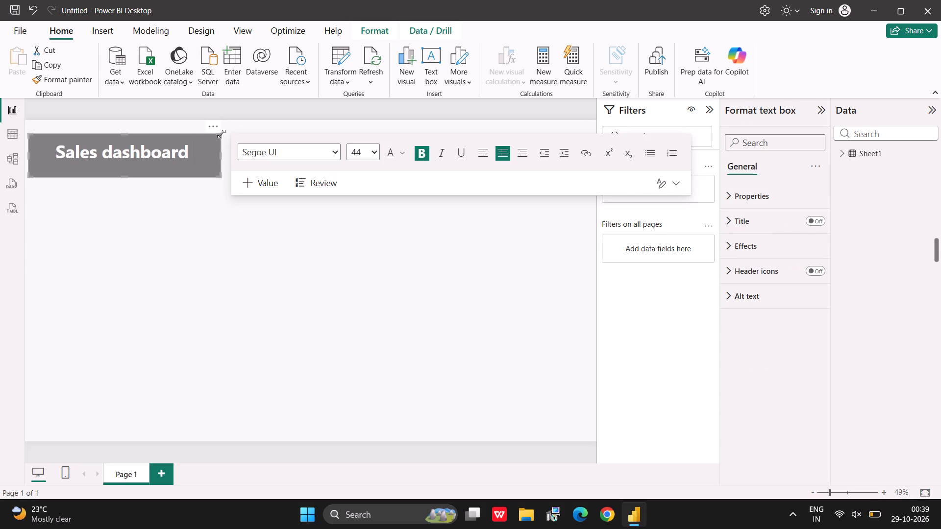
left_click_drag(221, 134, 375, 129)
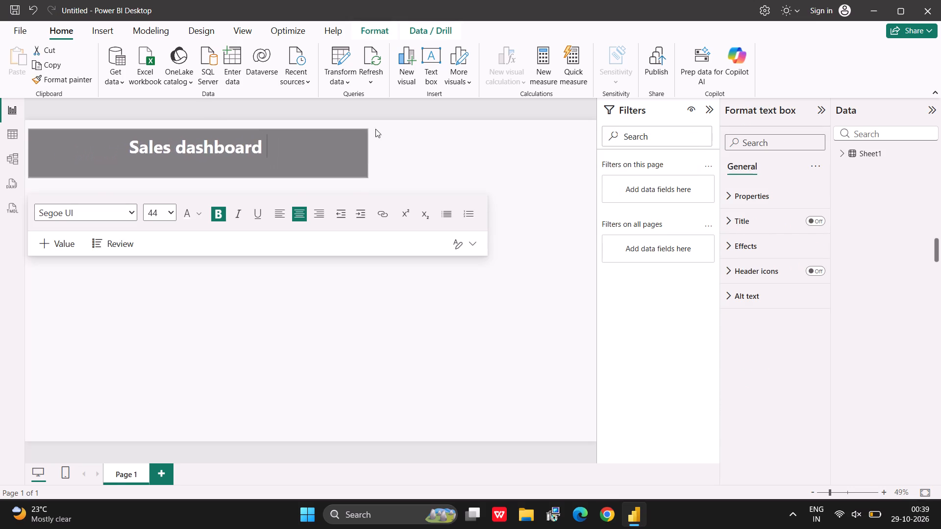
left_click_drag(375, 129, 570, 128)
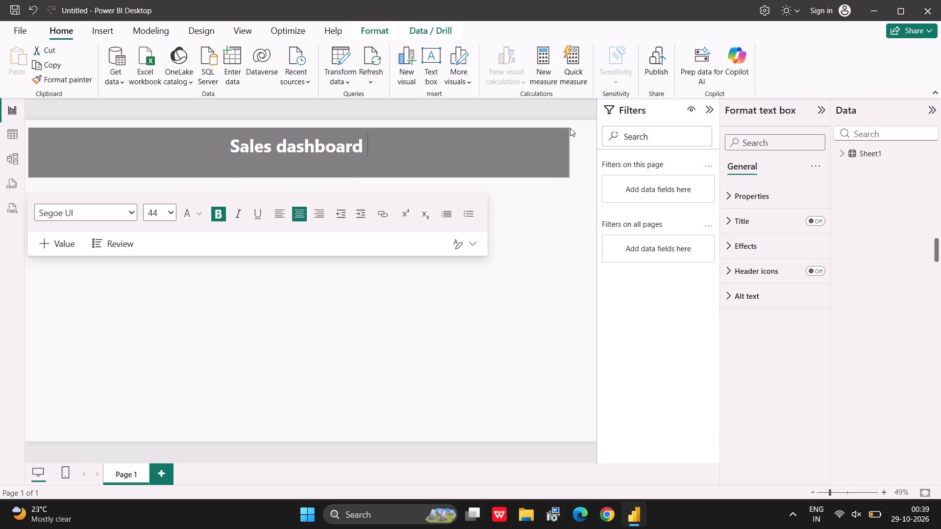
left_click_drag(570, 128, 565, 126)
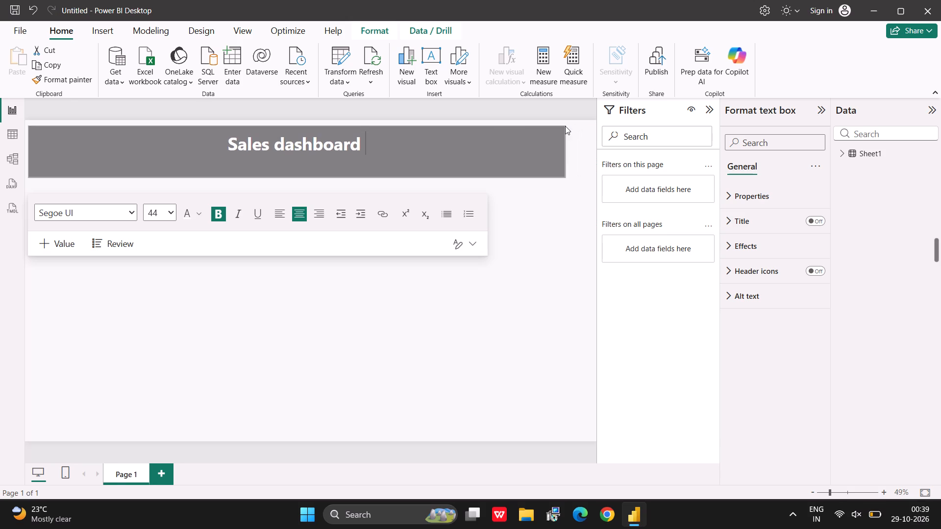
left_click_drag(565, 126, 416, 126)
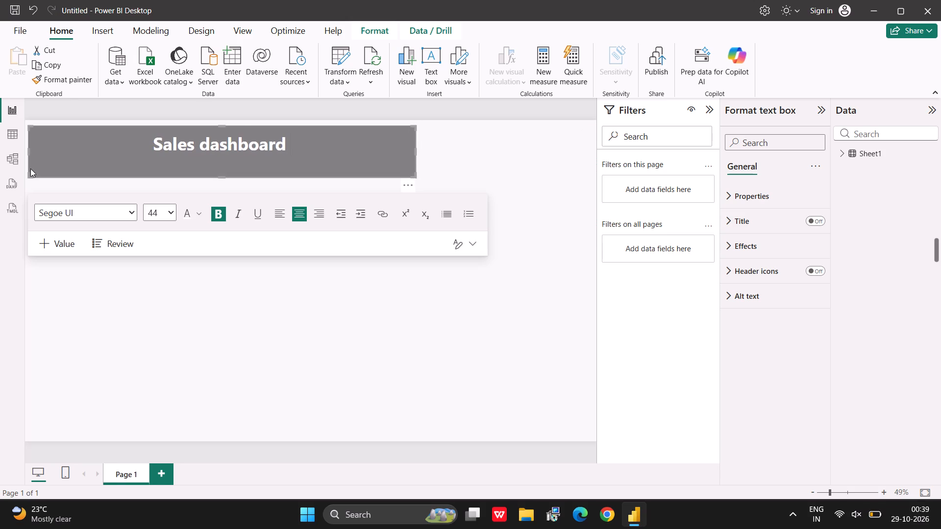
left_click_drag(28, 154, 61, 156)
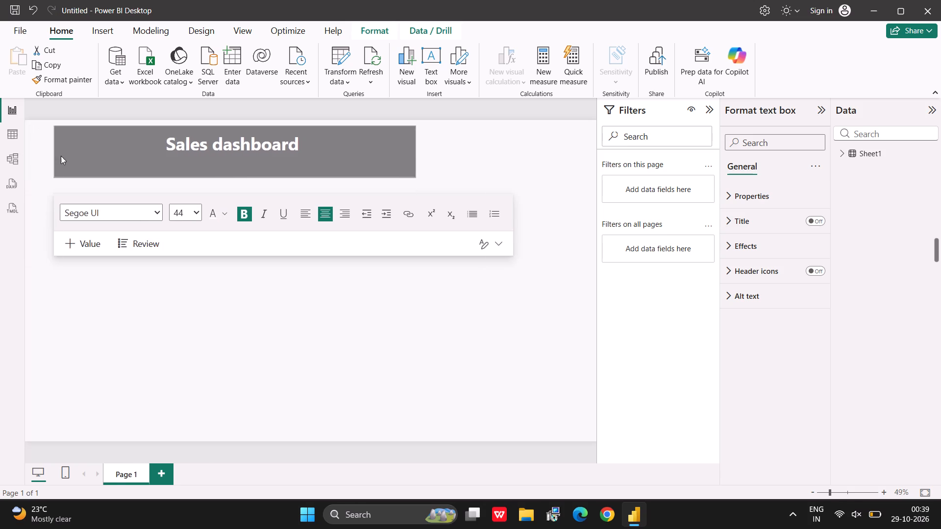
left_click_drag(61, 156, 206, 163)
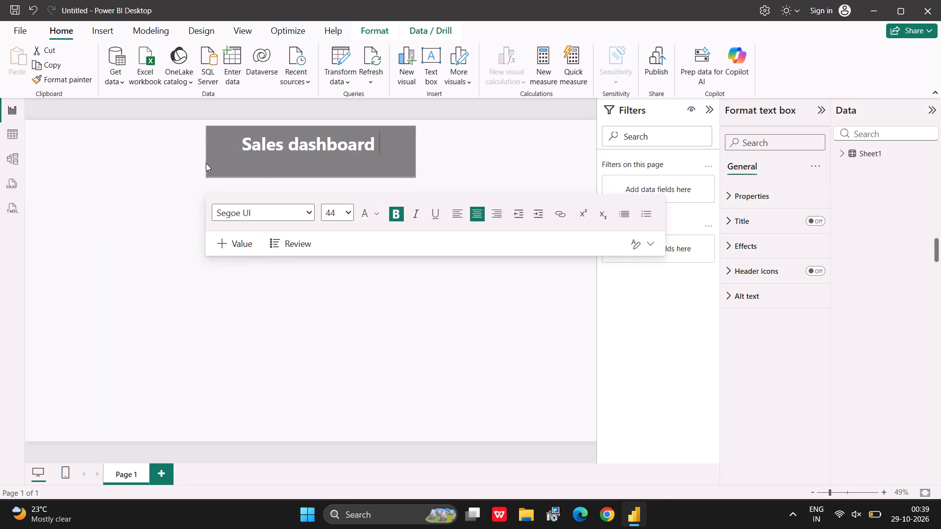
left_click_drag(206, 163, 198, 161)
left_click(284, 297)
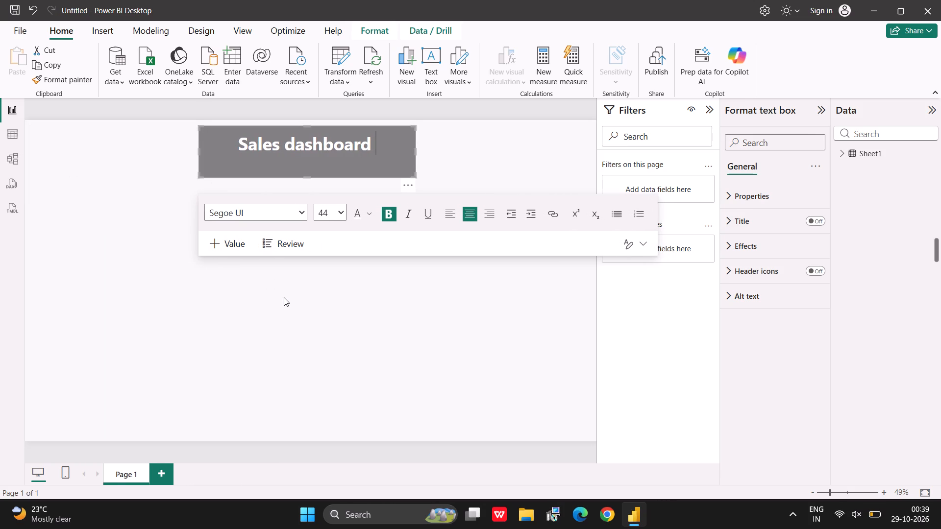
left_click(373, 164)
left_click_drag(310, 174, 310, 167)
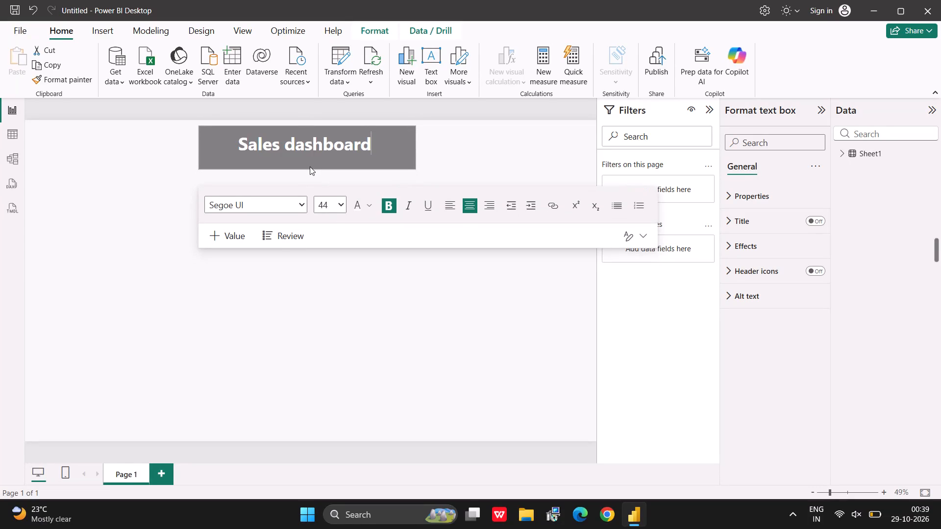
left_click_drag(310, 167, 311, 164)
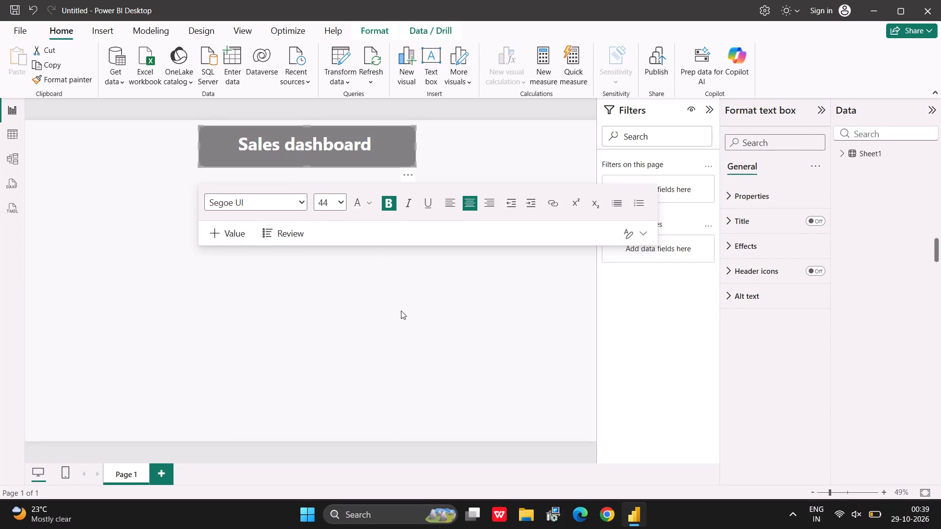
left_click(401, 311)
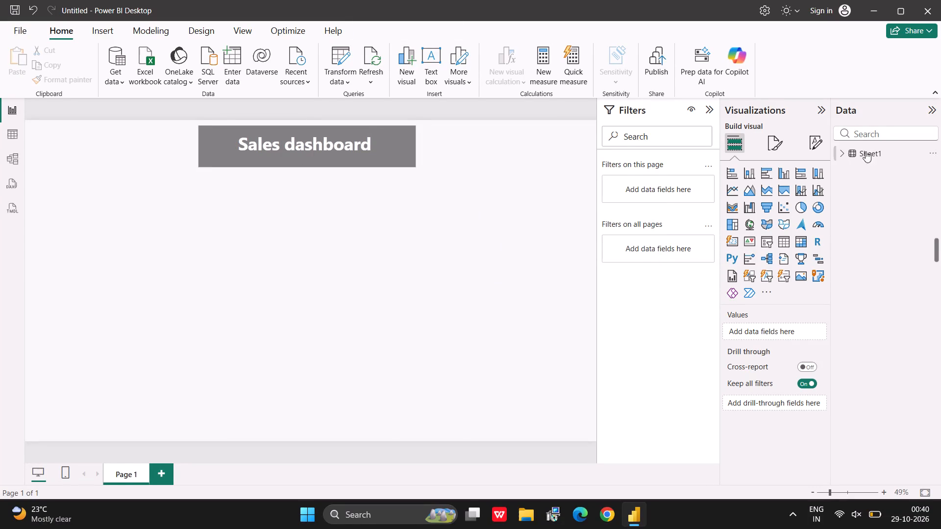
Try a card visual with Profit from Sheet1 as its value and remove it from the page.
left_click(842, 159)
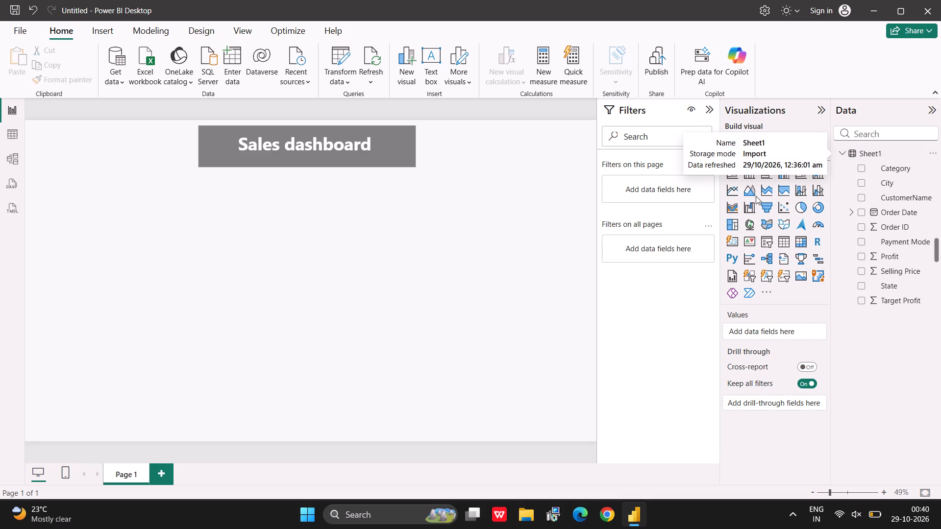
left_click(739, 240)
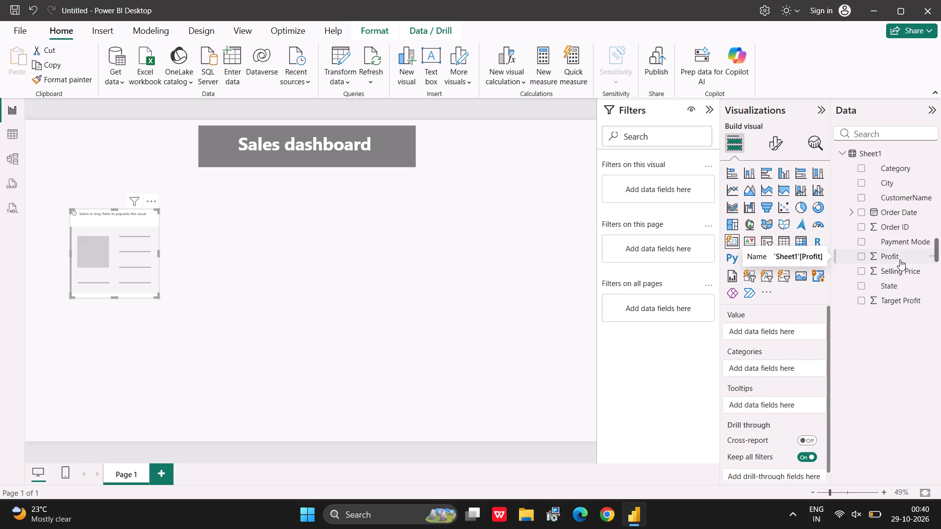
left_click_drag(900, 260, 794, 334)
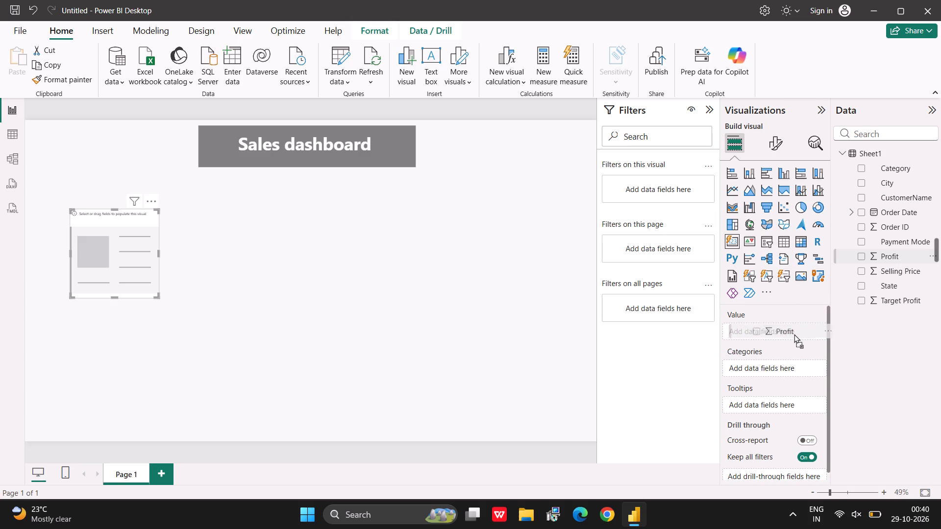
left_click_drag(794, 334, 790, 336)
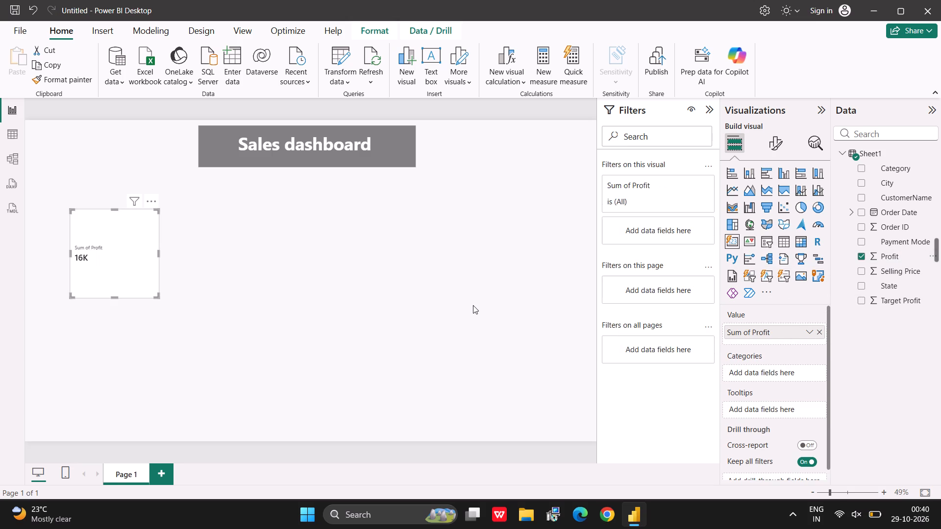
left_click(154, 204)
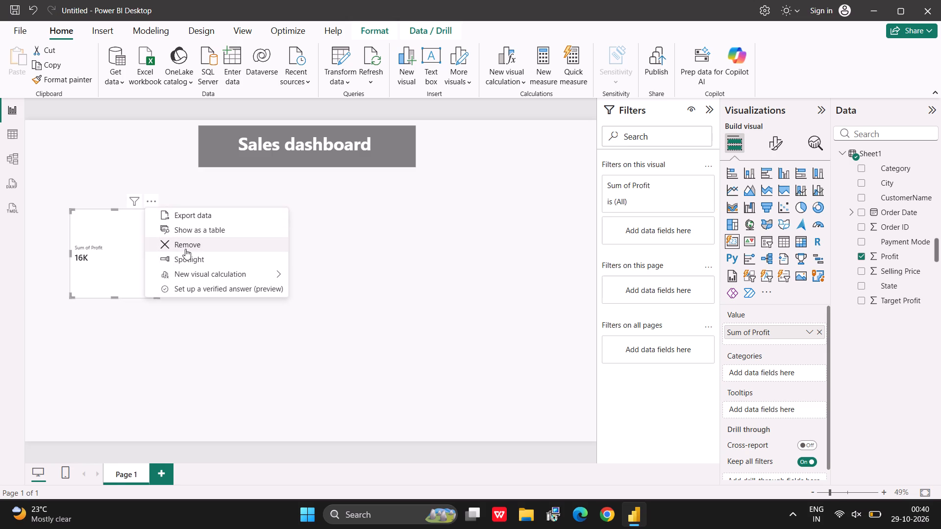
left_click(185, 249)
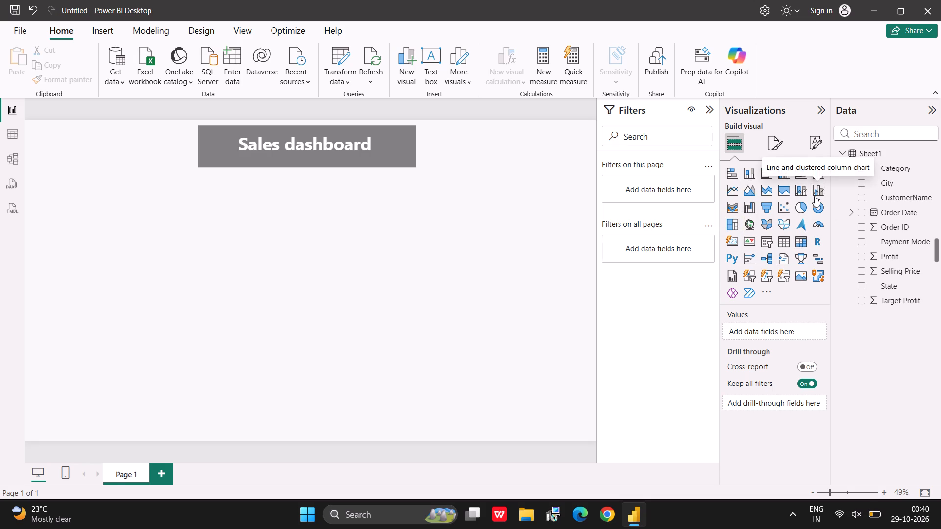
Insert a line and clustered column chart with Quarter from the Order Date hierarchy on the X-axis.
left_click(815, 196)
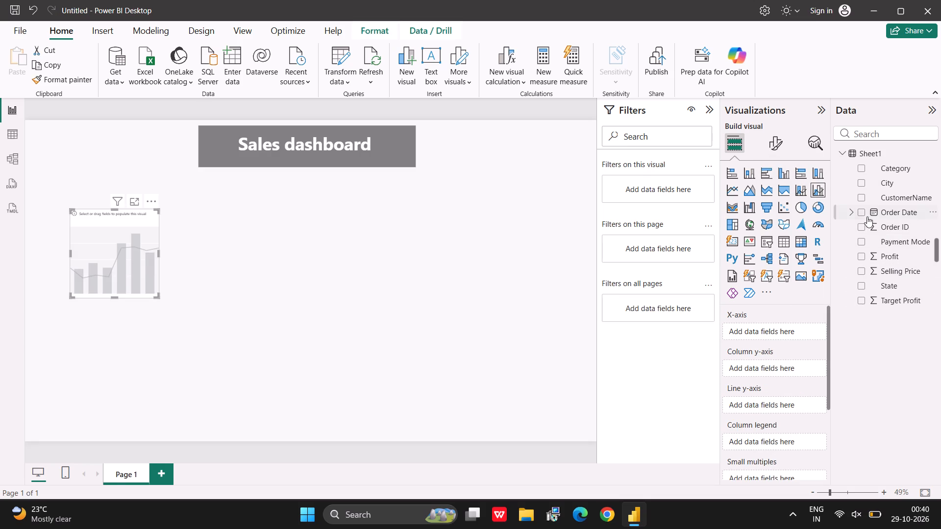
left_click(852, 215)
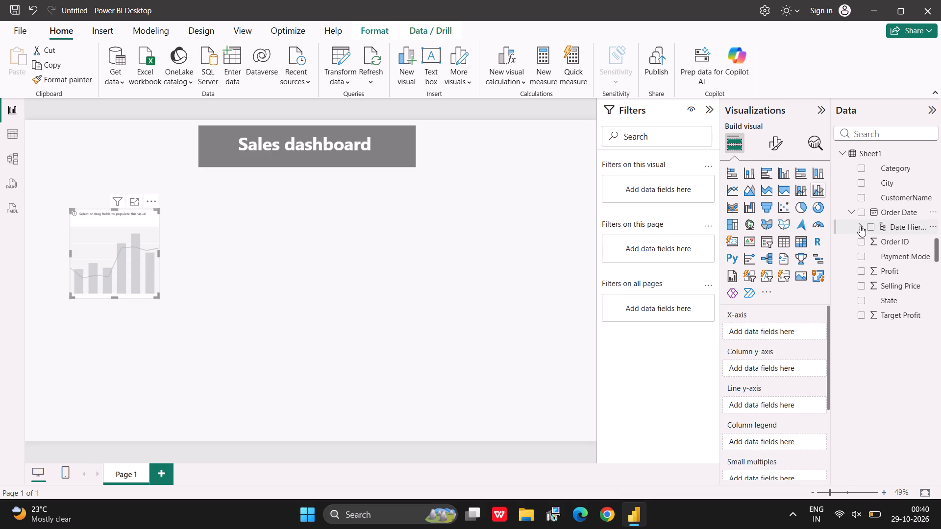
left_click(859, 226)
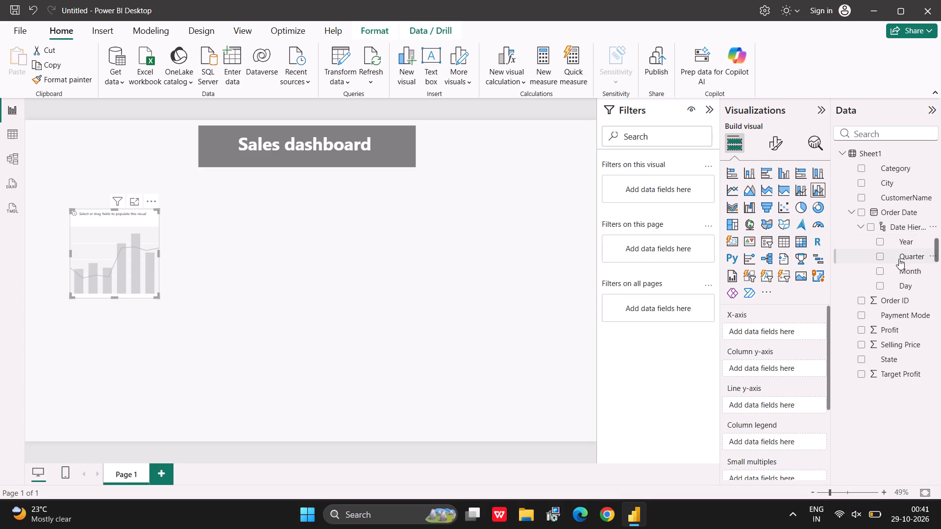
left_click_drag(899, 259, 790, 332)
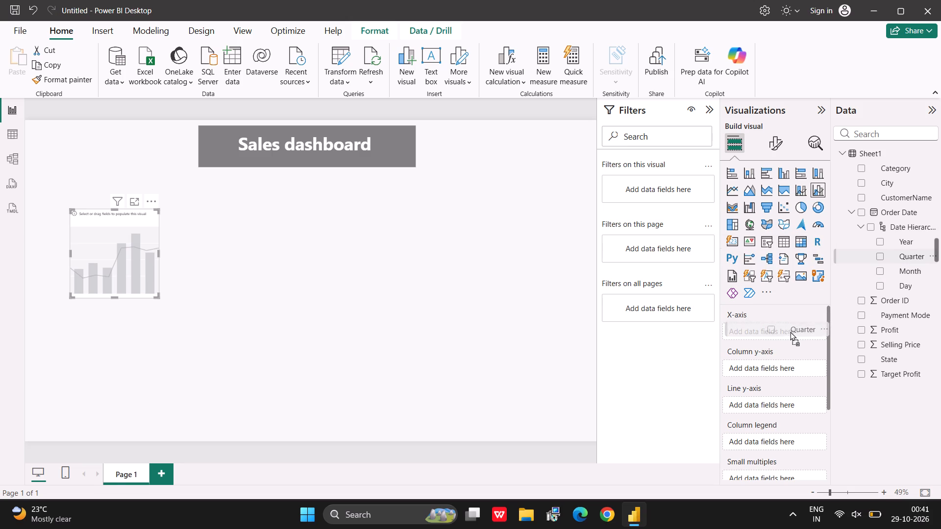
left_click_drag(790, 332, 787, 335)
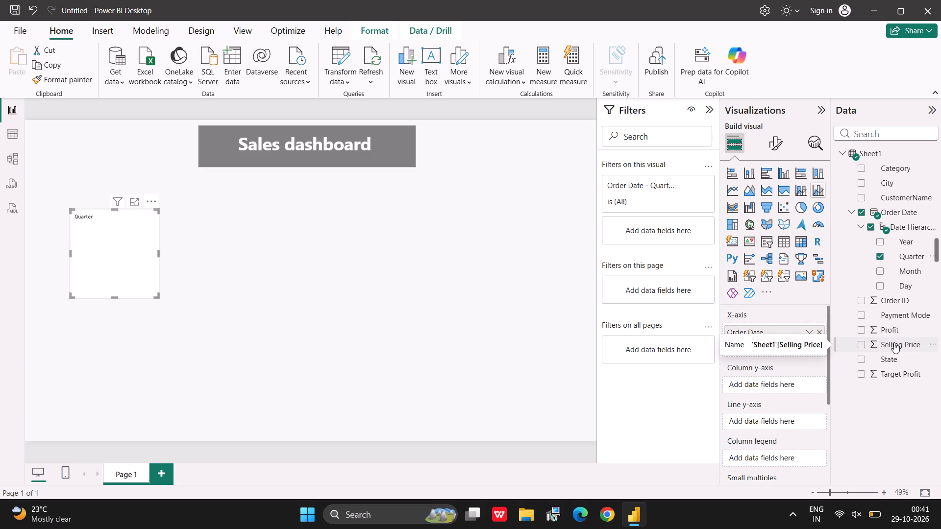
Add Selling Price to the chart's column y-axis and Profit to its line y-axis.
left_click_drag(894, 342, 786, 382)
left_click(786, 382)
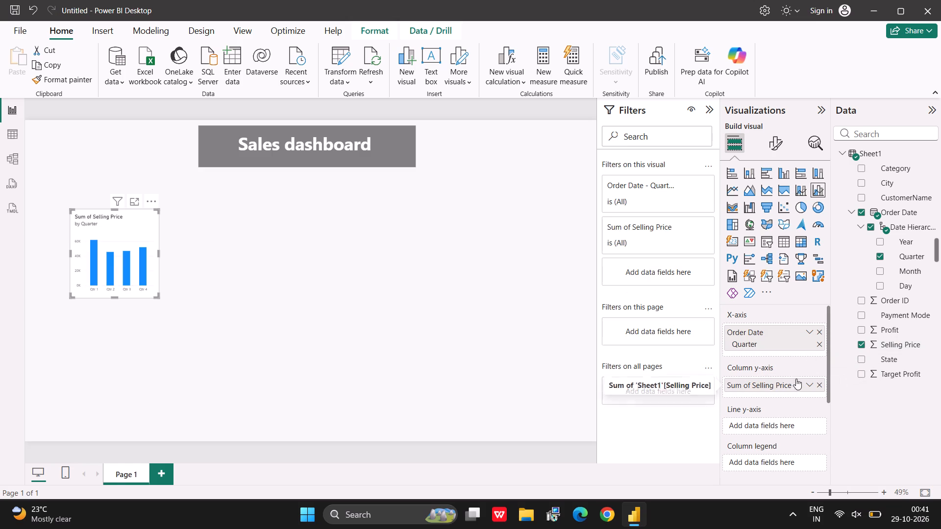
left_click_drag(886, 329, 780, 434)
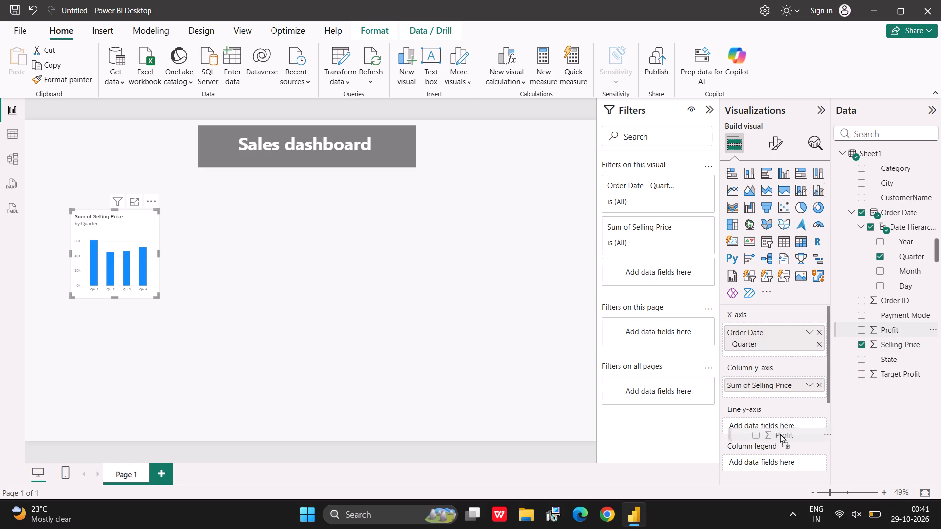
left_click_drag(780, 434, 772, 427)
left_click(772, 427)
left_click(383, 303)
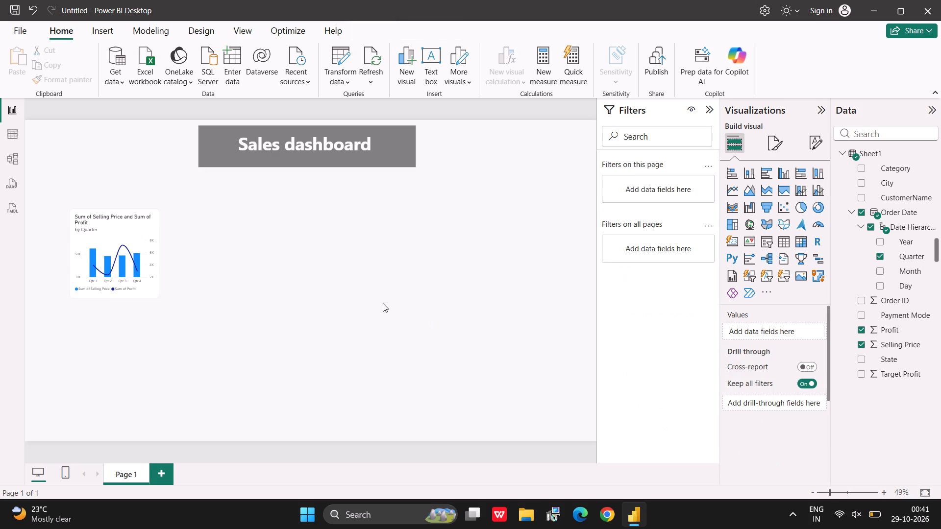
Enlarge the Selling Price and Profit by Quarter chart and shift it toward the page's left edge, below the banner.
left_click(143, 244)
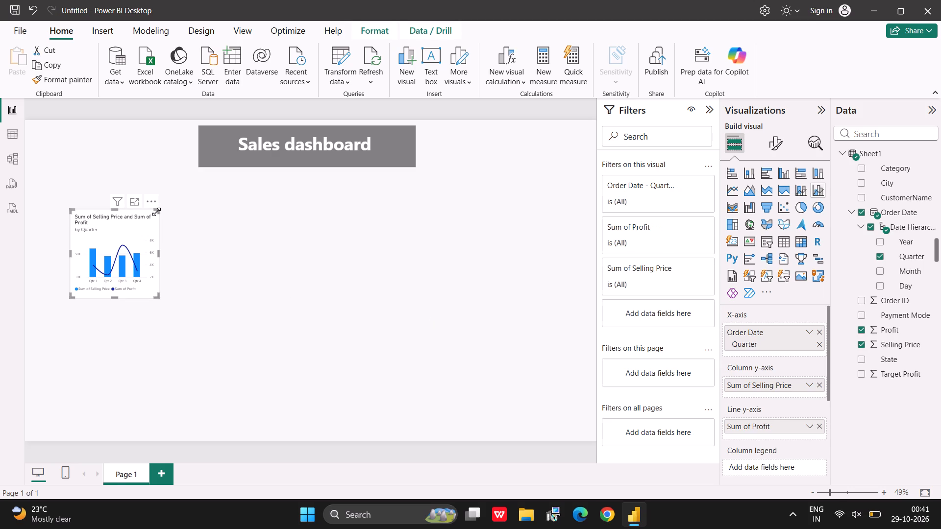
left_click_drag(156, 212, 193, 201)
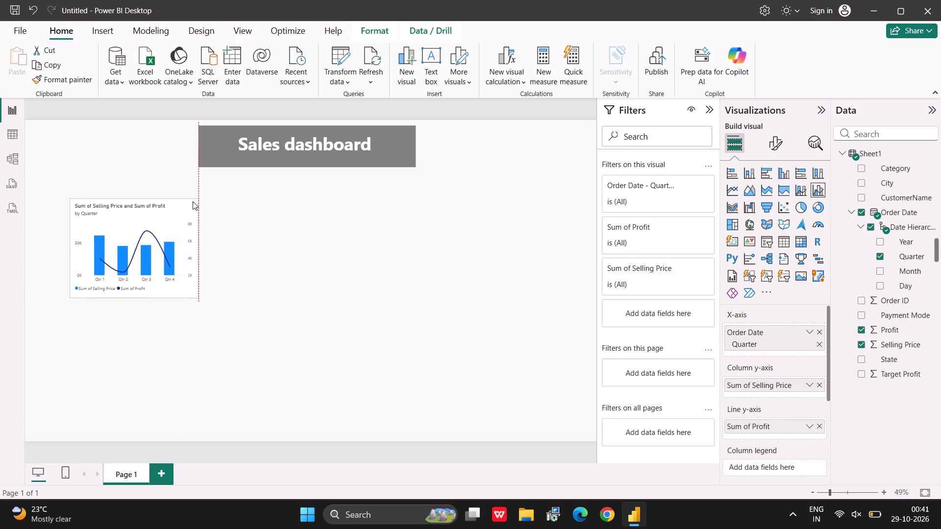
left_click_drag(193, 201, 228, 186)
left_click(348, 230)
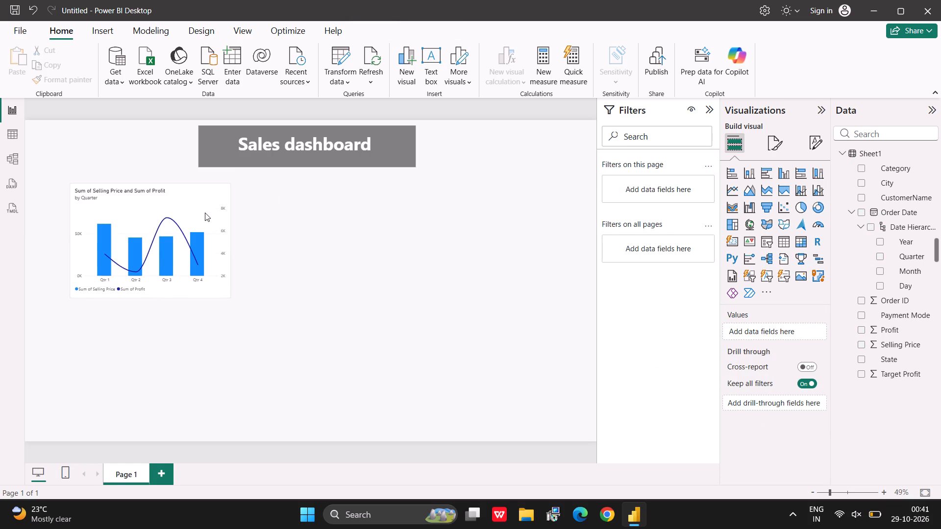
left_click_drag(205, 213, 185, 219)
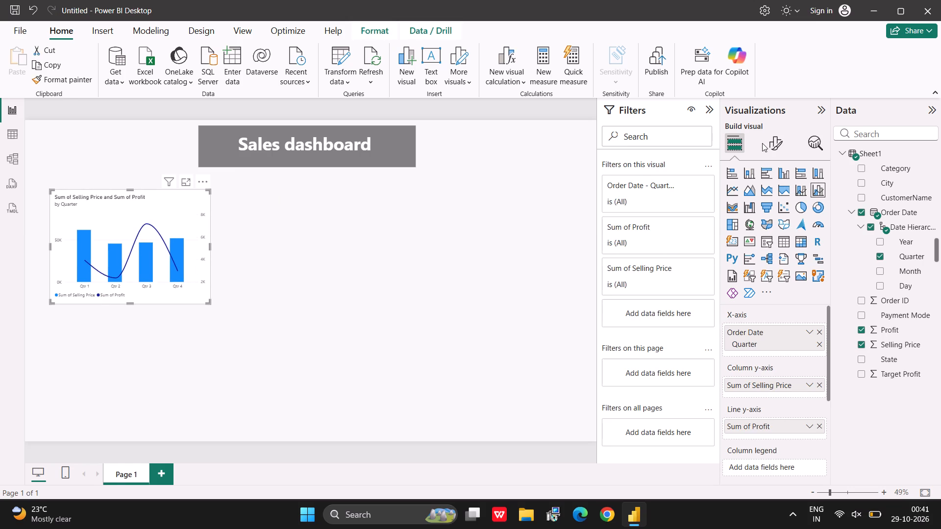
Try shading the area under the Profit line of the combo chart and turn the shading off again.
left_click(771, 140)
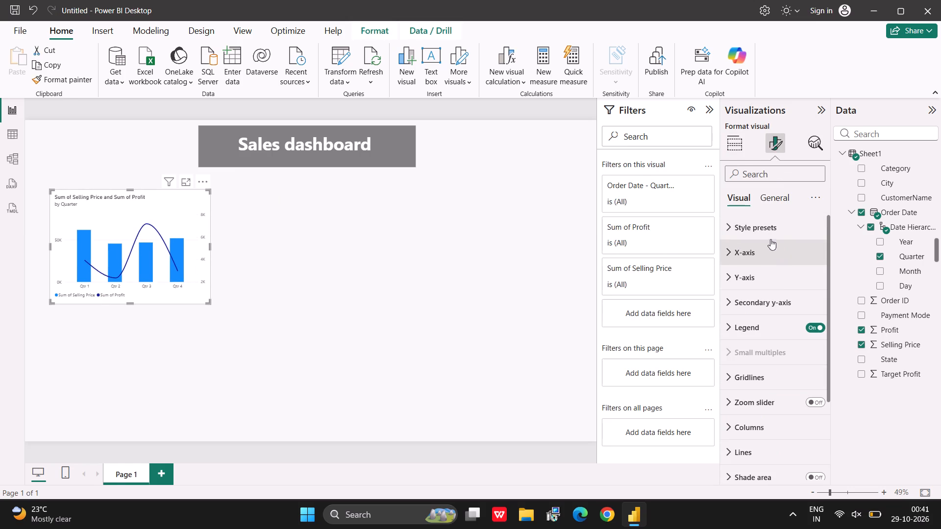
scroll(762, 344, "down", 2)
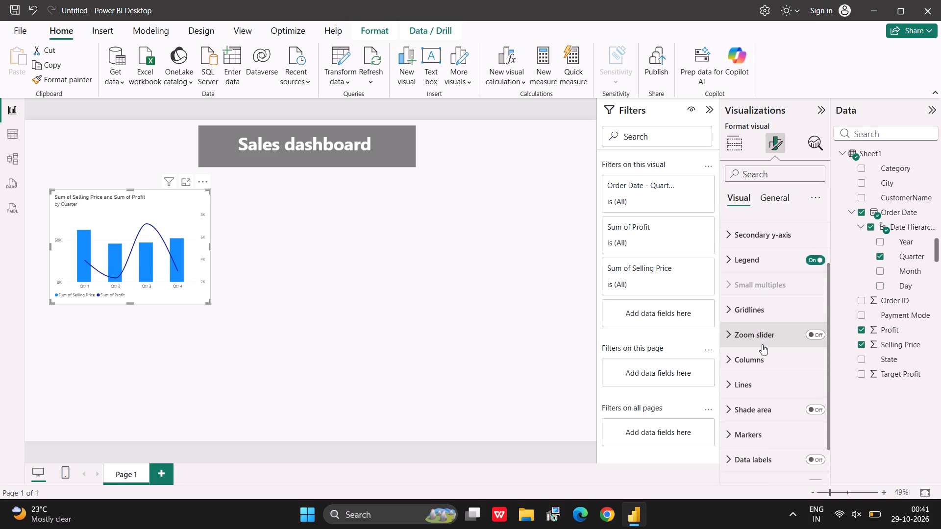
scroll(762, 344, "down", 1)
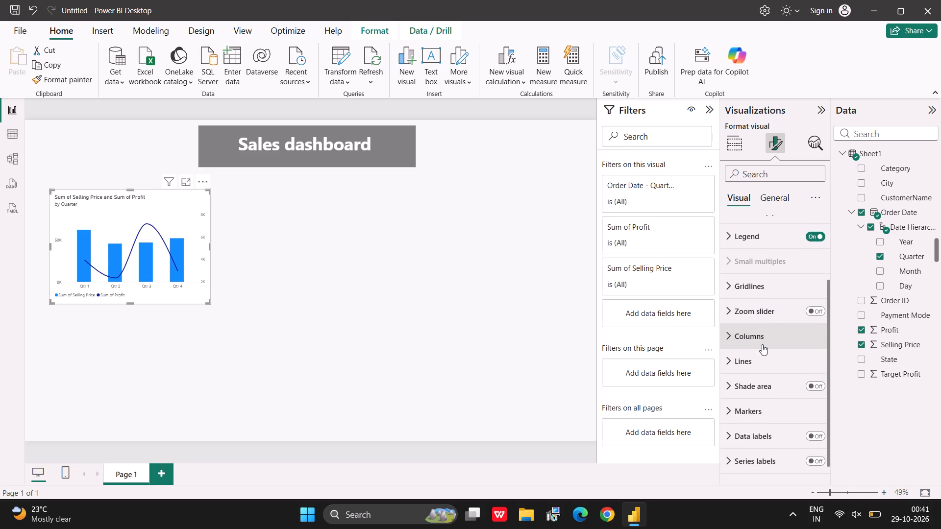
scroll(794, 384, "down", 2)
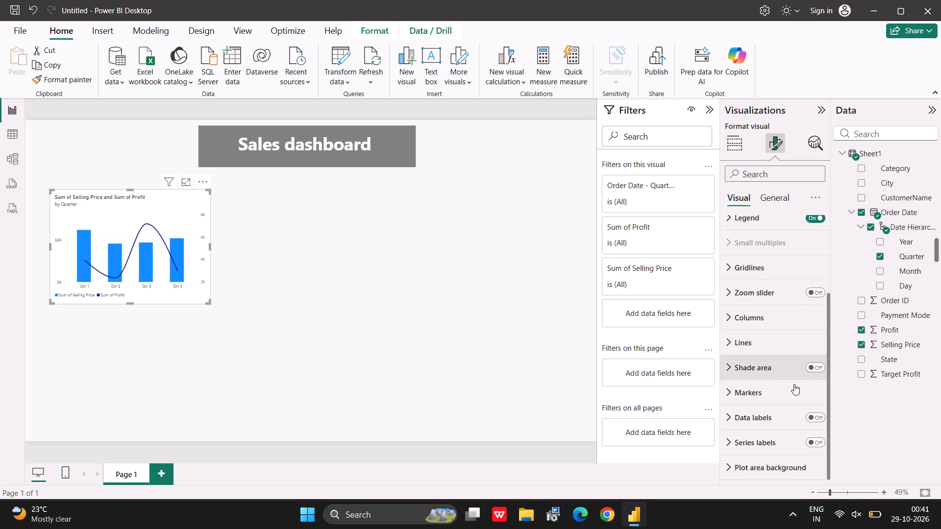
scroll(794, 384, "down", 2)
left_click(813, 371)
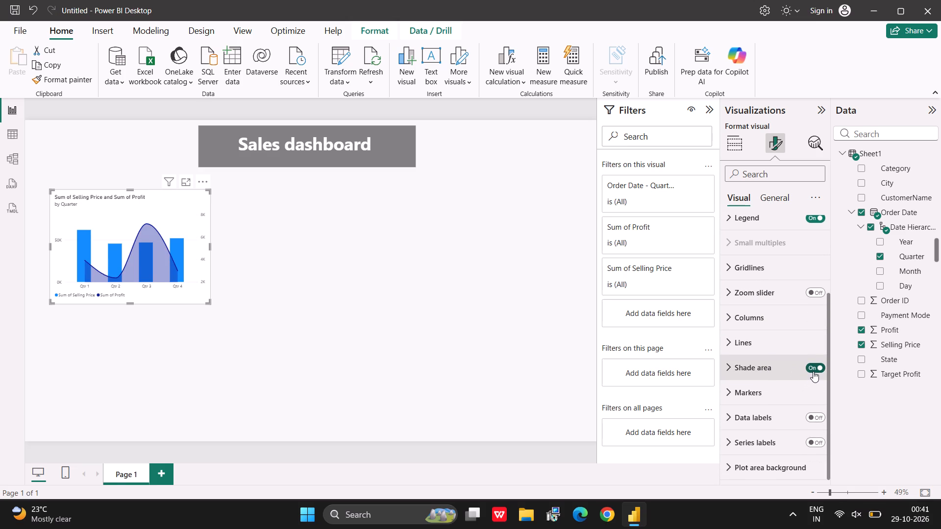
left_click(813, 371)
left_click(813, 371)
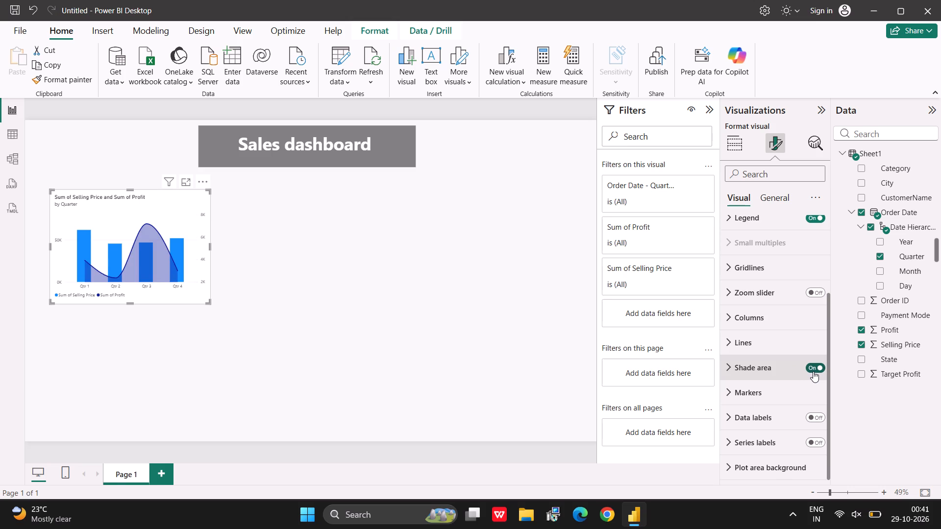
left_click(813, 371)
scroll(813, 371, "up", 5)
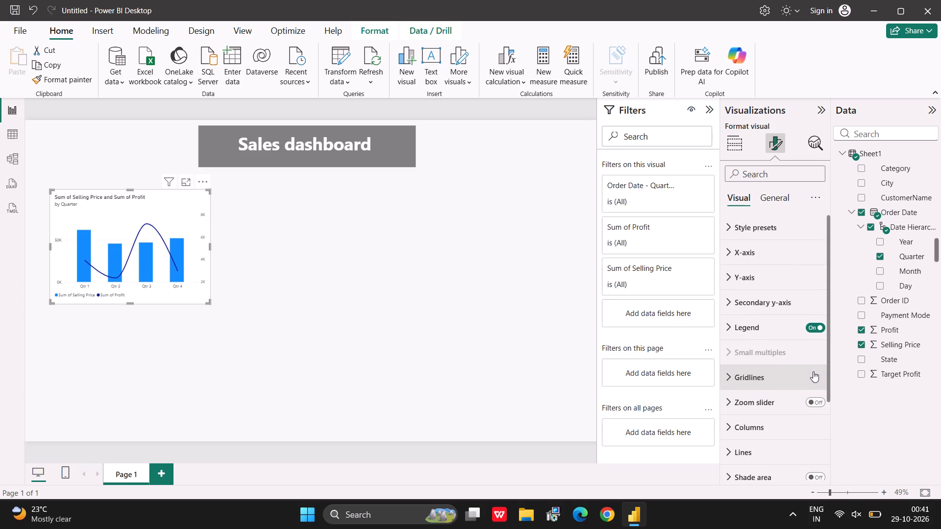
Set the combo chart's background to a medium-light grey from the white theme colour shades, after trying a darker and a lighter grey.
left_click(777, 200)
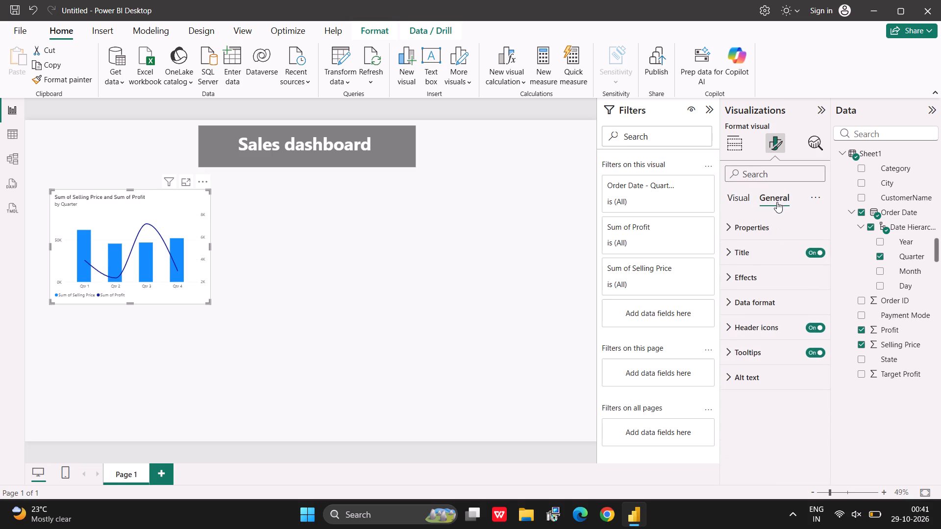
left_click(771, 308)
left_click(758, 279)
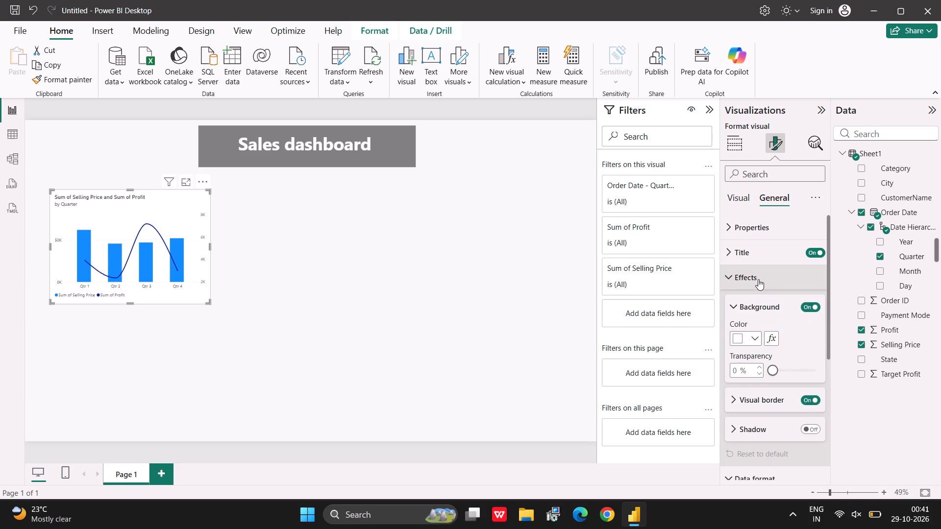
left_click(751, 340)
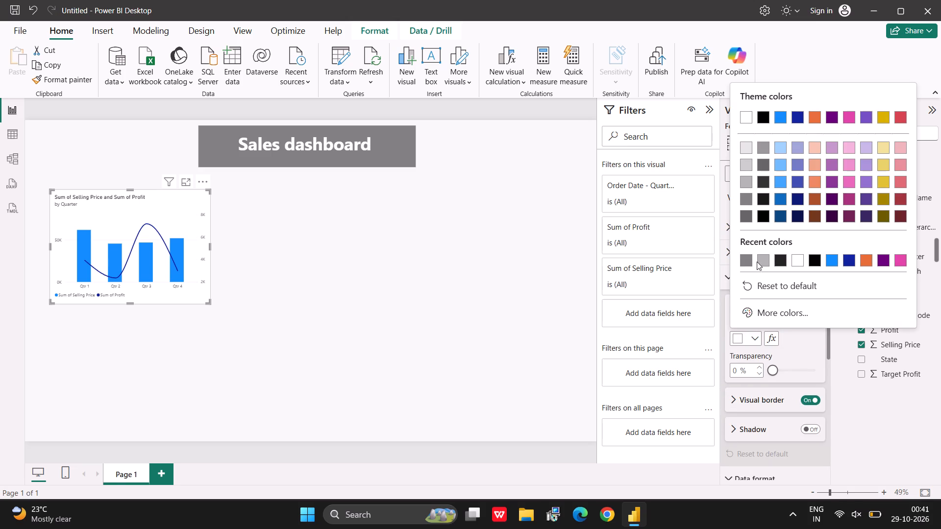
left_click(765, 148)
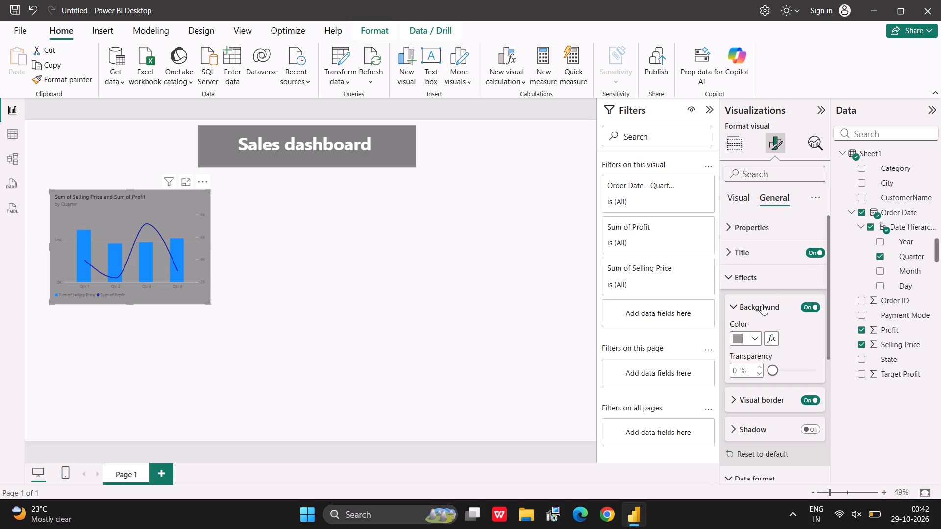
left_click(758, 337)
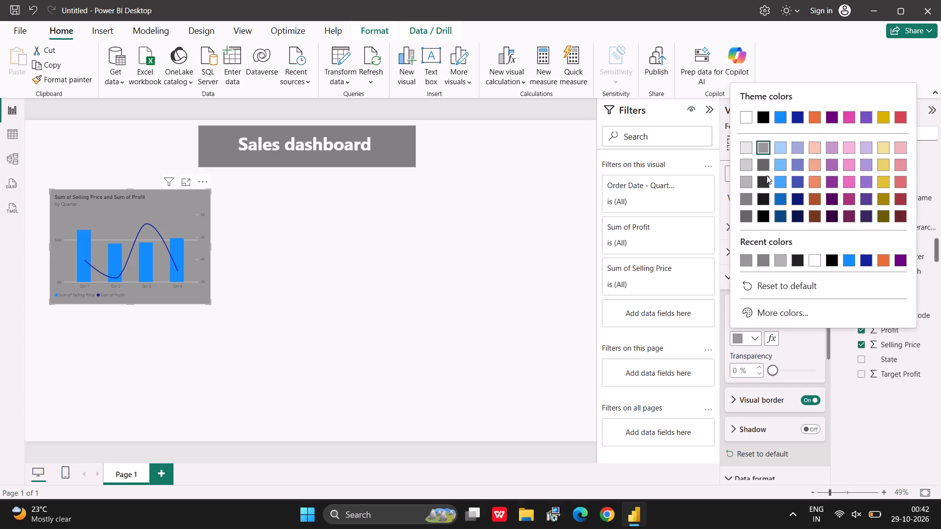
left_click(746, 168)
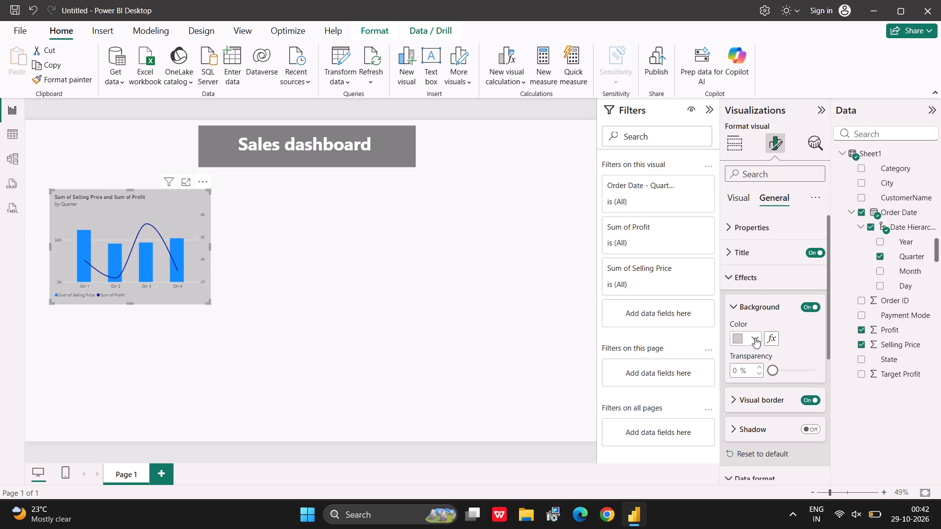
left_click(755, 337)
left_click(748, 188)
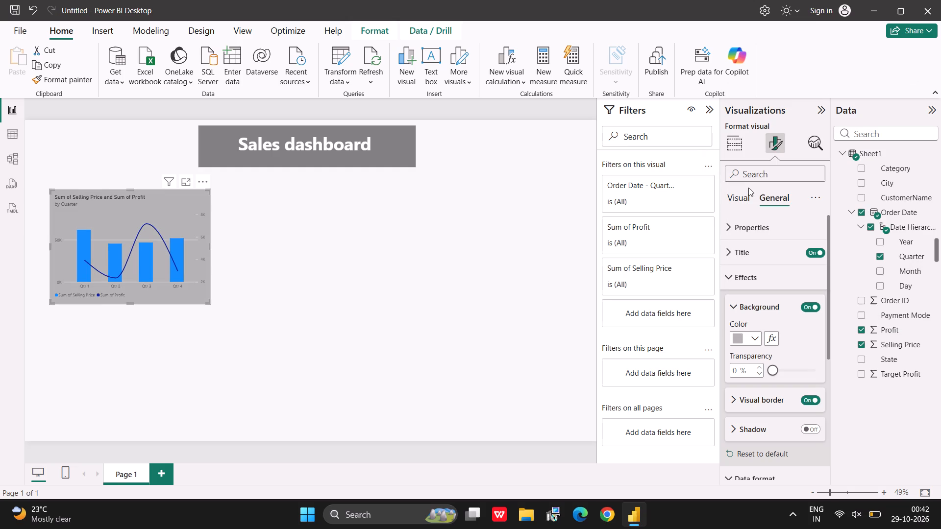
left_click(413, 259)
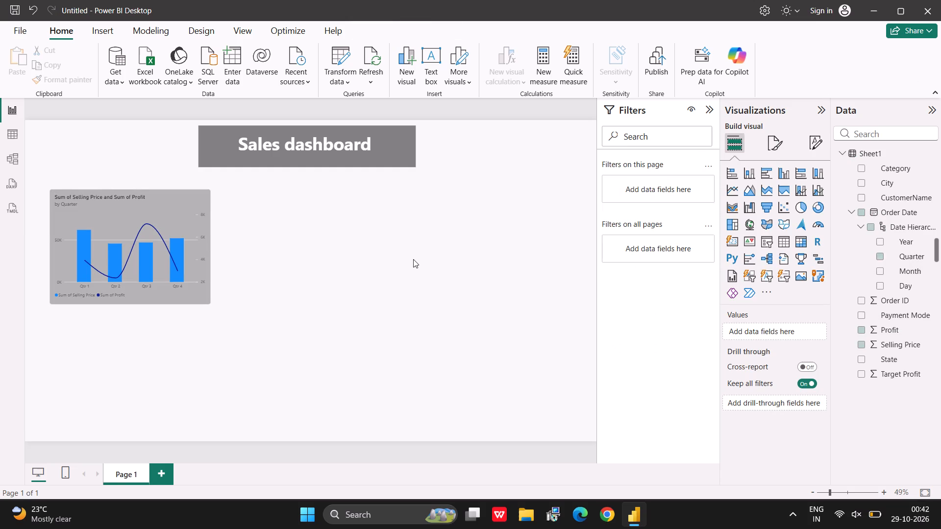
Move the combo chart so its right edge lines up with the left edge of the "Sales dashboard" banner.
left_click_drag(186, 218, 175, 210)
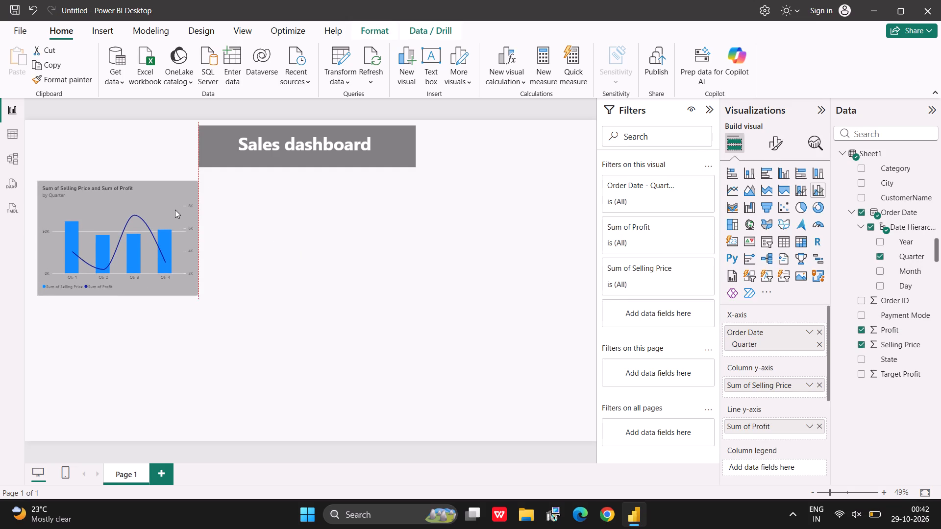
left_click_drag(175, 210, 174, 220)
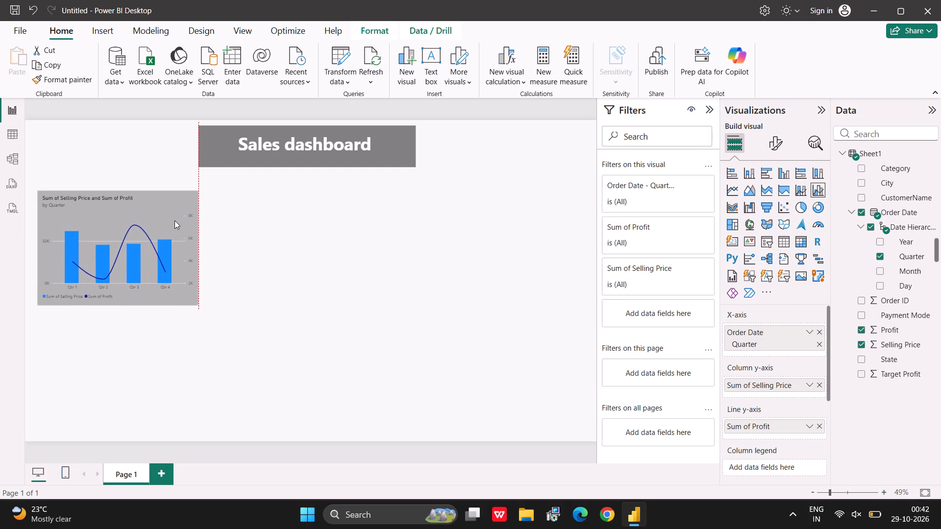
left_click_drag(174, 220, 174, 216)
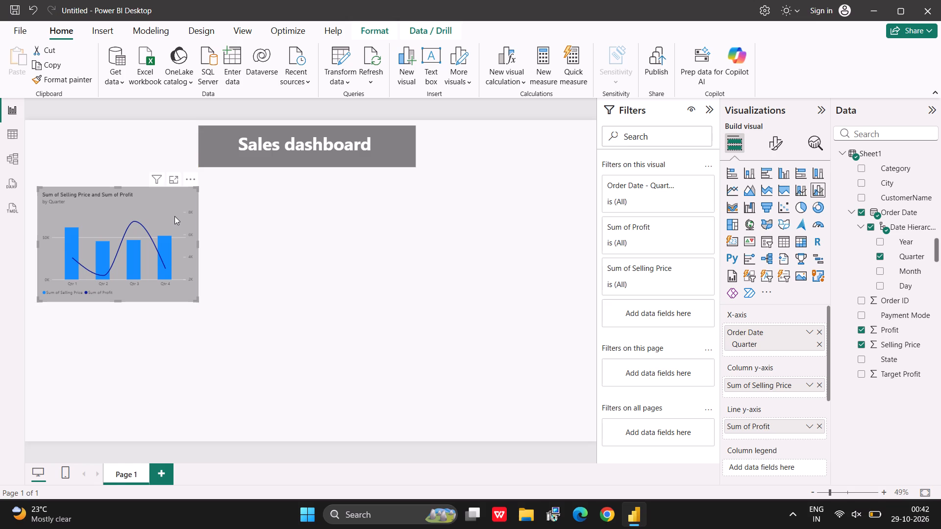
left_click(174, 216)
left_click(295, 233)
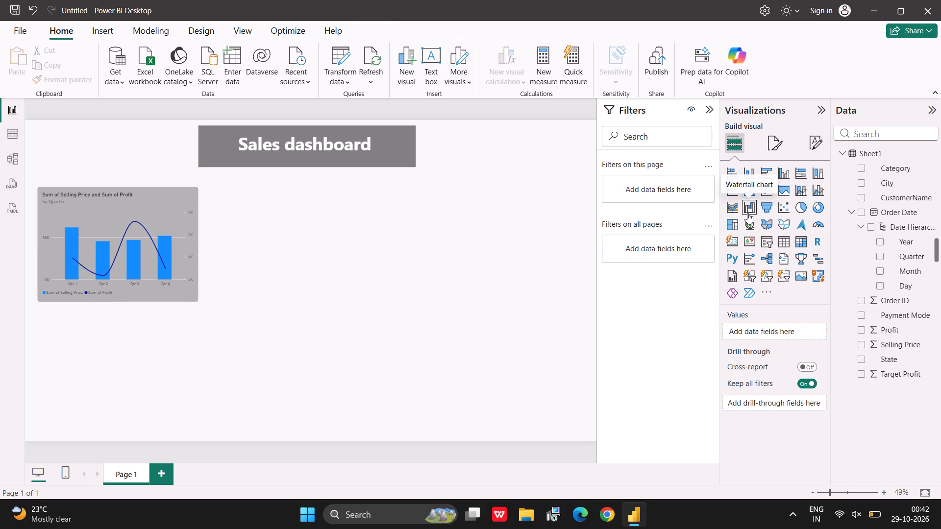
Insert a ribbon chart and place it to the right of the combo chart with their top edges aligned.
left_click(734, 213)
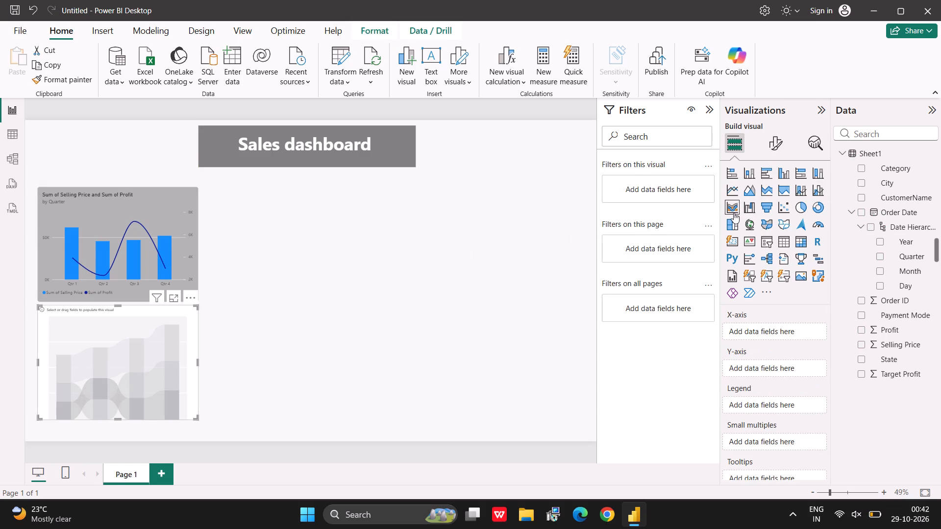
left_click_drag(165, 378, 303, 278)
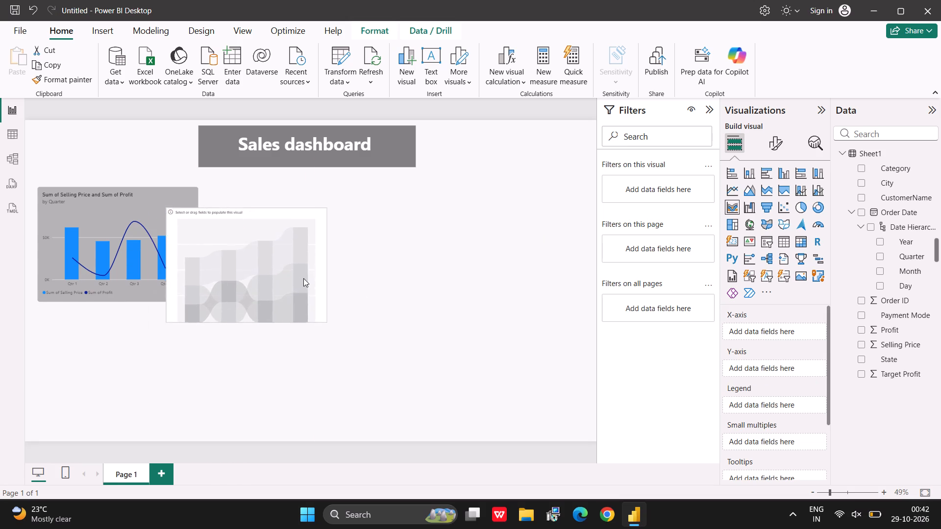
left_click_drag(303, 278, 340, 264)
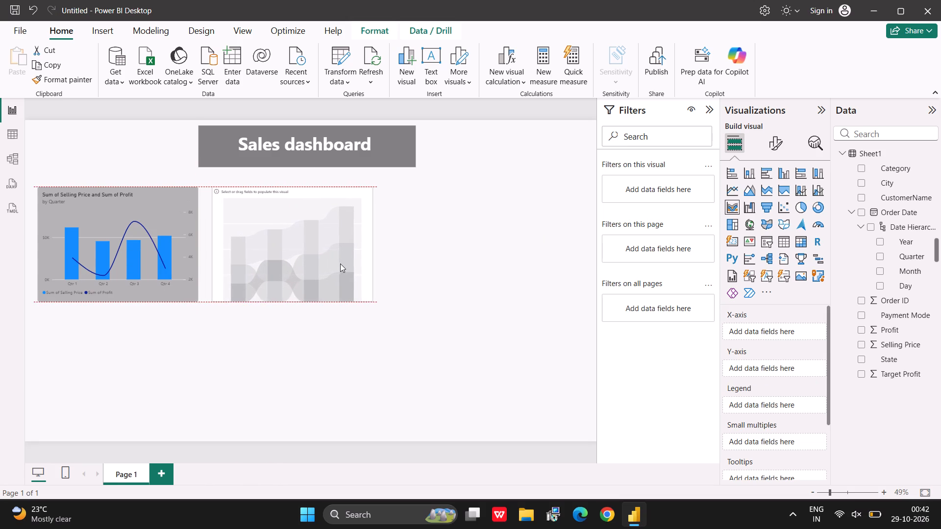
left_click_drag(340, 264, 353, 259)
left_click_drag(353, 259, 370, 257)
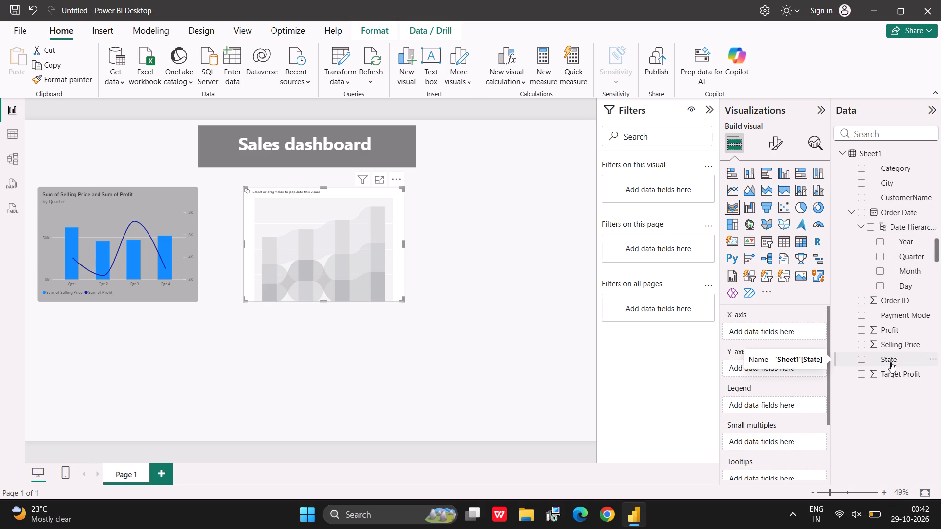
Assign State to the ribbon chart's X-axis, City to its Y-axis and Profit to its legend.
left_click_drag(891, 362, 781, 337)
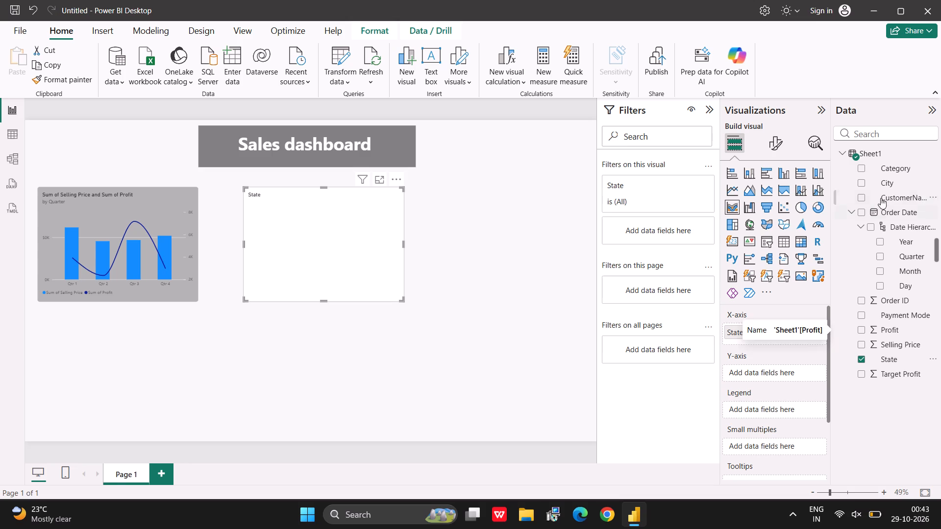
left_click_drag(890, 185, 778, 369)
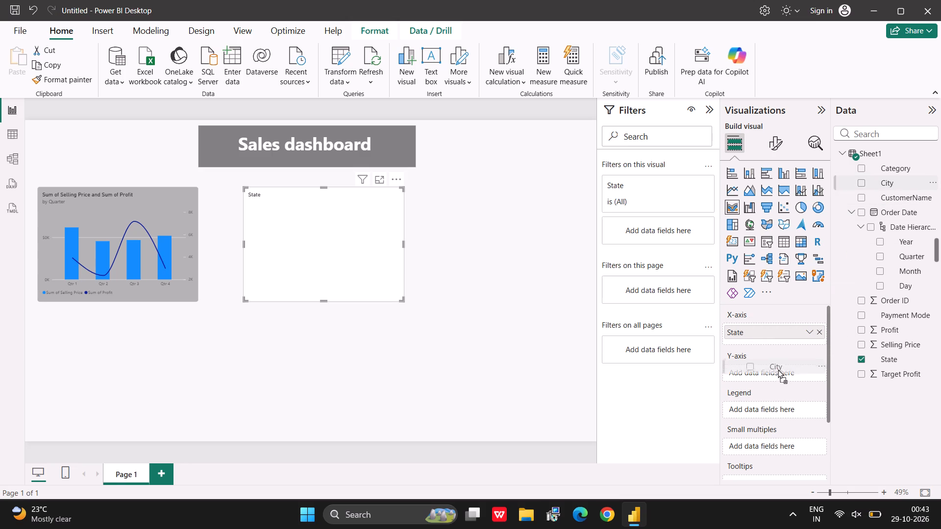
left_click_drag(778, 369, 777, 373)
left_click_drag(890, 327, 794, 401)
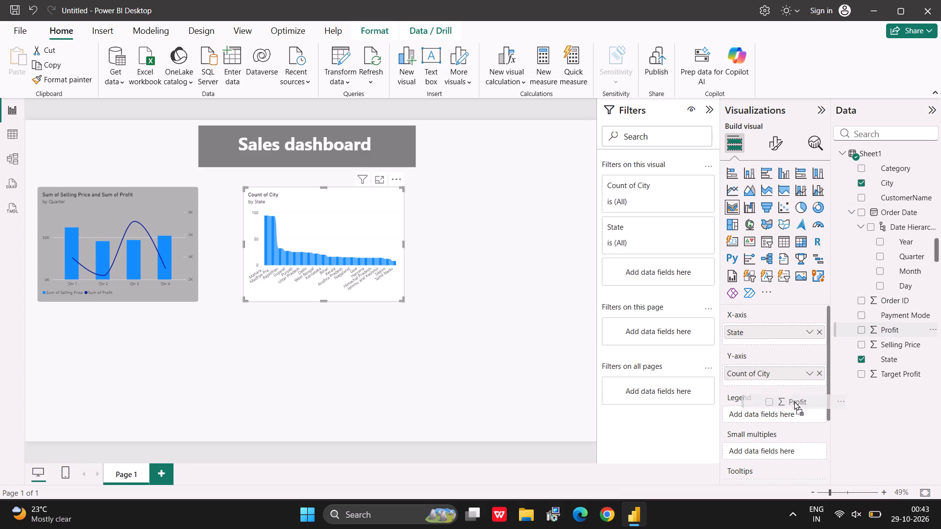
left_click_drag(794, 401, 777, 414)
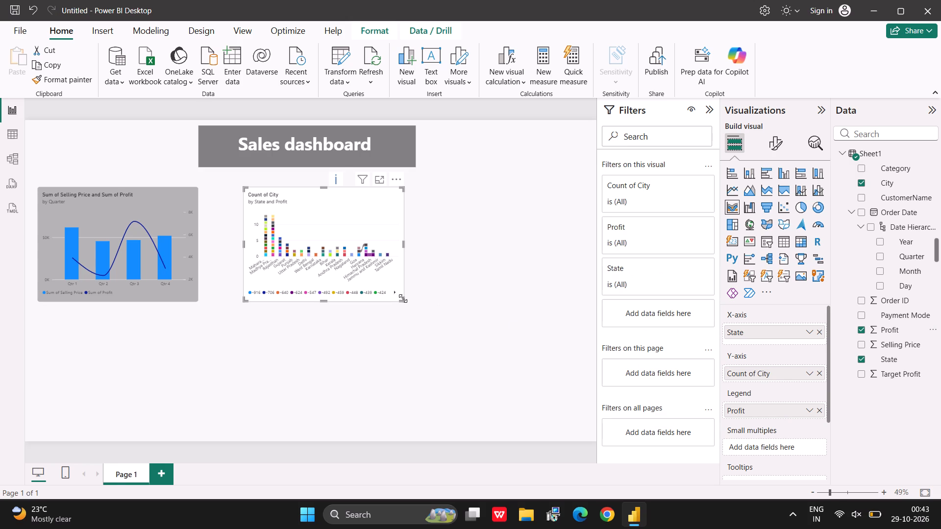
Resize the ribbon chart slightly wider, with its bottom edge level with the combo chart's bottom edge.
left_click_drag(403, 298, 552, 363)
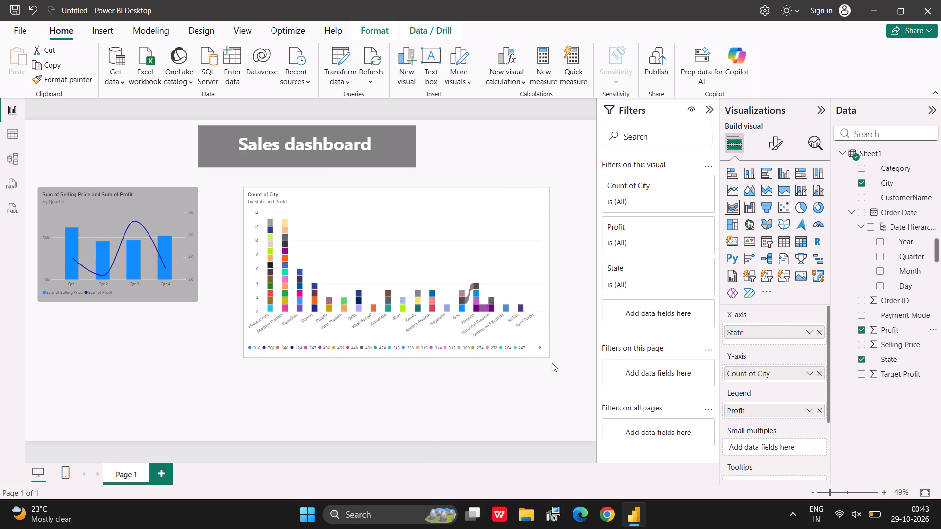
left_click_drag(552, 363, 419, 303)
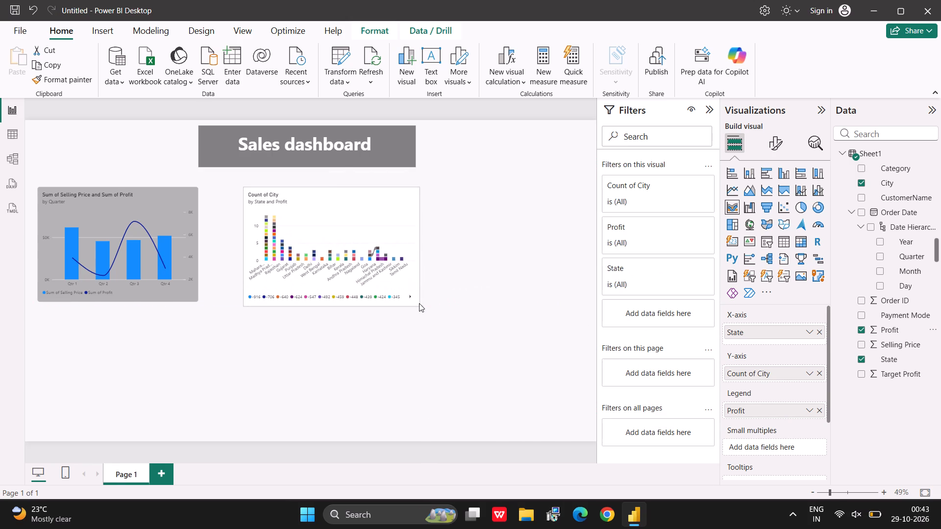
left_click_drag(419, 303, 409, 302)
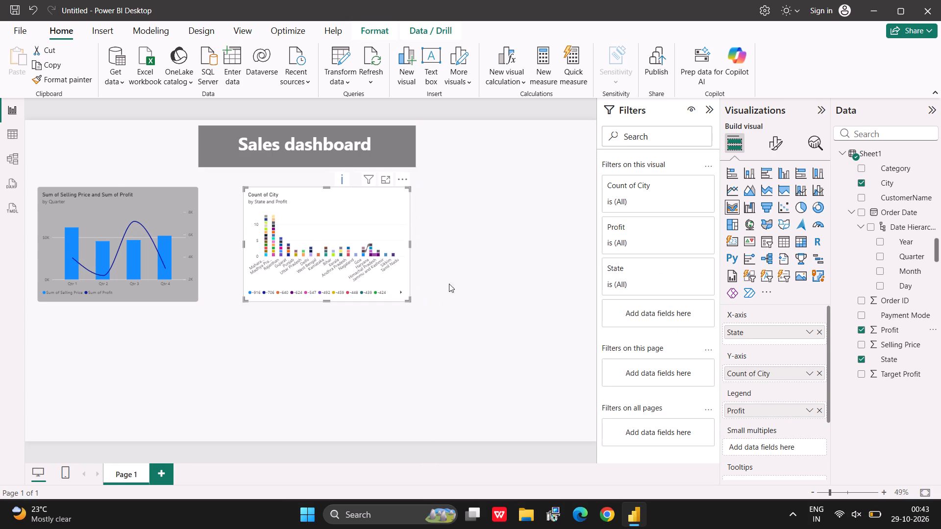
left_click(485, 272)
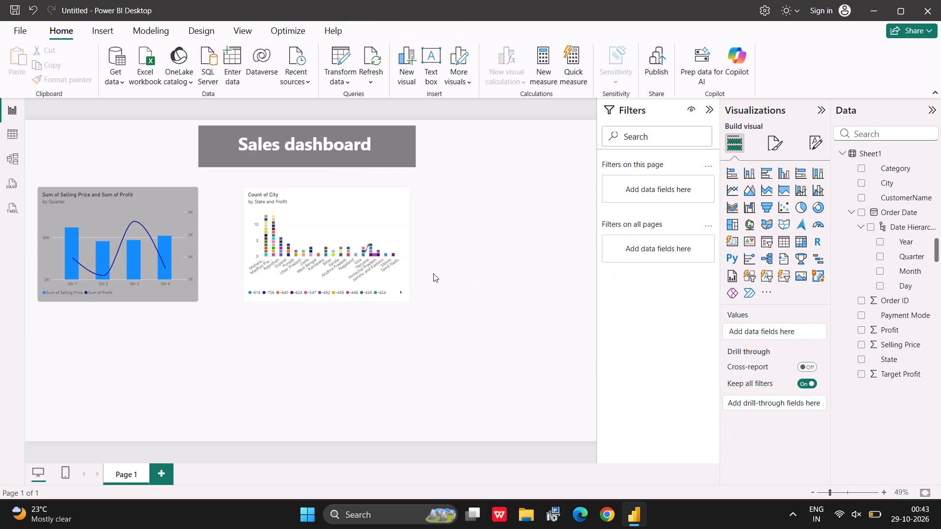
Remove City from the ribbon chart's Y-axis and move Profit from the legend to the Y-axis.
left_click(381, 264)
left_click(381, 264)
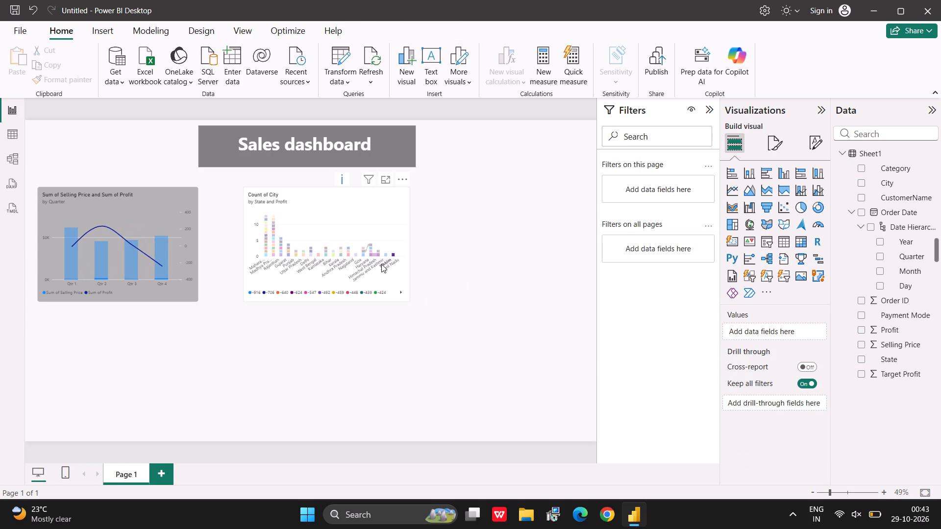
left_click(352, 219)
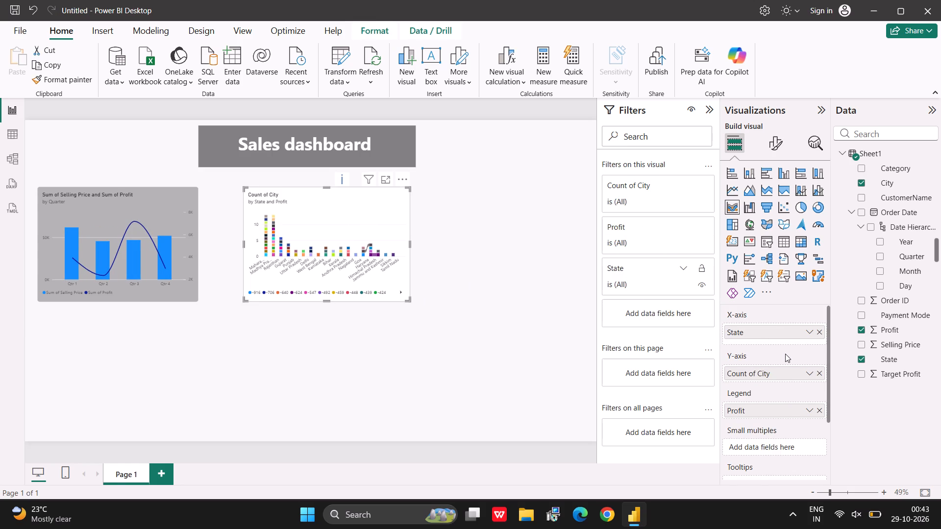
scroll(785, 354, "down", 1)
left_click_drag(775, 351, 845, 343)
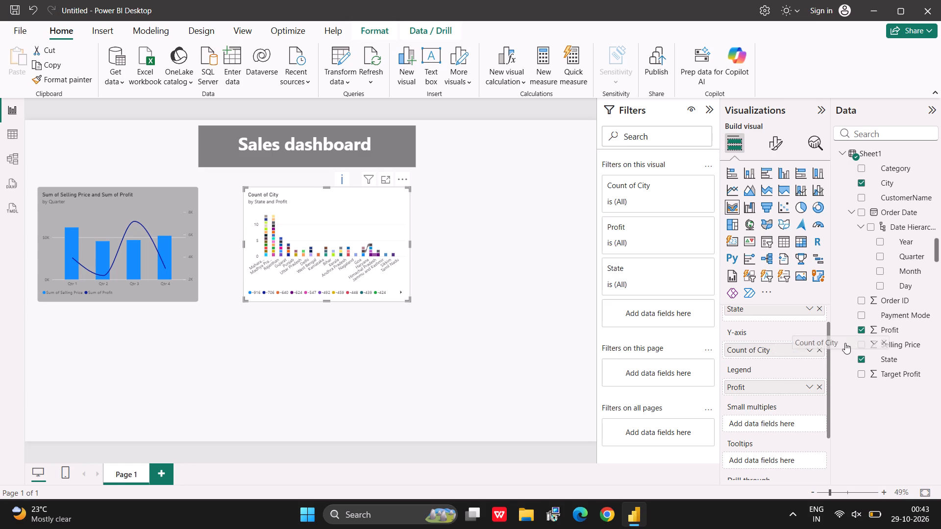
left_click_drag(845, 343, 878, 339)
left_click(822, 350)
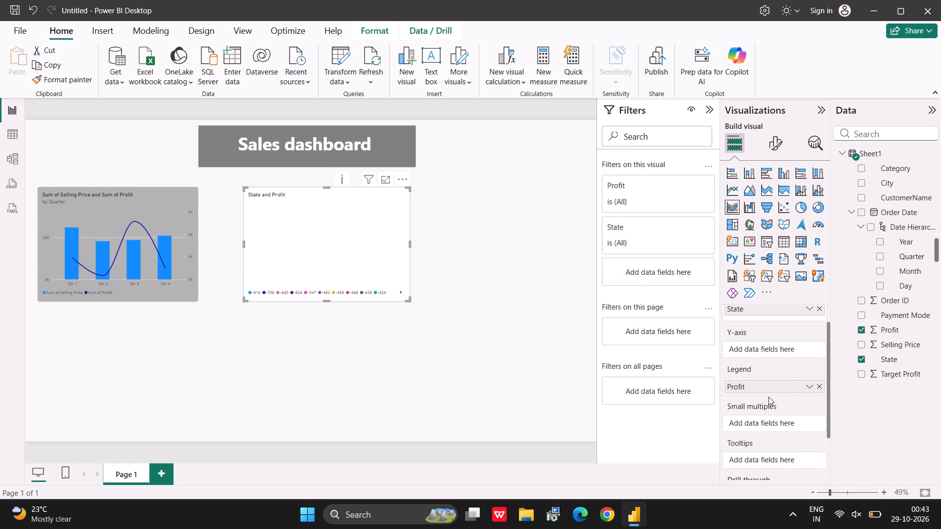
left_click_drag(772, 388, 768, 349)
left_click(768, 349)
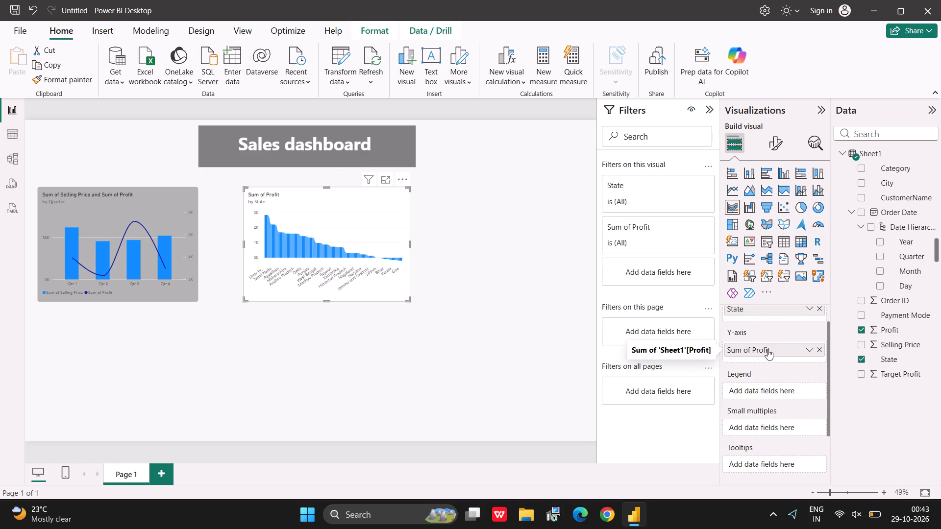
scroll(768, 349, "up", 1)
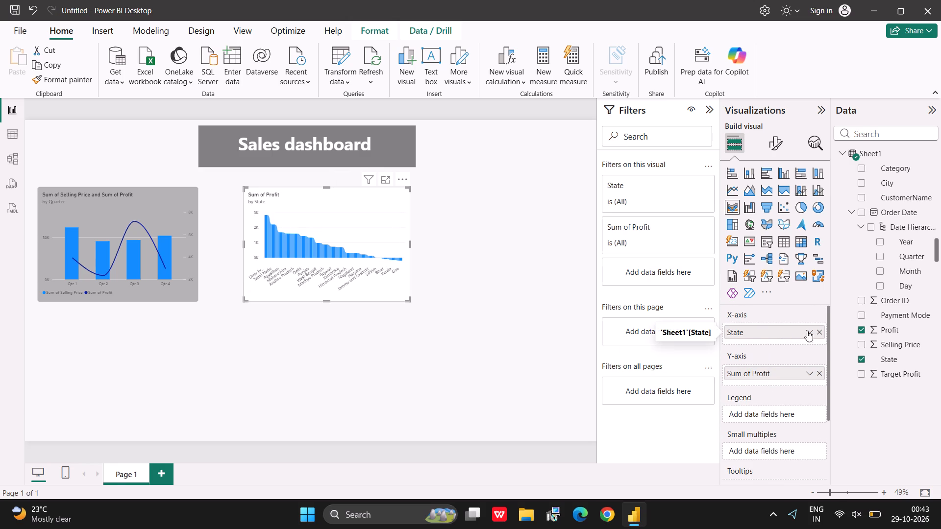
Remove State from the ribbon chart's X-axis.
left_click(861, 359)
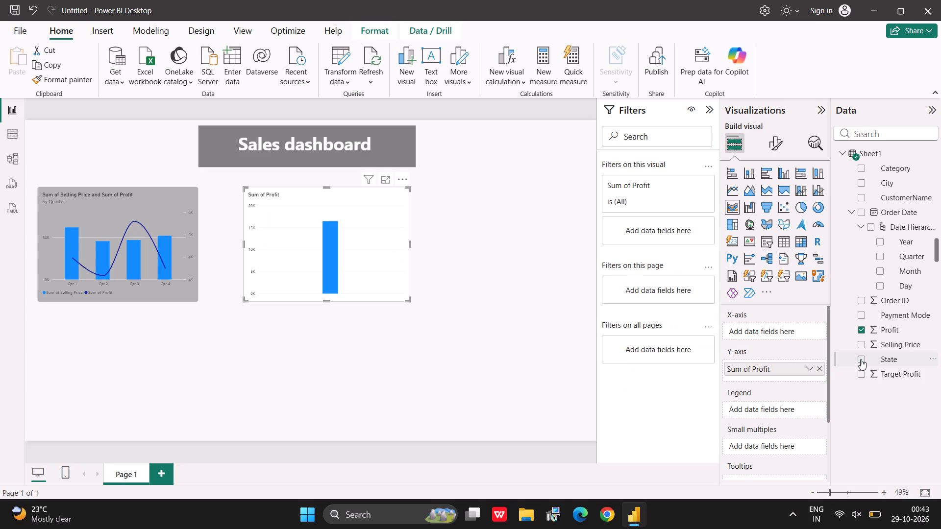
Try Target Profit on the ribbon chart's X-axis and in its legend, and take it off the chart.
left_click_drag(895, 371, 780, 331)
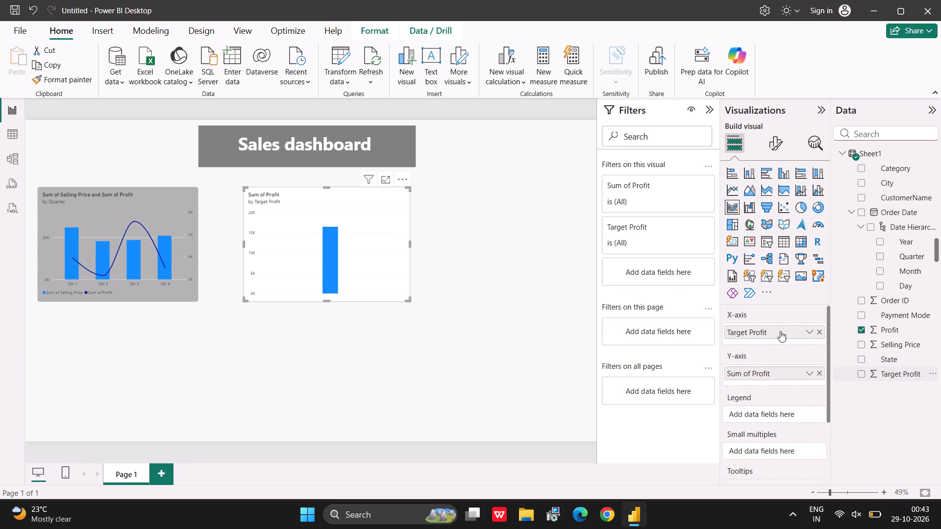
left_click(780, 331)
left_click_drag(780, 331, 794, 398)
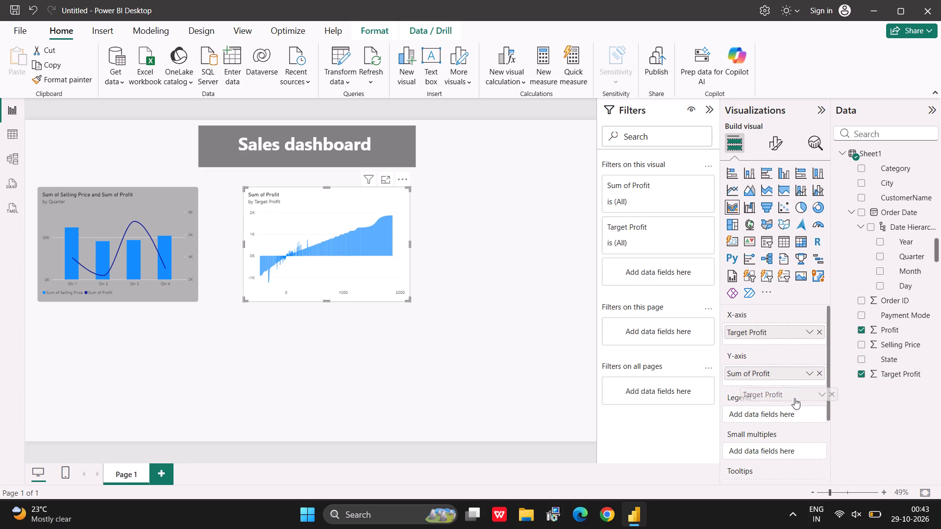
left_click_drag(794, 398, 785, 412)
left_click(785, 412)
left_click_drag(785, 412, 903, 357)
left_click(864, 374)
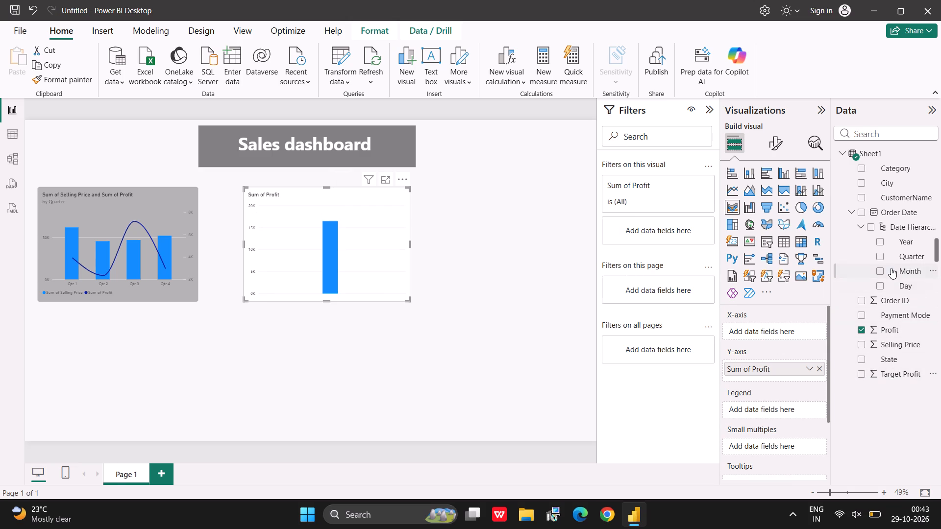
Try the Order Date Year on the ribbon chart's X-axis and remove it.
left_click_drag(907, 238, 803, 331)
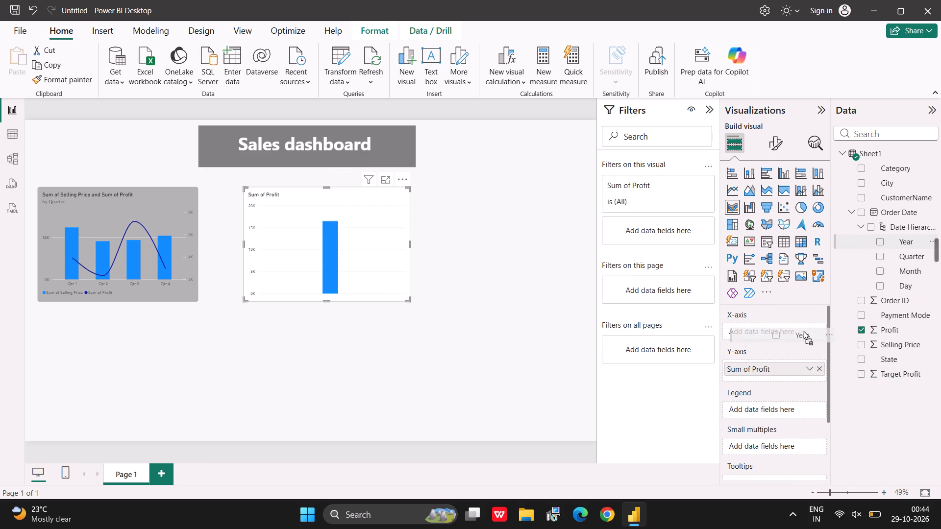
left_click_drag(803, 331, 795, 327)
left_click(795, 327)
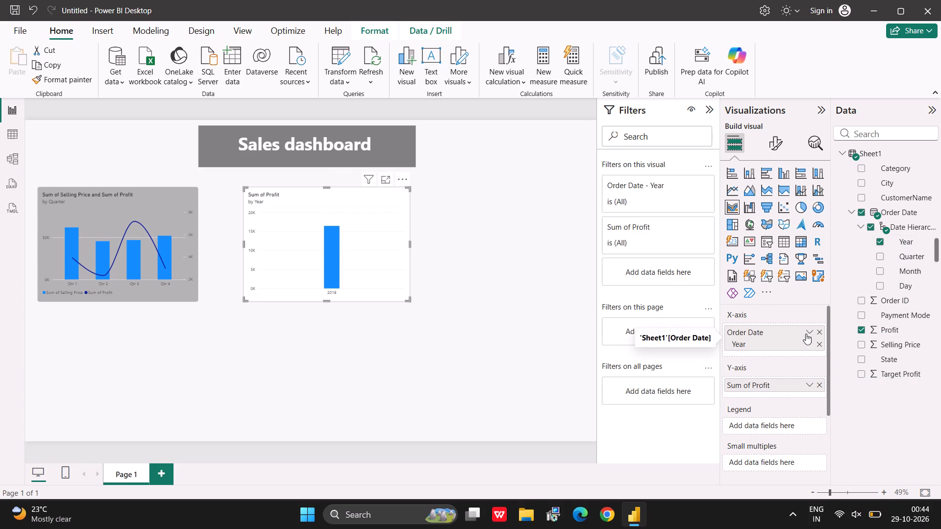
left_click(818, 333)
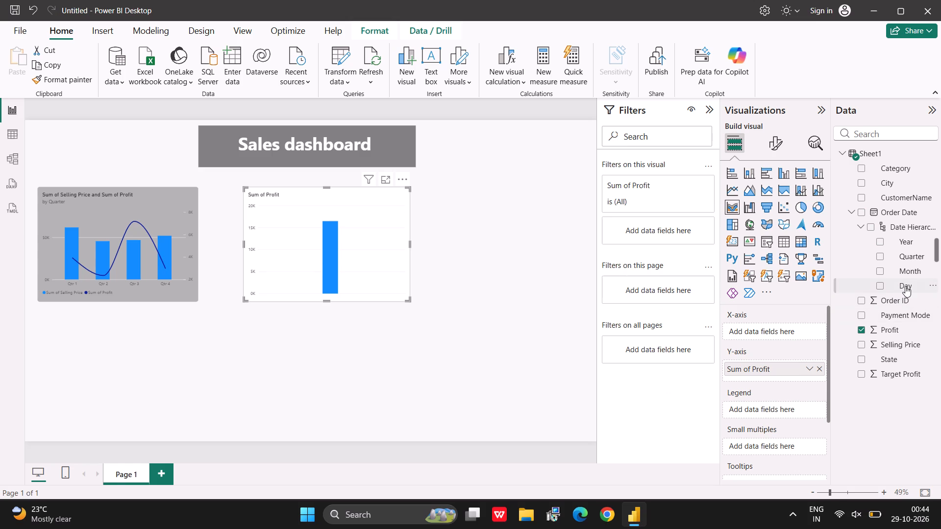
Assign Day from the Order Date hierarchy to the ribbon chart's X-axis.
left_click_drag(905, 286, 792, 331)
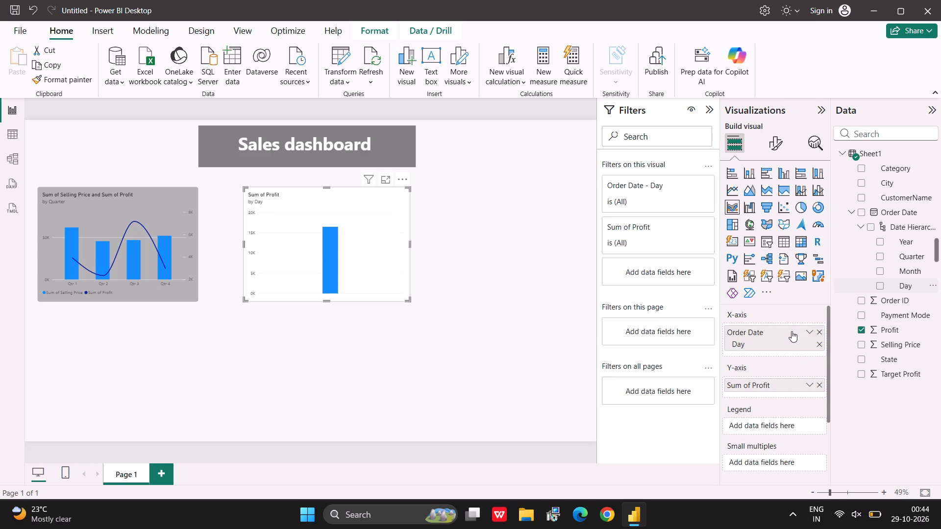
left_click(792, 331)
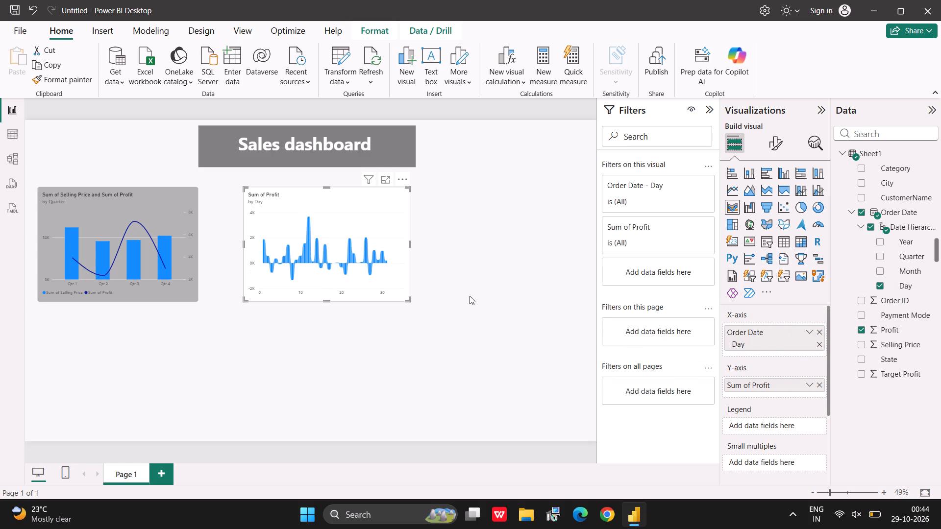
Set the ribbon chart's background to the same medium-light grey white-theme shade as the combo chart, after trying a lighter grey.
left_click(470, 296)
left_click(366, 273)
left_click(775, 148)
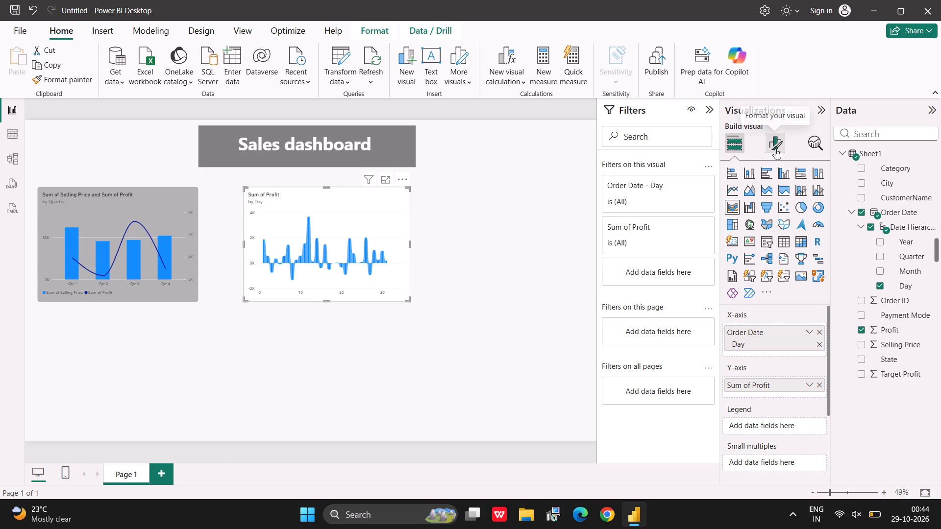
left_click(770, 200)
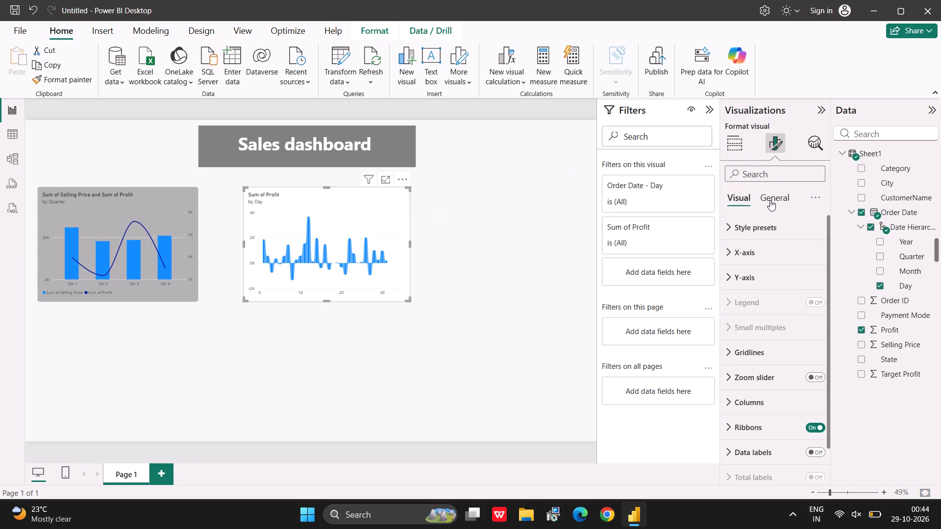
left_click(760, 287)
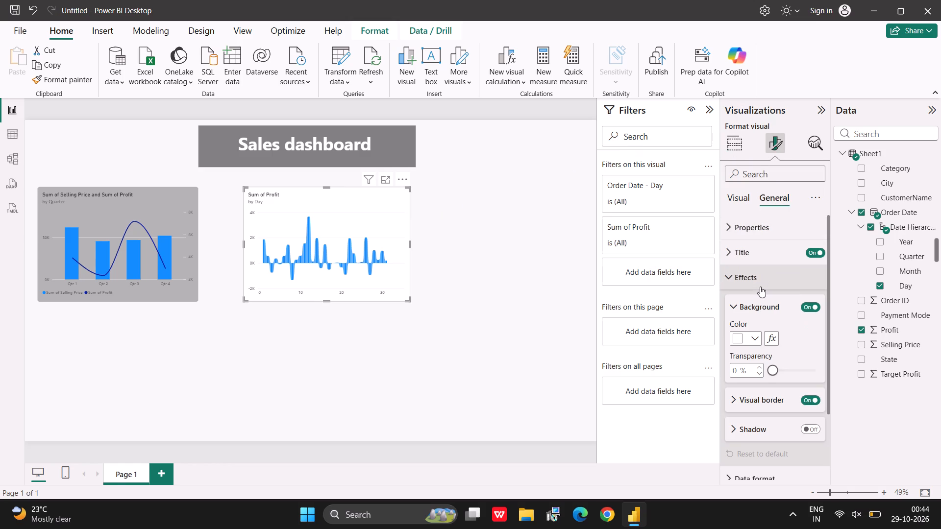
left_click(752, 333)
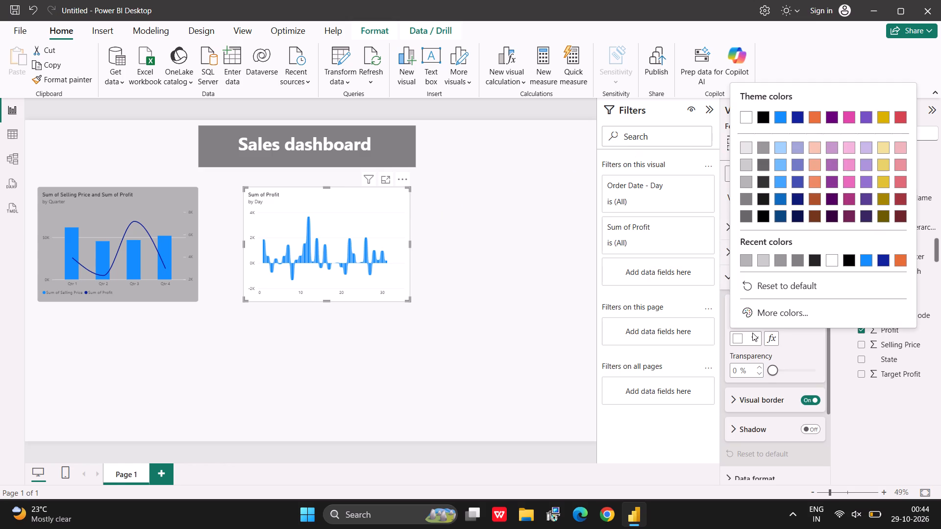
left_click(750, 181)
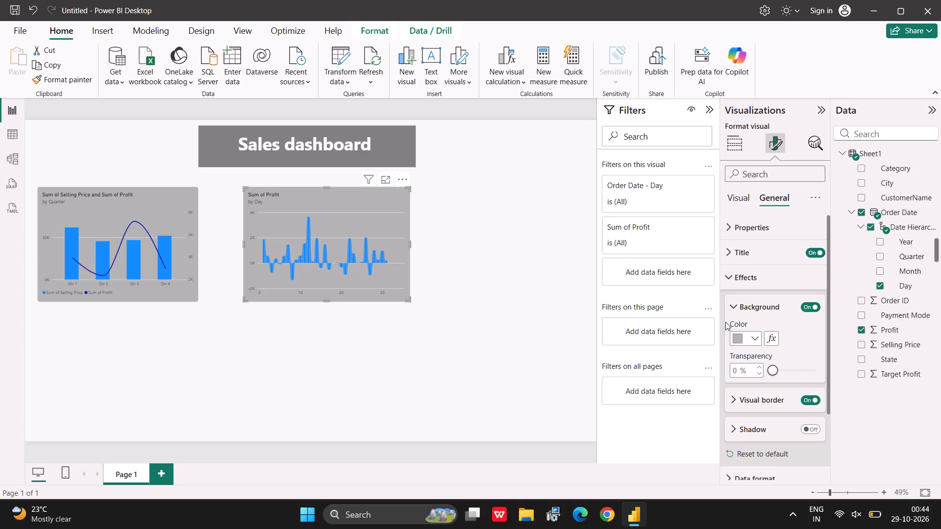
left_click(753, 337)
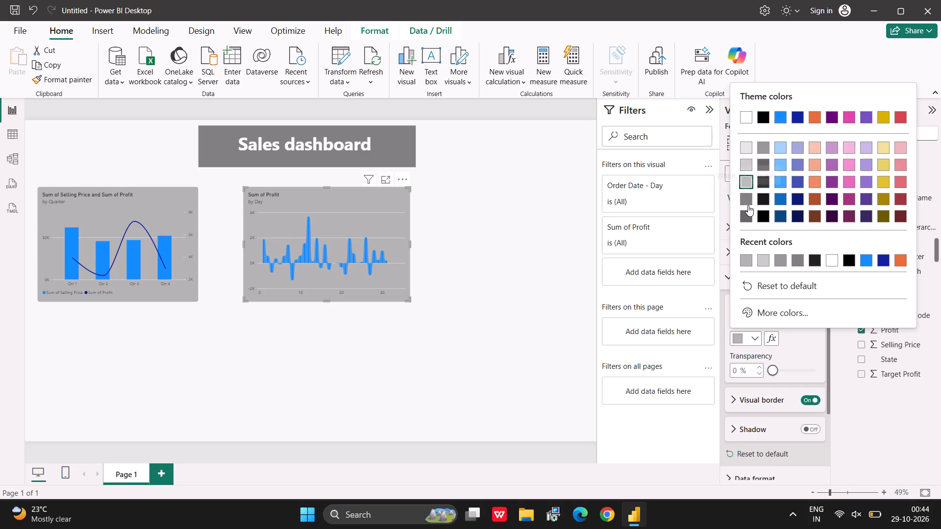
left_click(745, 159)
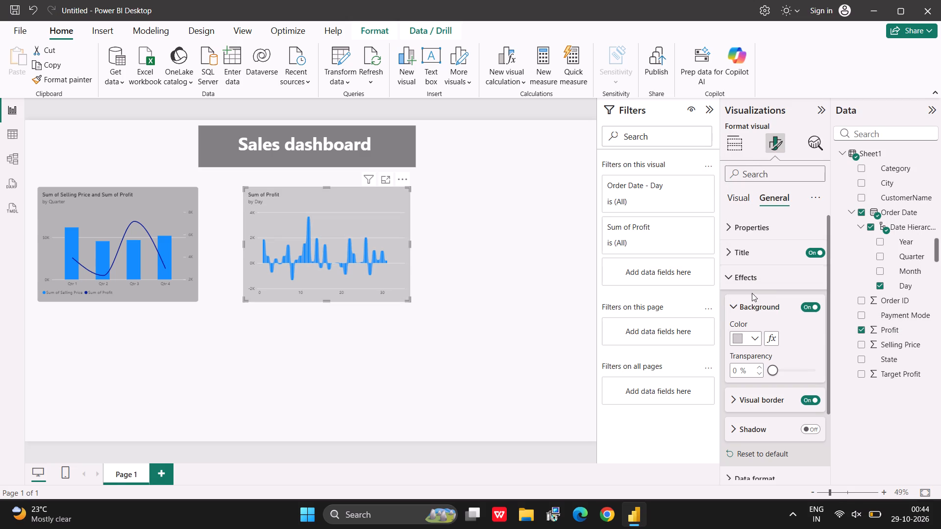
left_click(750, 333)
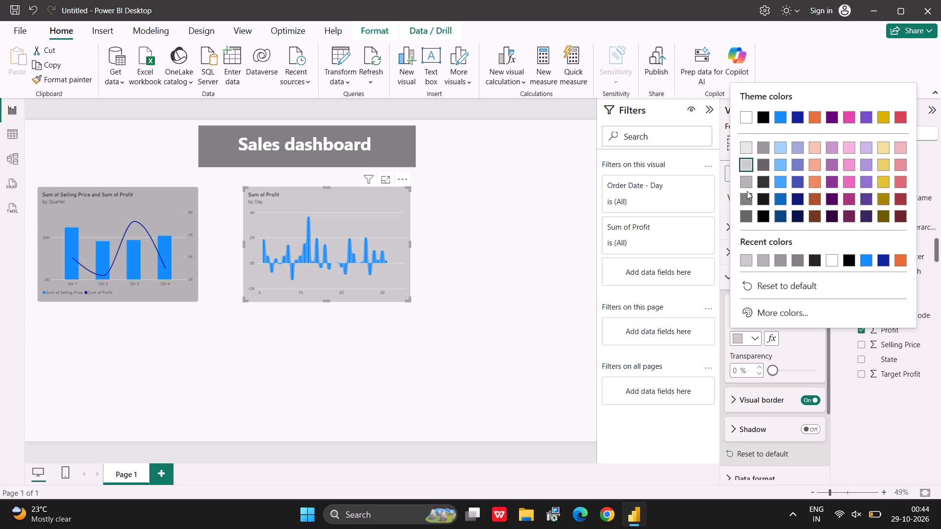
left_click(746, 180)
left_click(508, 229)
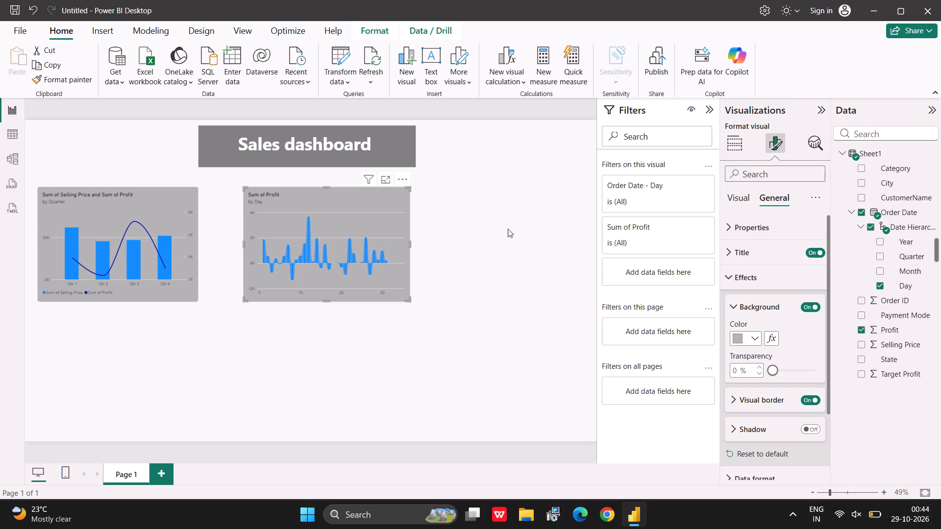
Narrow the ribbon chart slightly, keeping its bottom edge aligned with the combo chart's bottom edge.
left_click(413, 275)
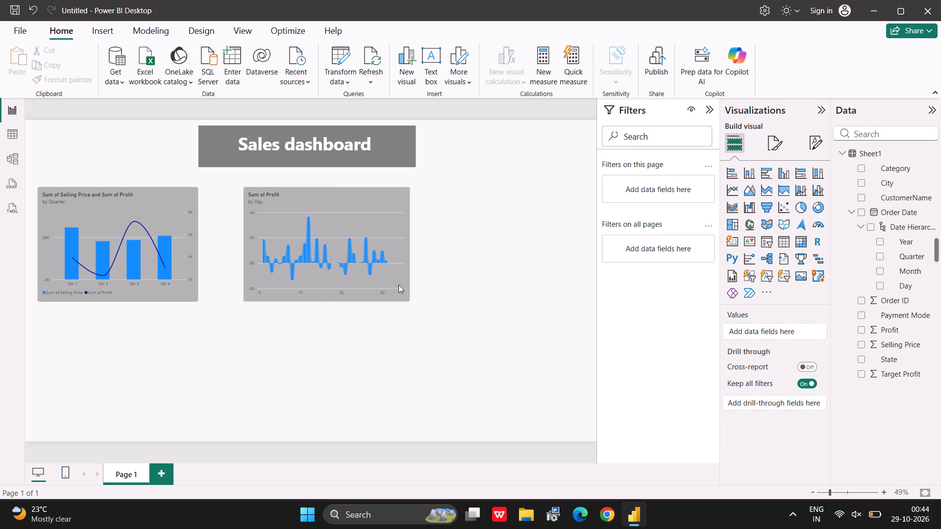
left_click(390, 282)
left_click_drag(408, 300, 401, 297)
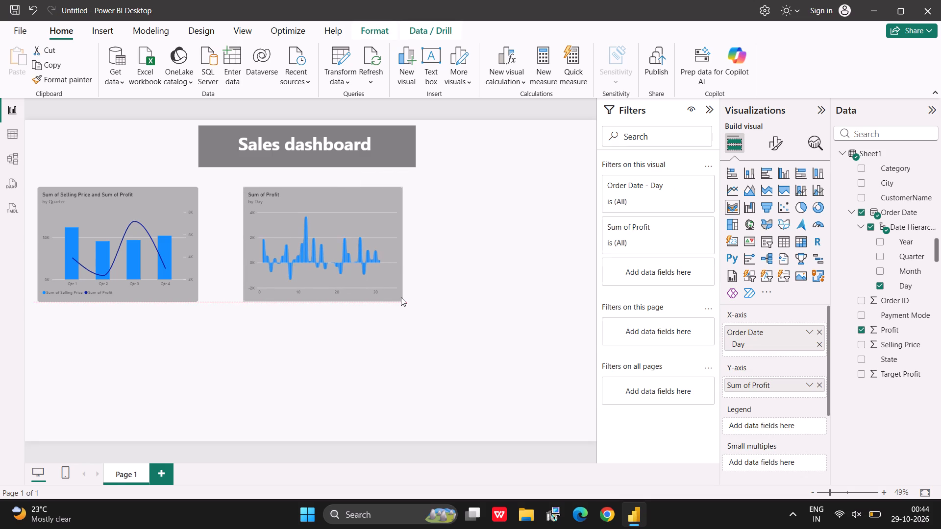
left_click_drag(401, 297, 390, 295)
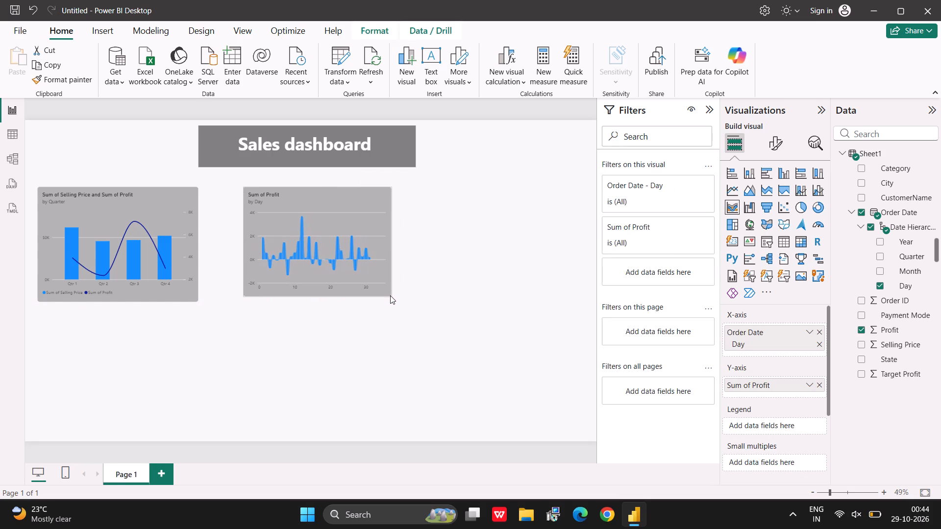
left_click_drag(390, 295, 395, 296)
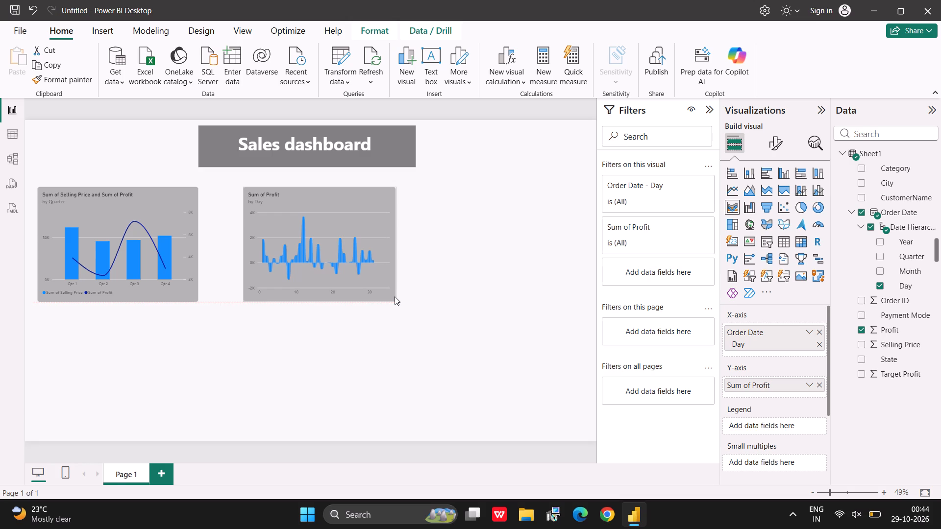
left_click_drag(395, 296, 397, 296)
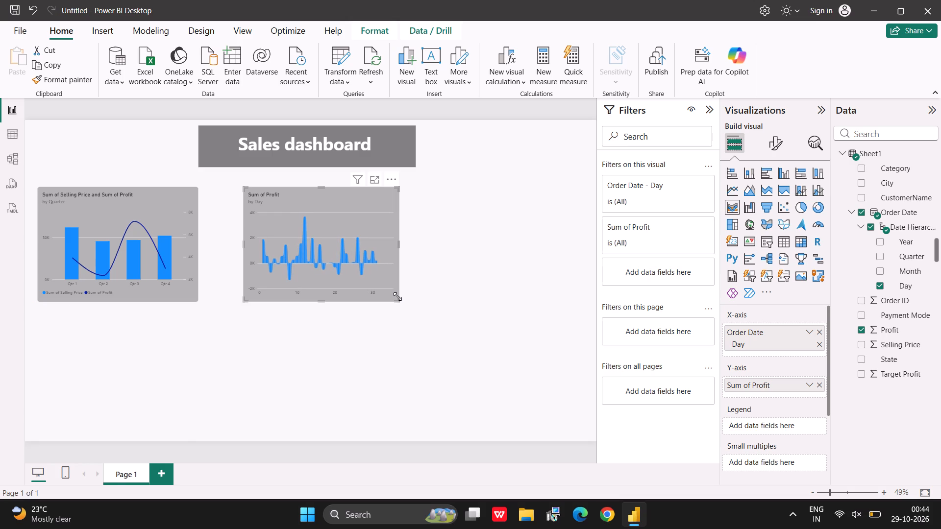
Add a clustered bar chart and place it to the right of the ribbon chart, aligned with the row of charts.
left_click(479, 255)
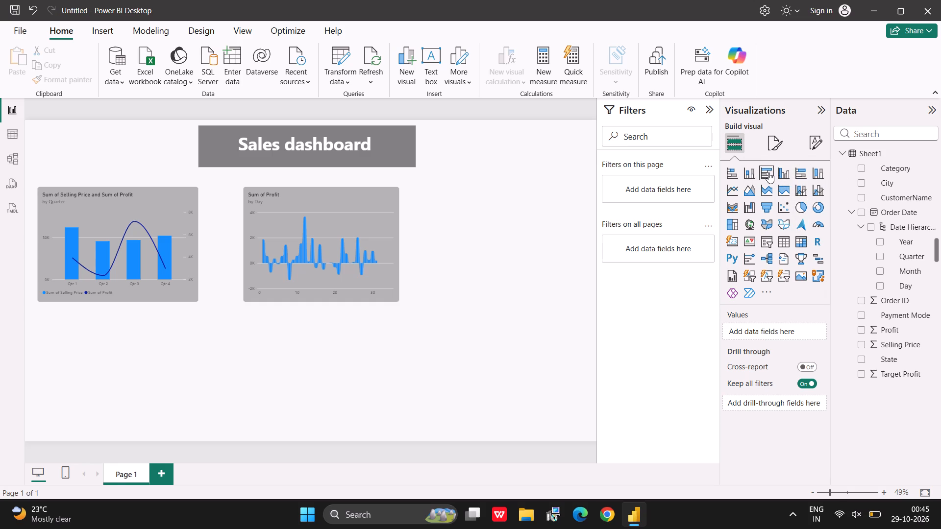
left_click(768, 171)
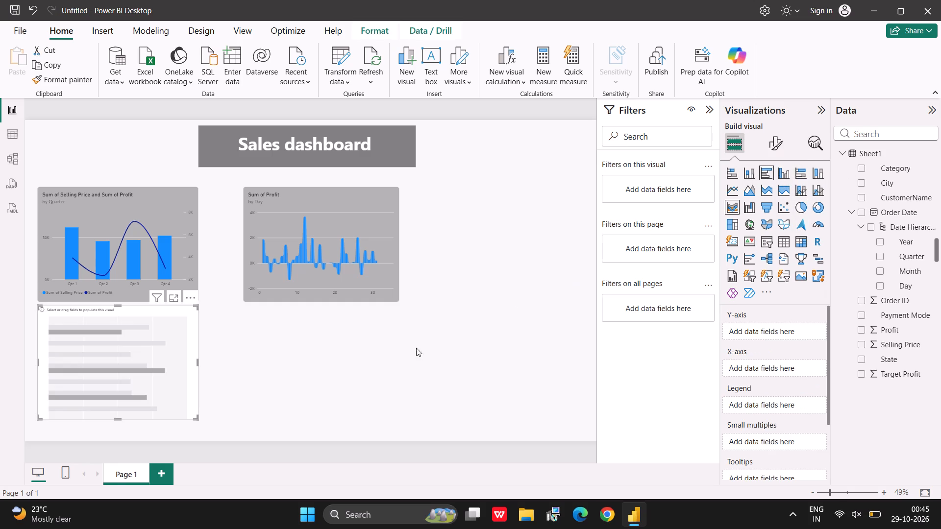
left_click_drag(152, 393, 534, 269)
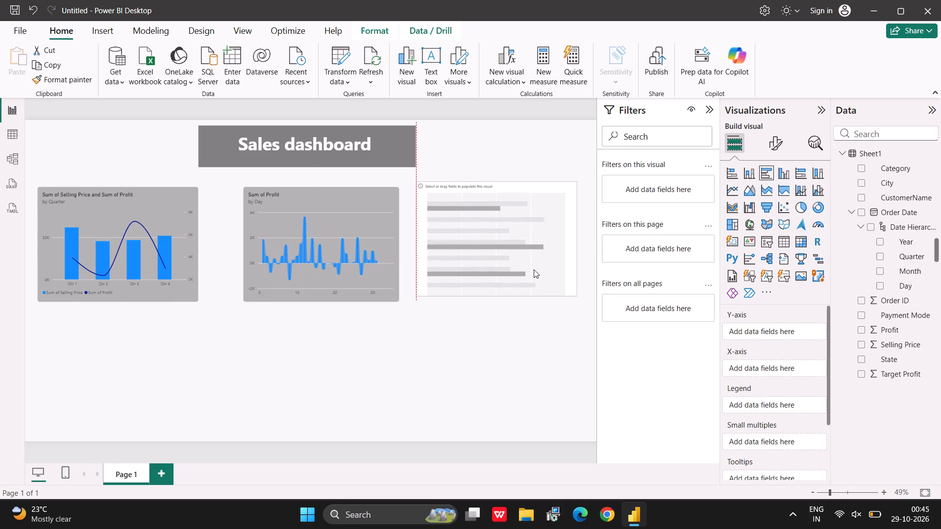
left_click_drag(534, 269, 535, 272)
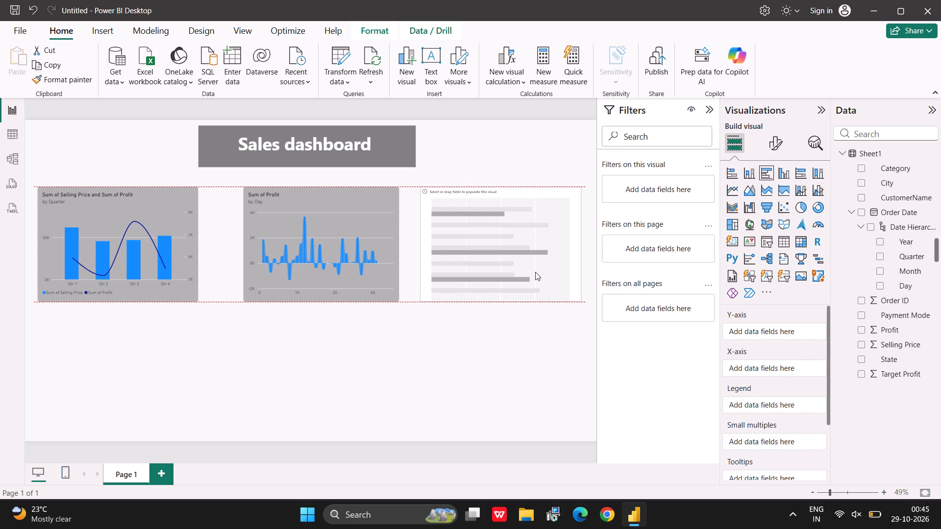
left_click_drag(535, 272, 536, 272)
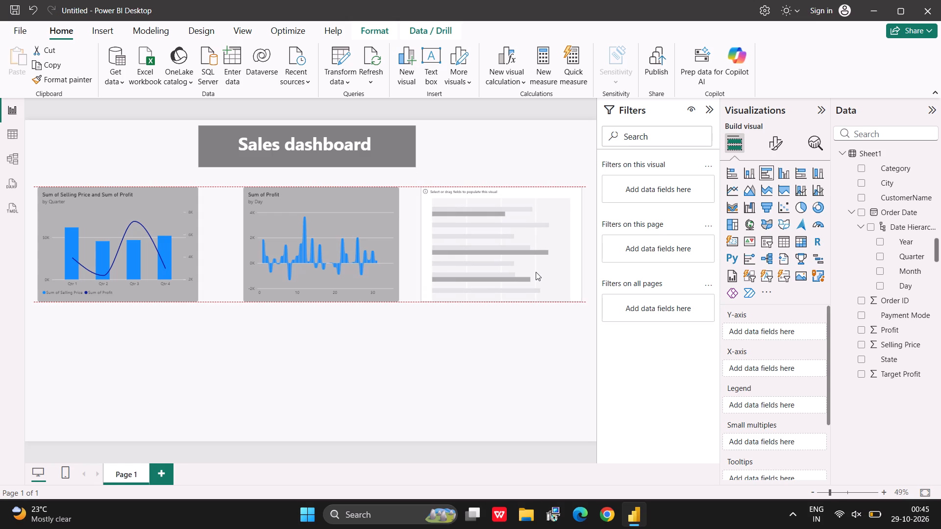
left_click_drag(536, 272, 543, 273)
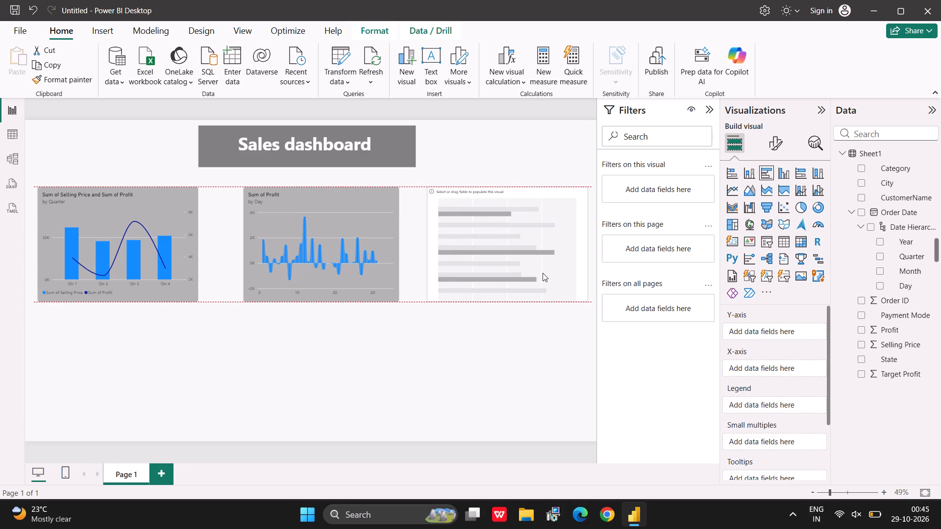
left_click_drag(543, 273, 540, 273)
left_click(540, 273)
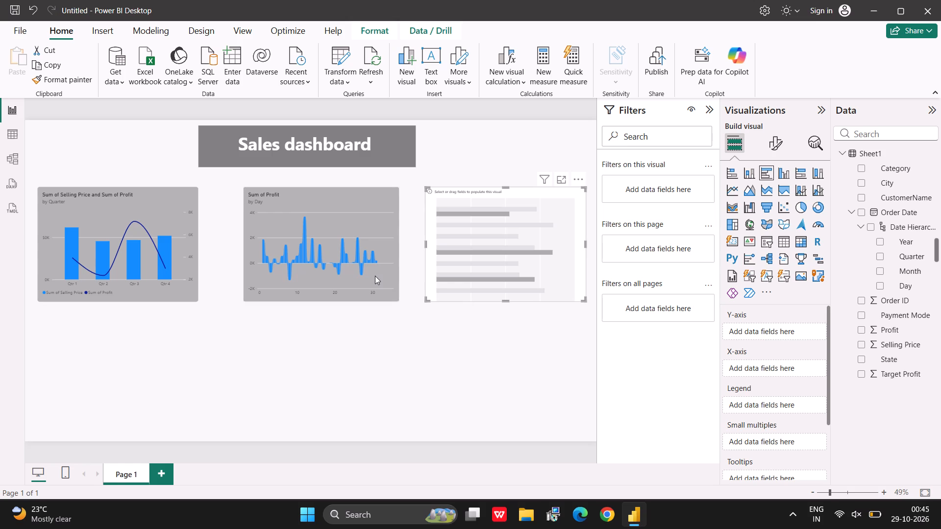
Shift the ribbon chart slightly left to even the gaps between the three charts, keeping it aligned with the row.
left_click_drag(375, 276, 370, 278)
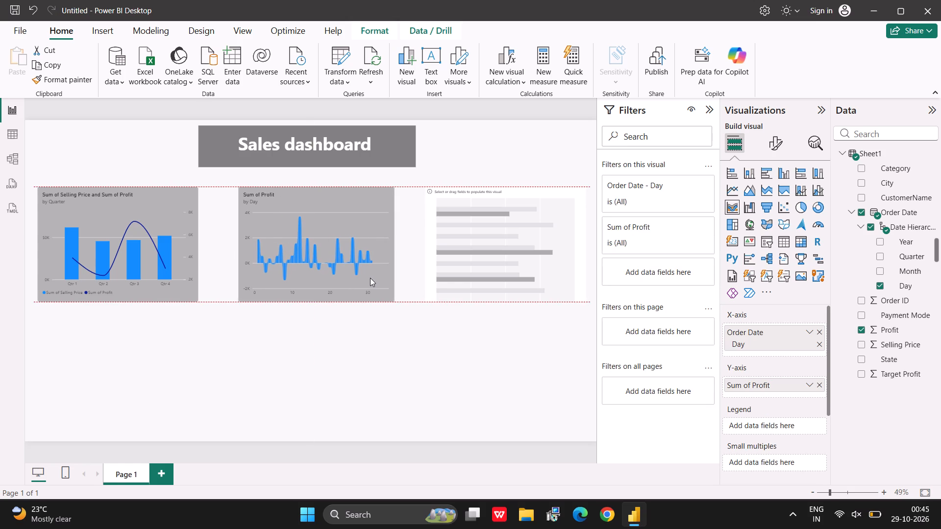
left_click_drag(370, 278, 368, 278)
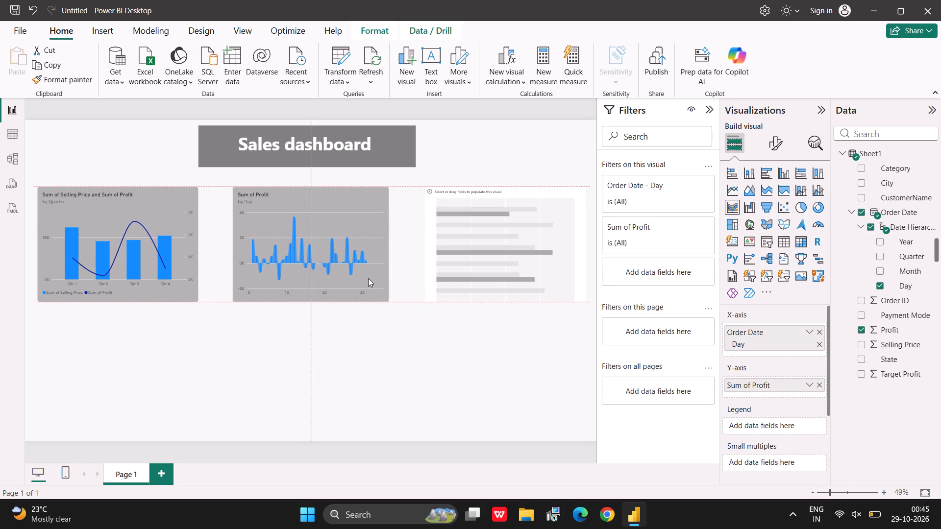
left_click_drag(368, 278, 369, 278)
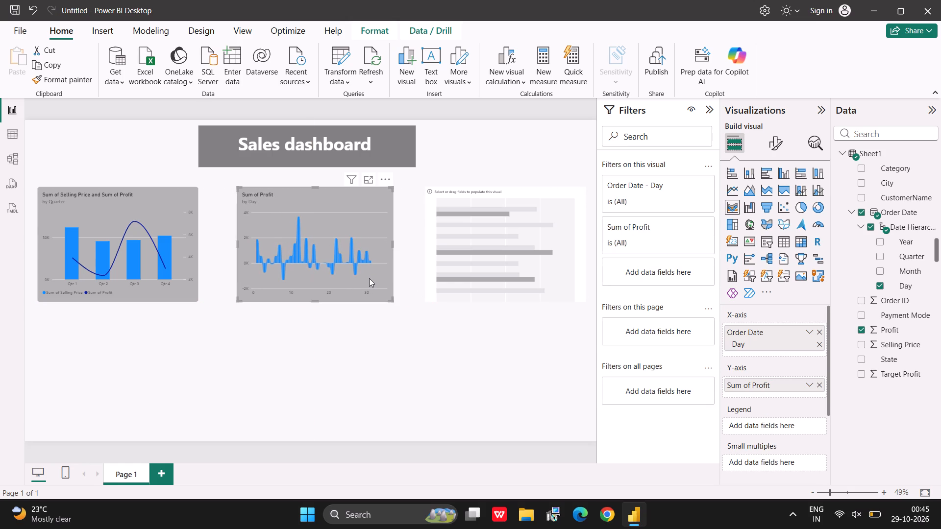
left_click(441, 355)
Assign the Order Date Year to the clustered bar chart's Y-axis and State to its X-axis.
left_click(503, 253)
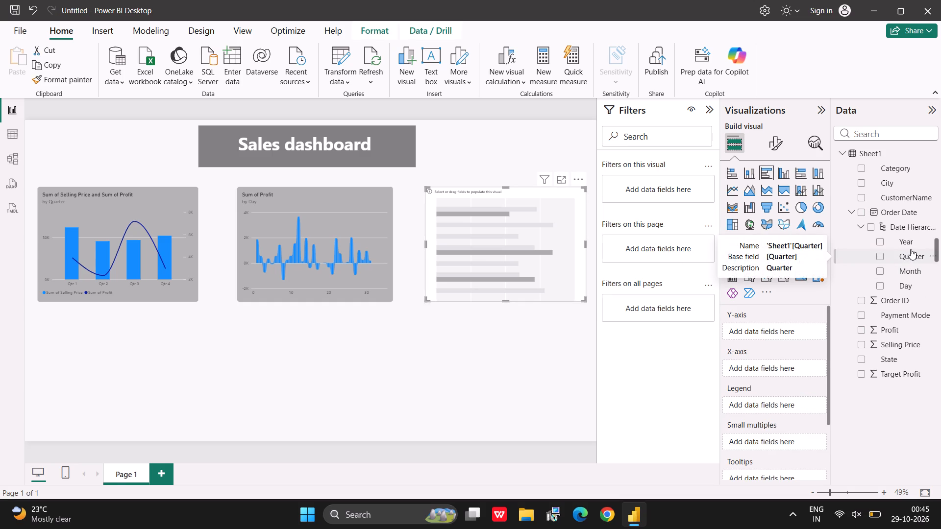
left_click_drag(910, 242, 787, 334)
left_click(787, 334)
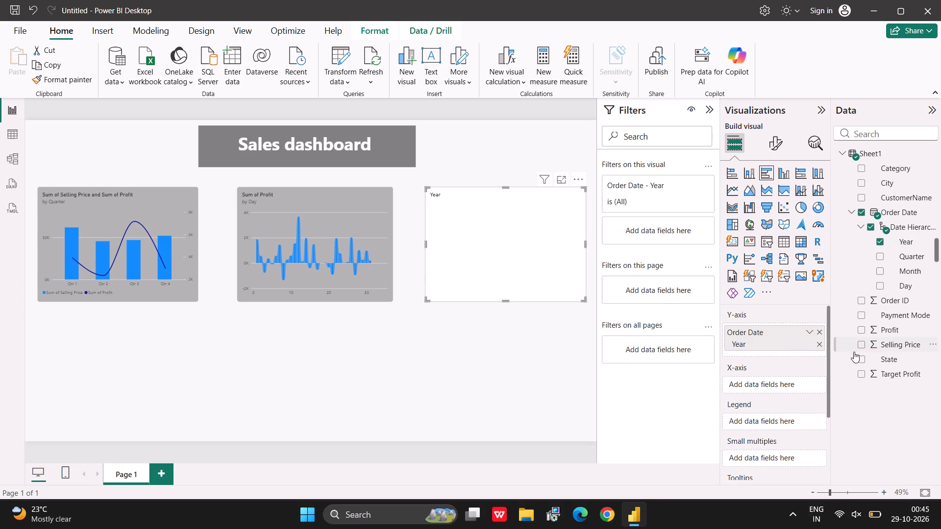
left_click_drag(891, 354, 783, 380)
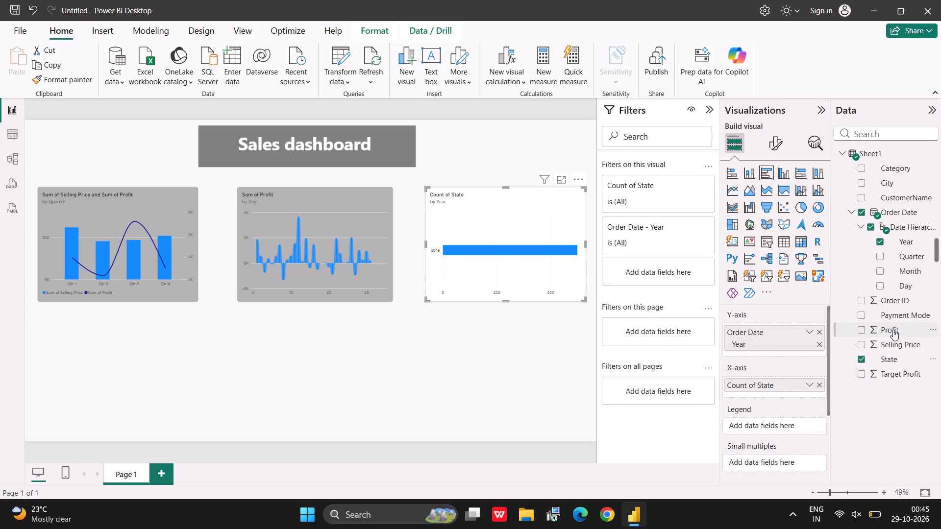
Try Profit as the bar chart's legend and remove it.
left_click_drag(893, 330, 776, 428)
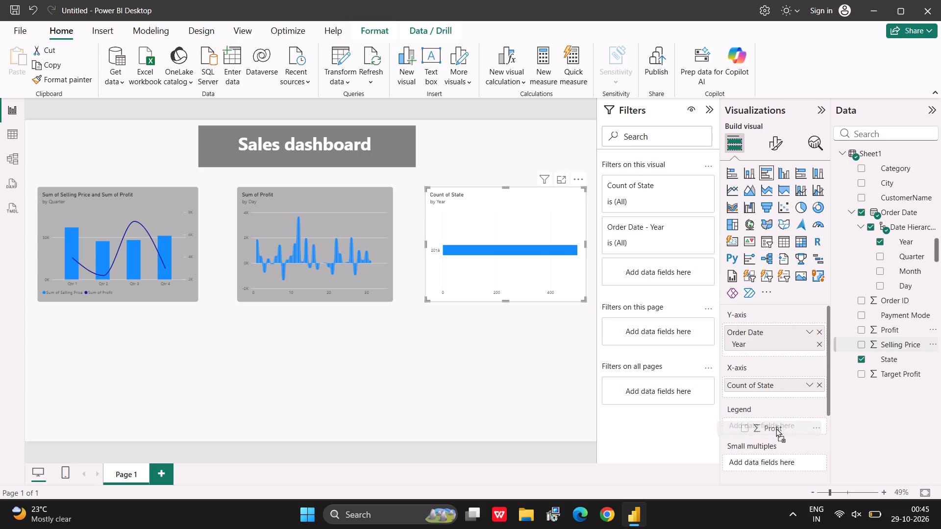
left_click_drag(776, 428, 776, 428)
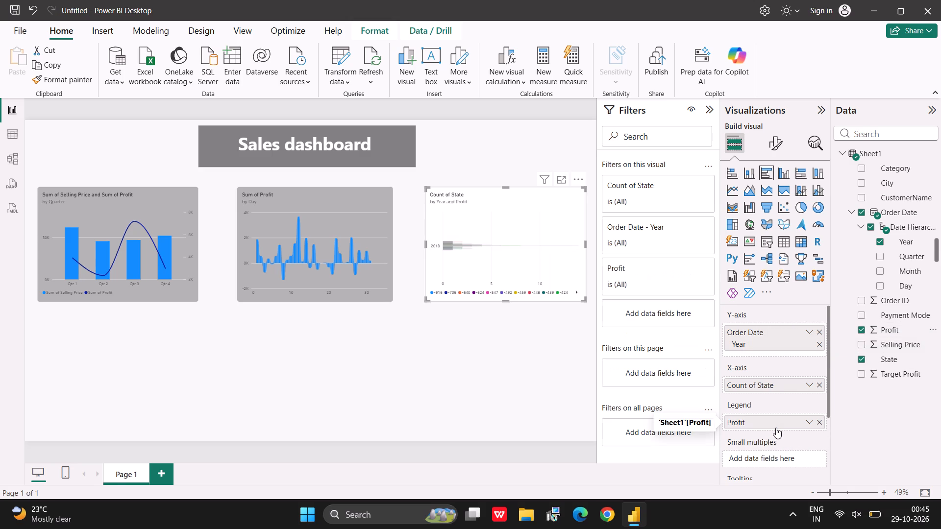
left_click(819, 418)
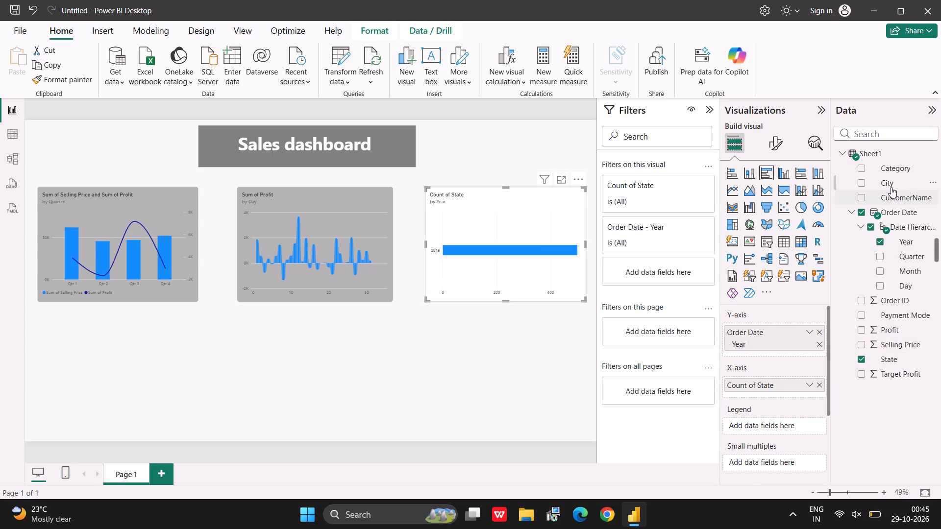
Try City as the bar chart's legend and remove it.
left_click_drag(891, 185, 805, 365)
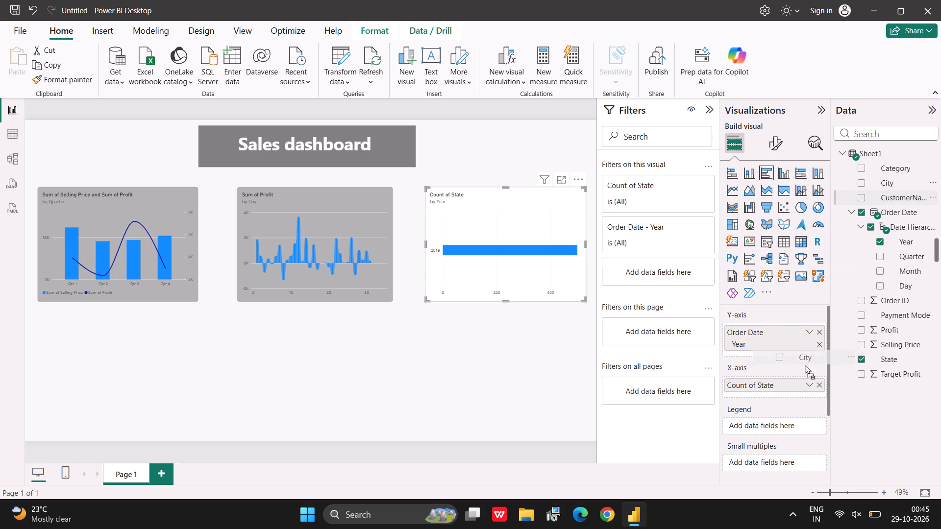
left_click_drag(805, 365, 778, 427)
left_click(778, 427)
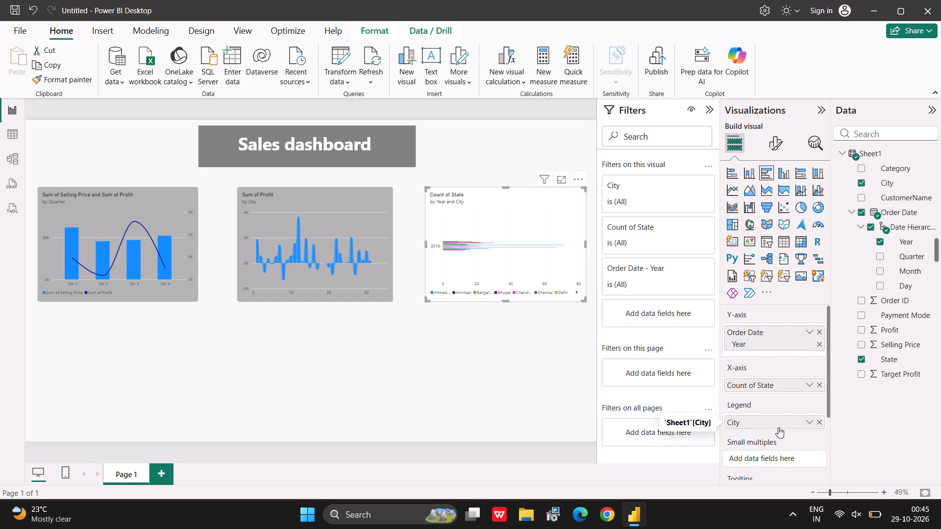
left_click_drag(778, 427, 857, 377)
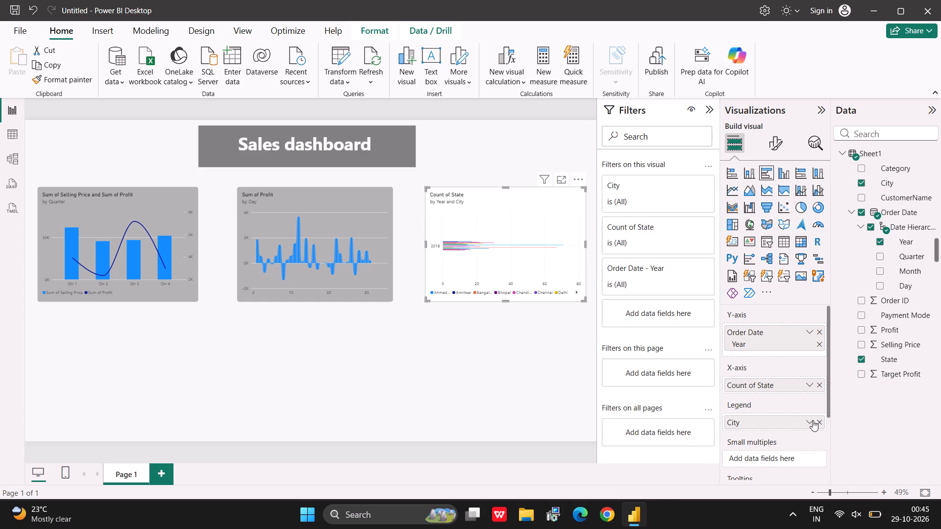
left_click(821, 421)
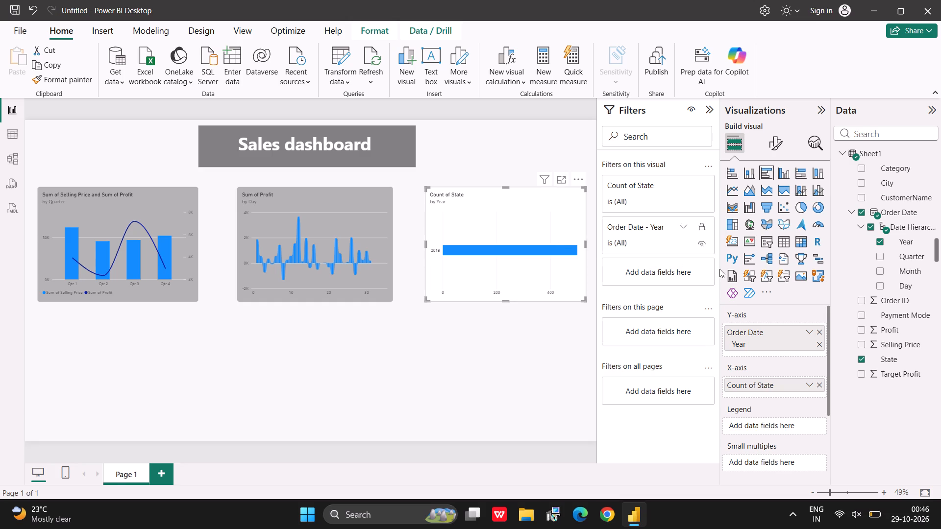
Replace Year with Month from the Order Date hierarchy on the bar chart's Y-axis.
left_click(820, 343)
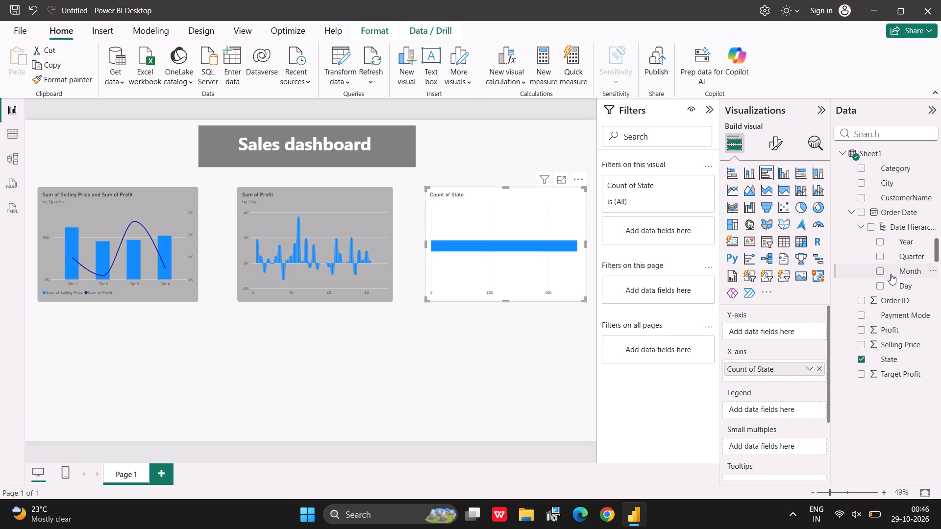
left_click_drag(890, 270, 787, 345)
left_click_drag(787, 345, 775, 334)
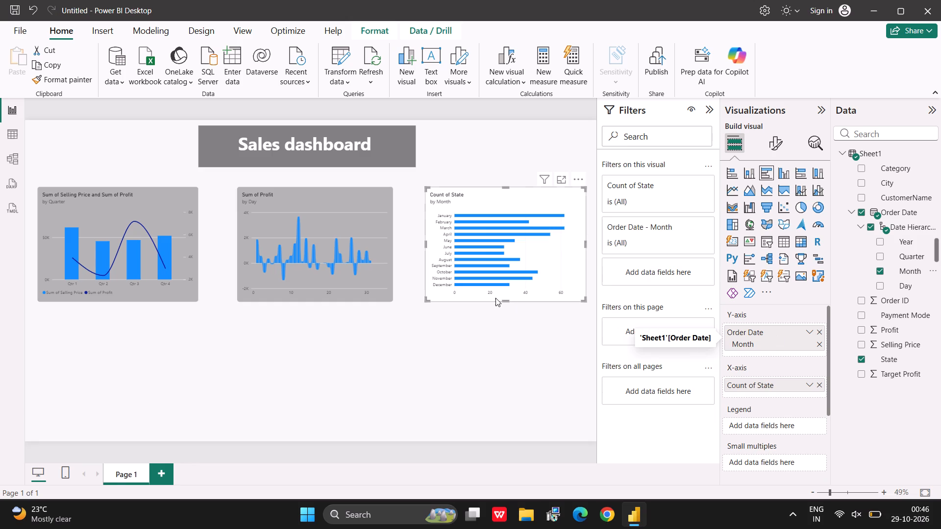
Set the bar chart's background to the same medium-light grey shade as the other two charts.
left_click(785, 144)
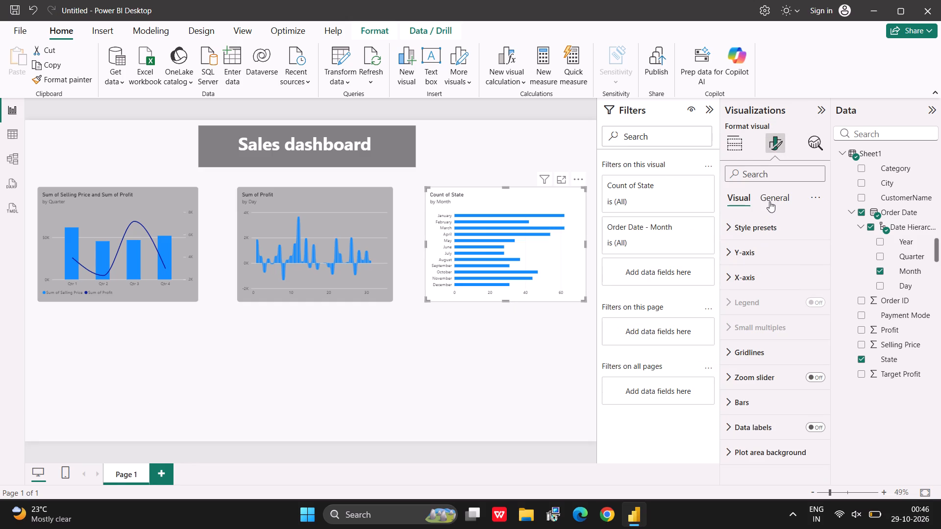
left_click(769, 201)
left_click(764, 246)
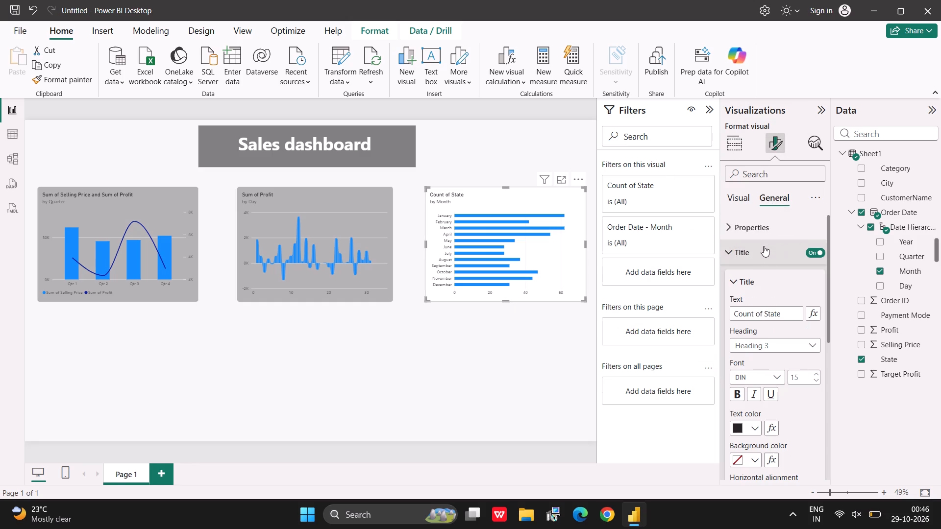
left_click(753, 252)
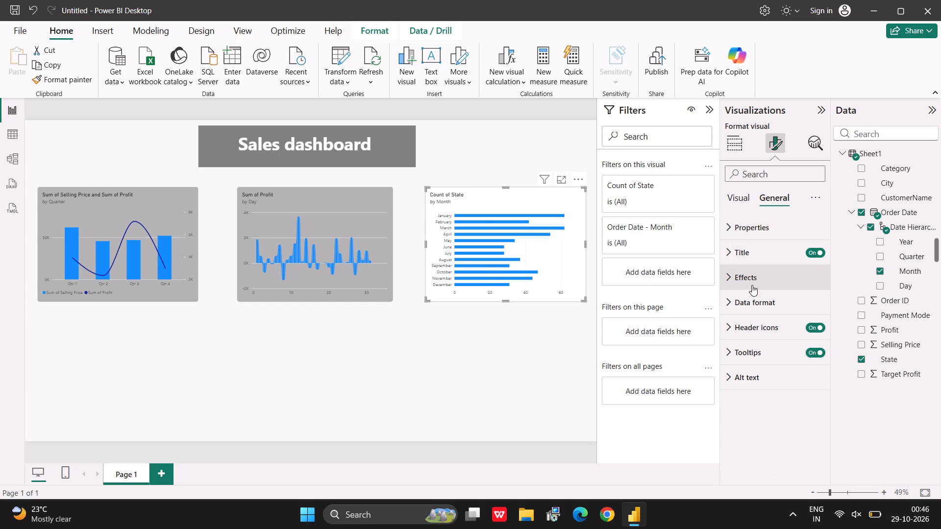
left_click(754, 280)
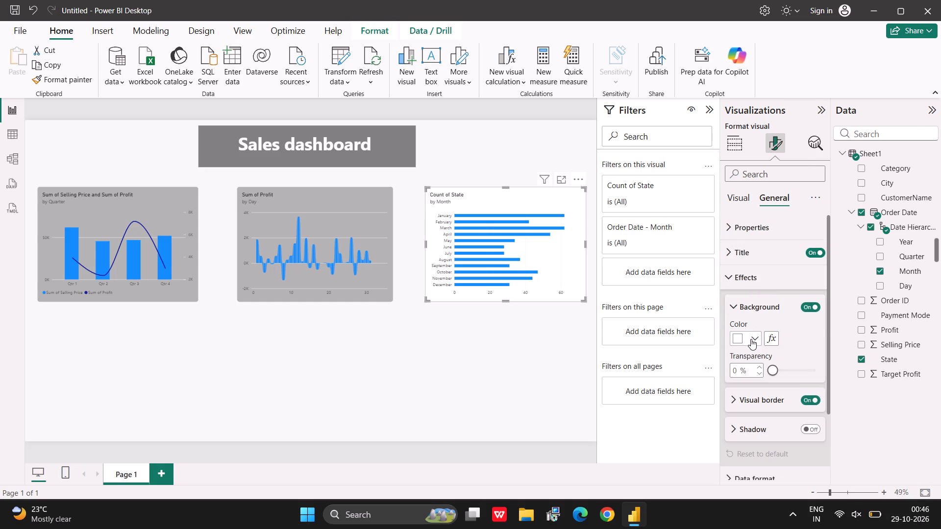
left_click(751, 339)
left_click(743, 185)
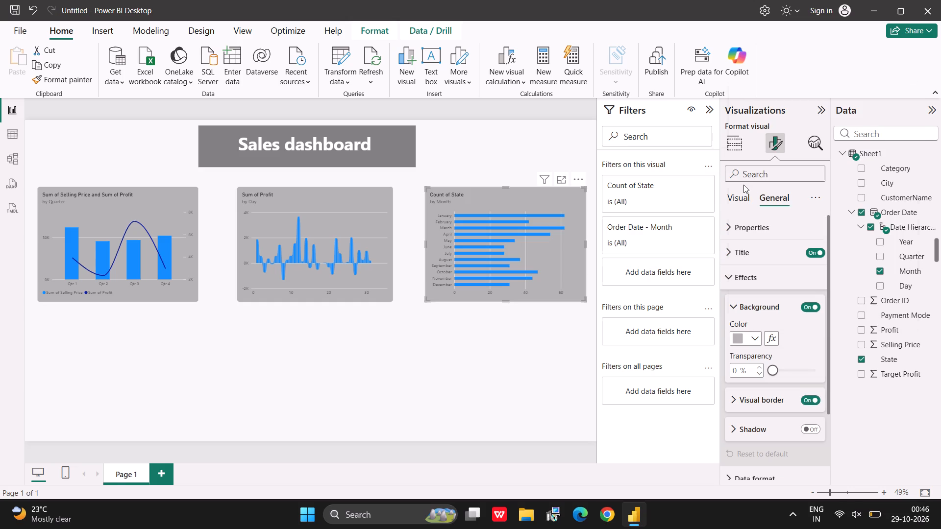
left_click(494, 348)
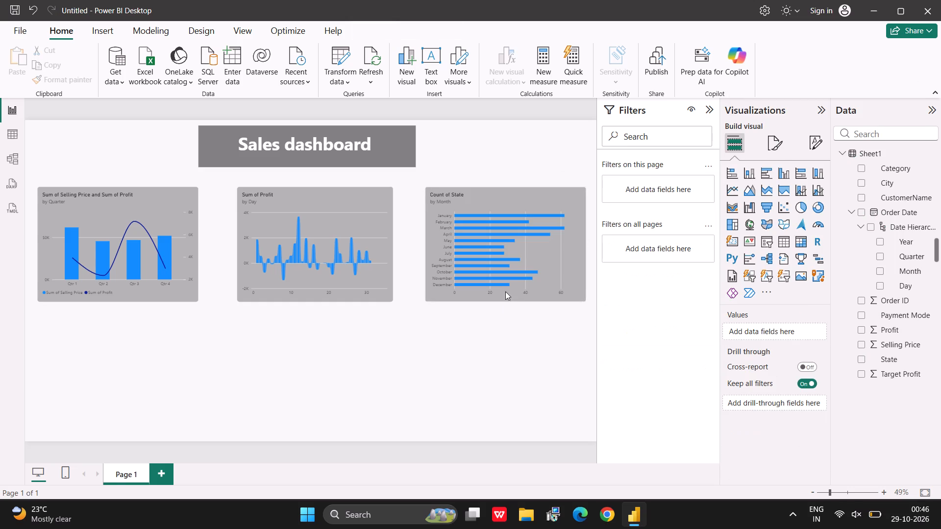
Narrow the bar chart slightly, keeping its top and bottom edges aligned with the other charts.
left_click(539, 259)
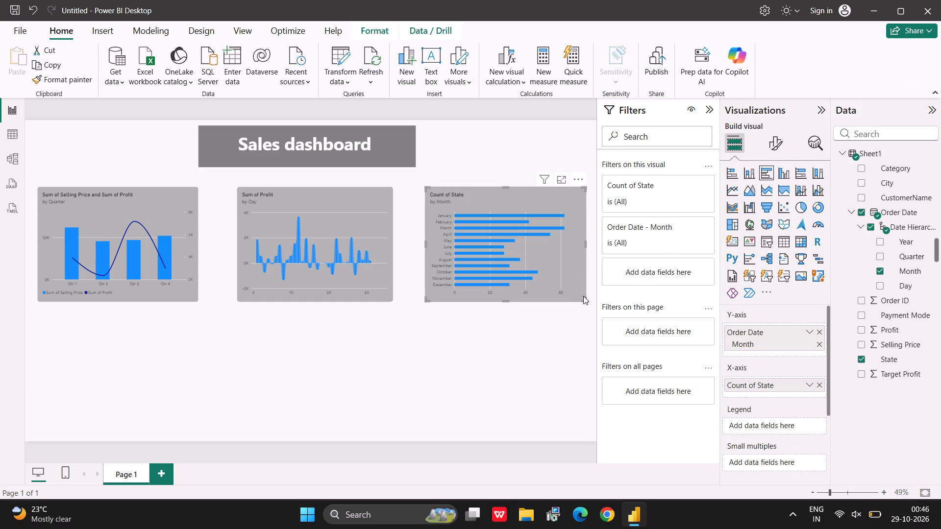
left_click(584, 297)
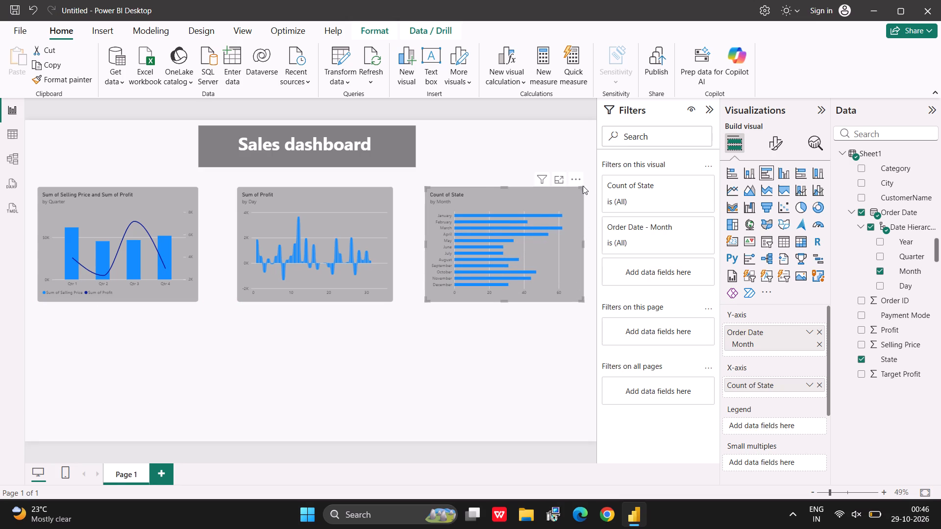
left_click(583, 187)
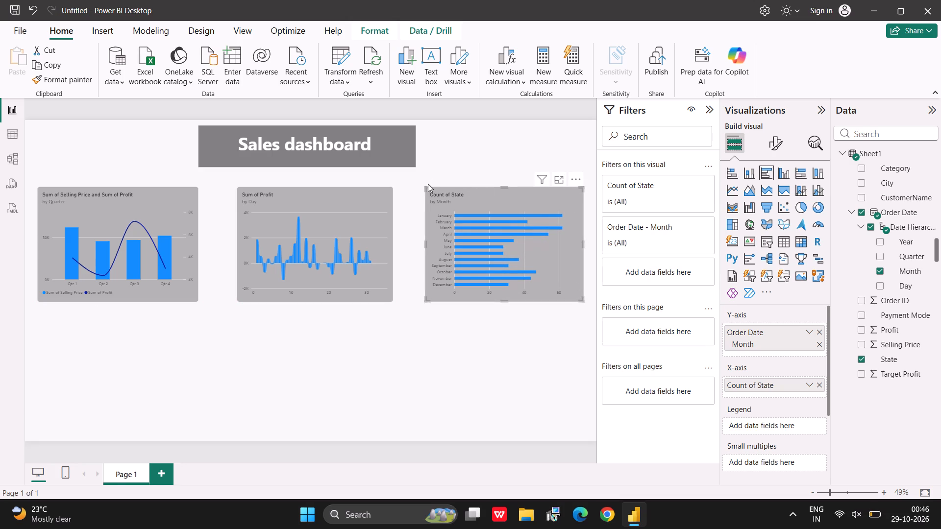
left_click(425, 187)
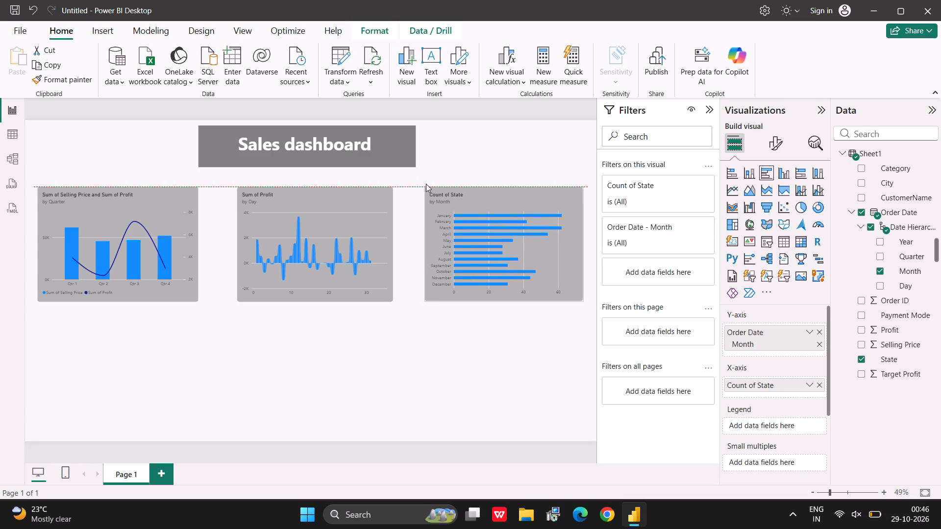
left_click(425, 184)
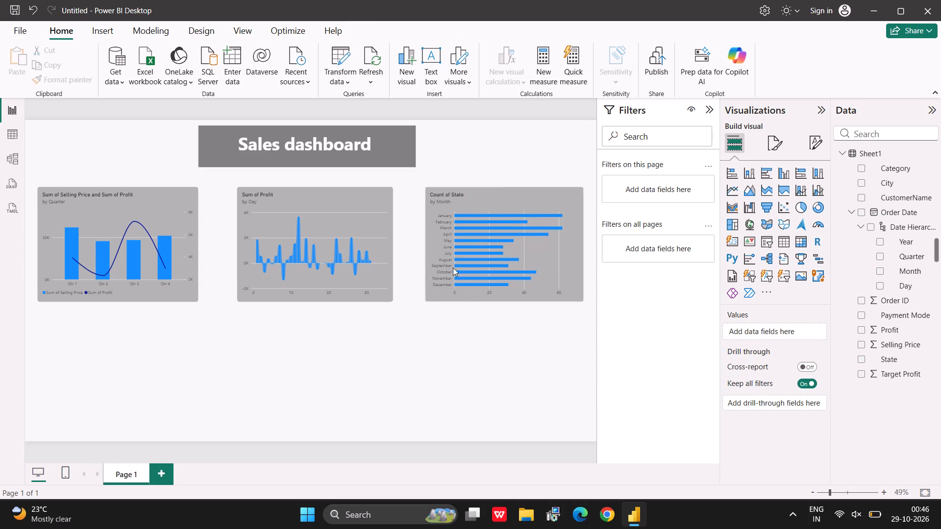
left_click(467, 338)
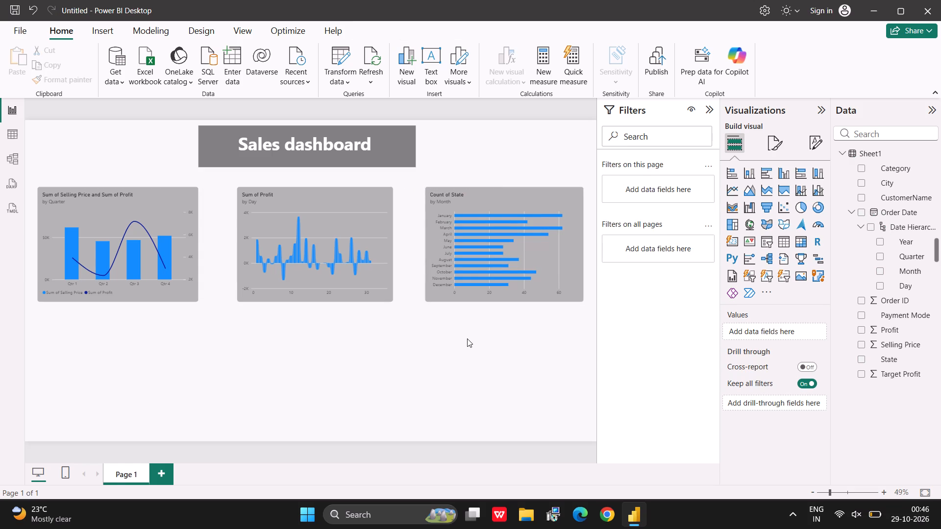
Try two darker greys for the page's canvas background, and settle on White, 10% darker.
left_click(467, 338)
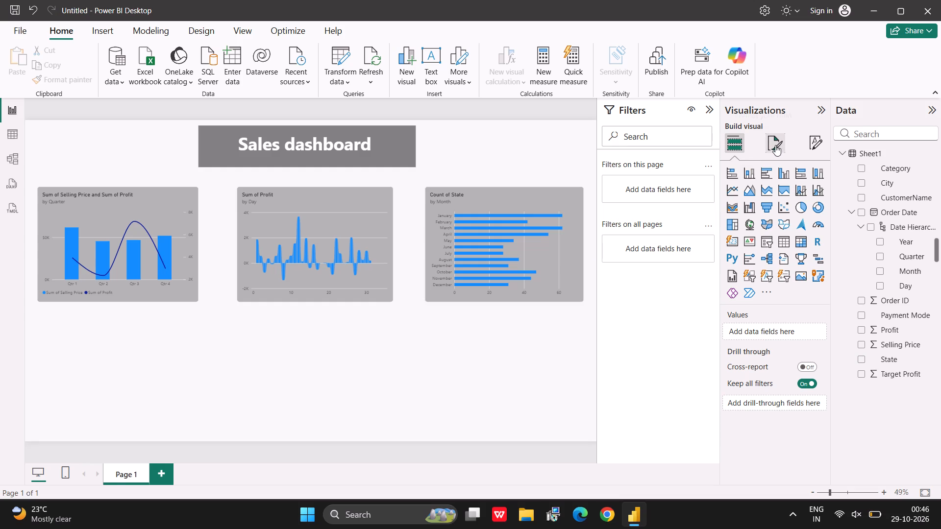
left_click(775, 145)
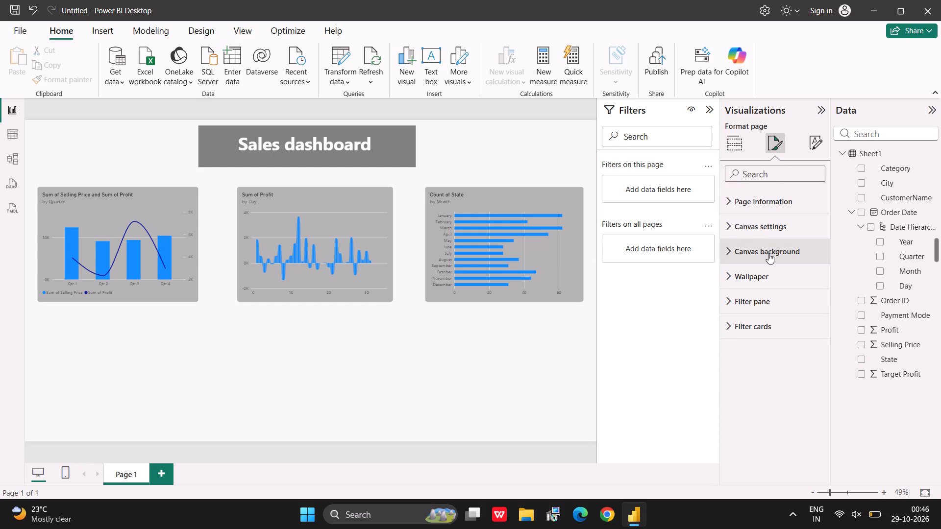
left_click(768, 253)
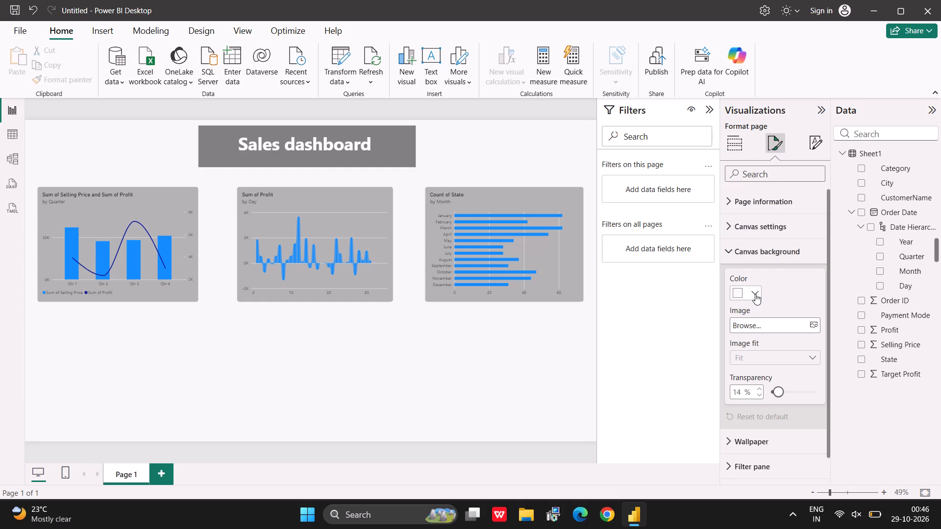
left_click(755, 294)
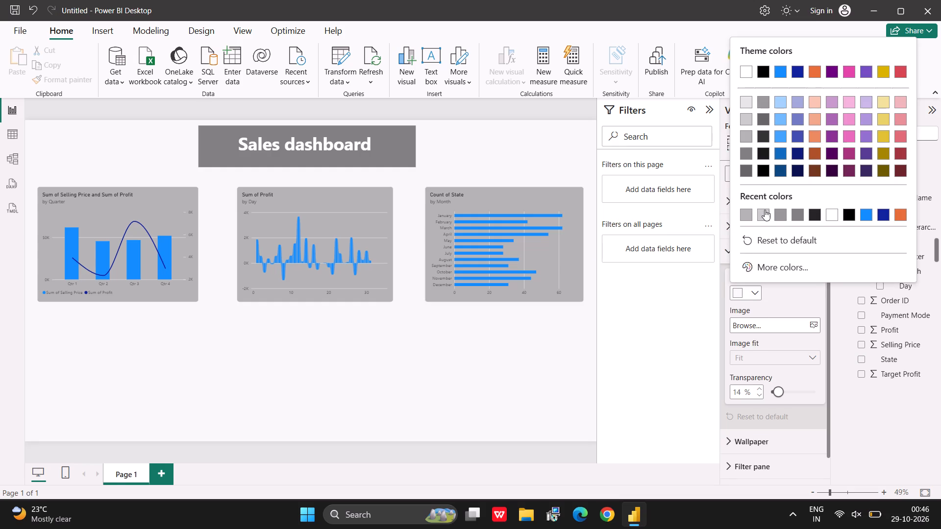
left_click(765, 215)
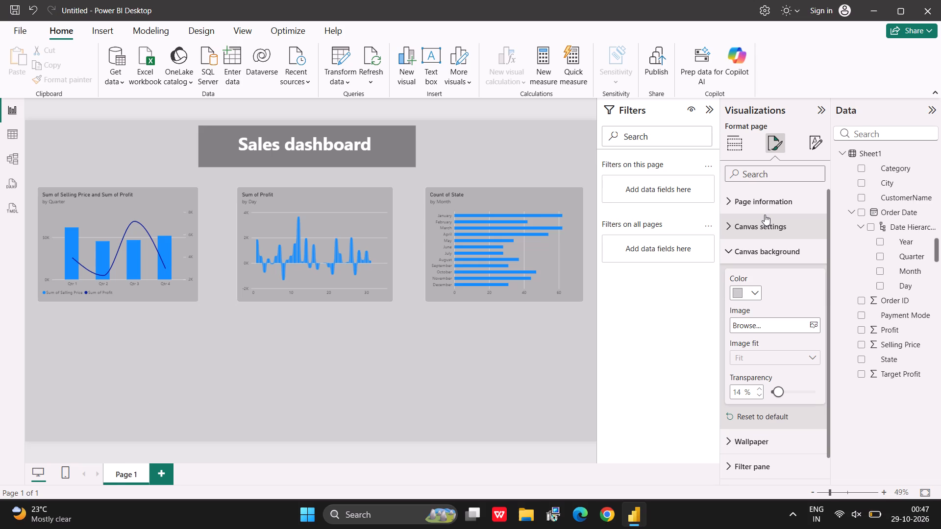
left_click(754, 289)
left_click(749, 172)
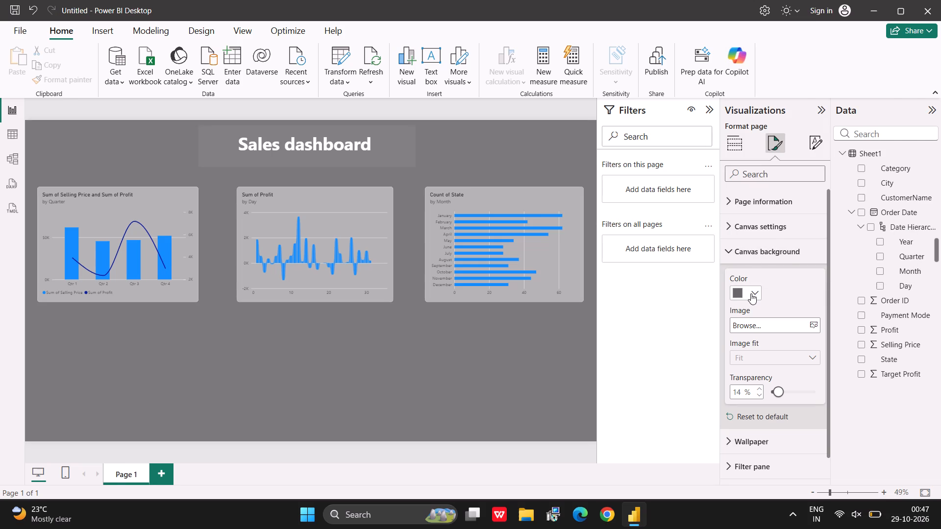
left_click(751, 293)
left_click(744, 103)
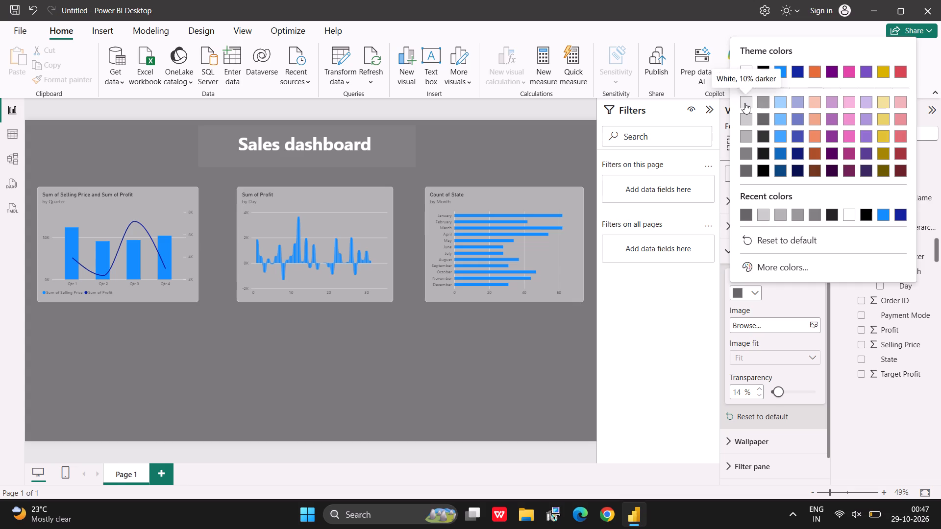
left_click(568, 349)
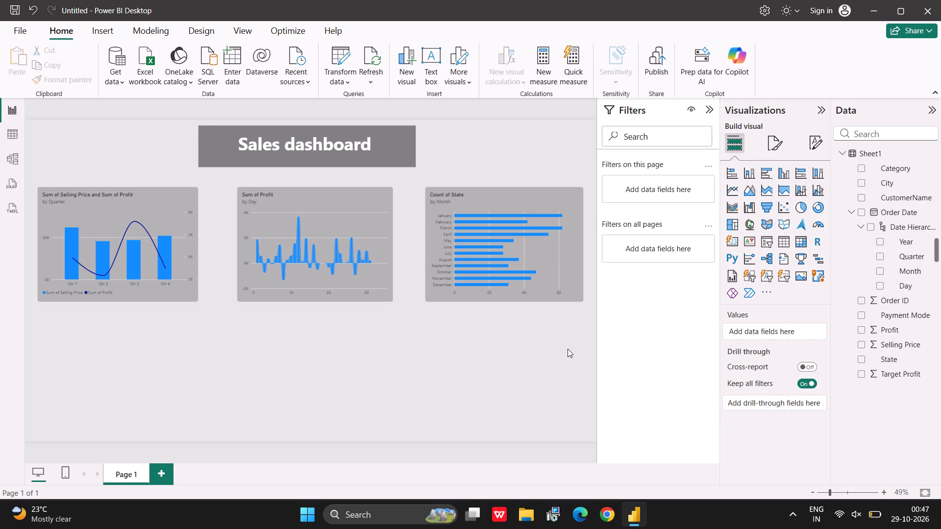
Add a pie chart below the quarterly column-and-line chart, aligned with its sides and leaving a small gap between them.
left_click(801, 207)
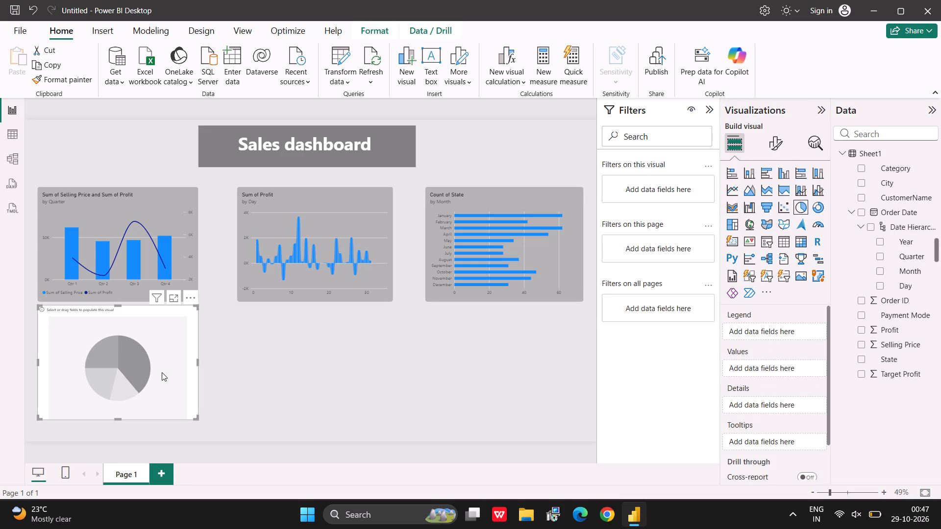
left_click_drag(162, 372, 165, 386)
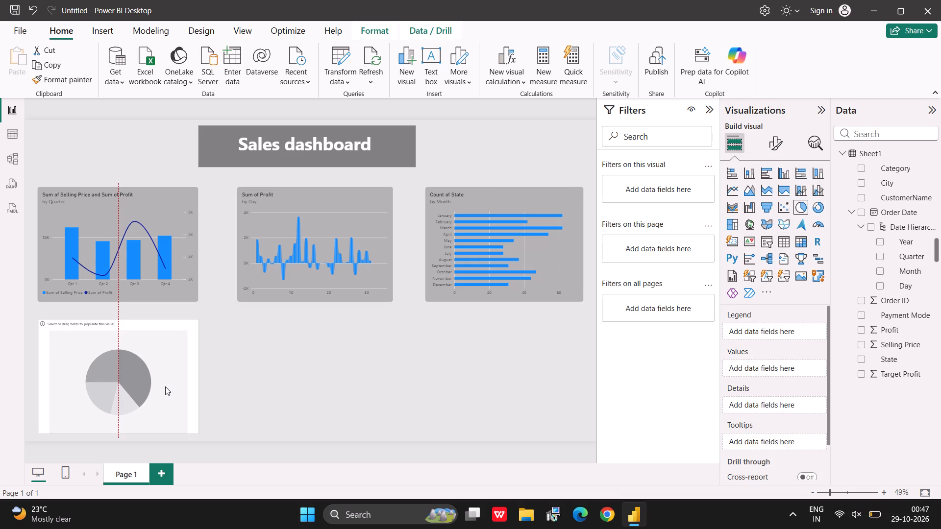
left_click_drag(165, 386, 165, 387)
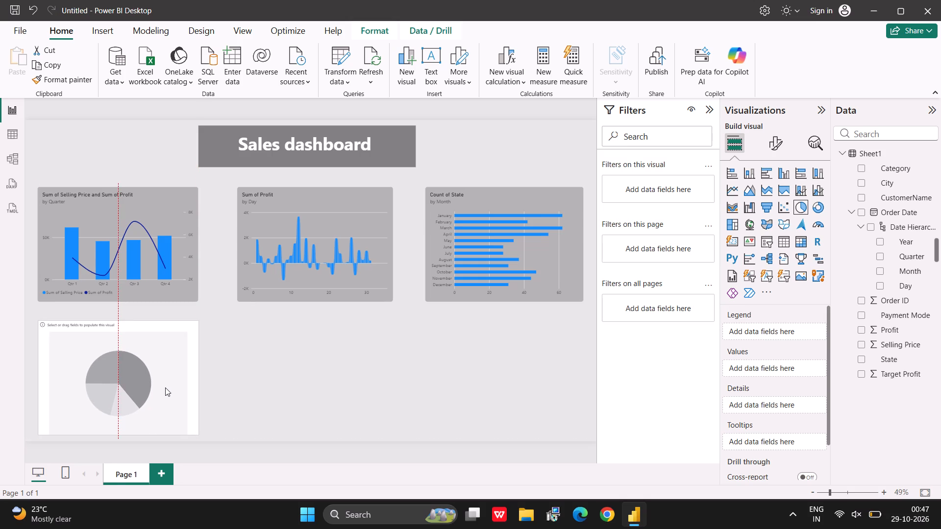
left_click_drag(165, 387, 163, 387)
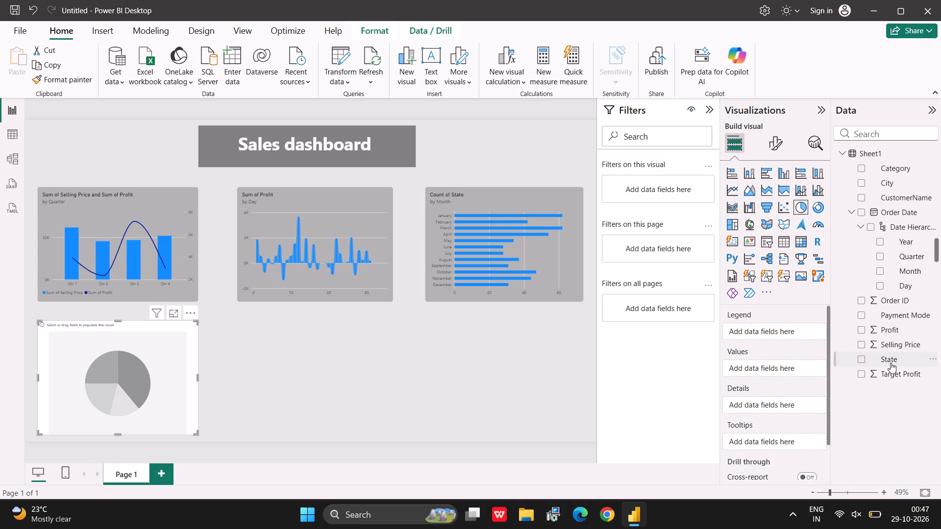
Assign Target Profit to the pie chart's legend, Profit to its values and Payment Mode to its details.
left_click_drag(892, 369, 782, 330)
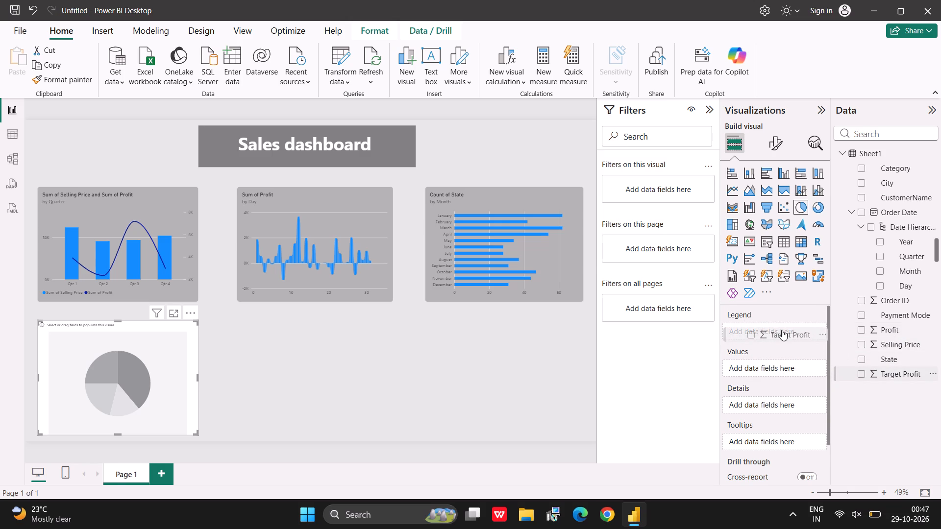
left_click_drag(897, 330, 833, 359)
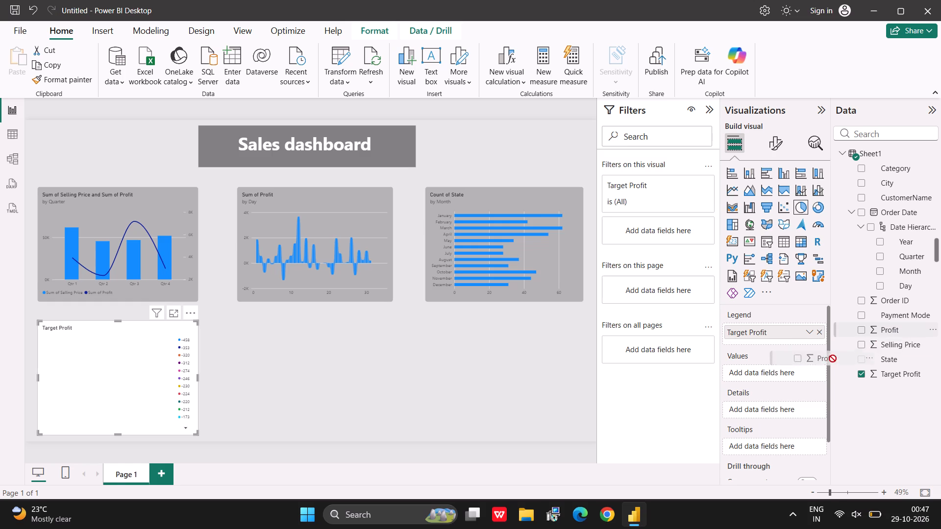
left_click_drag(833, 359, 795, 373)
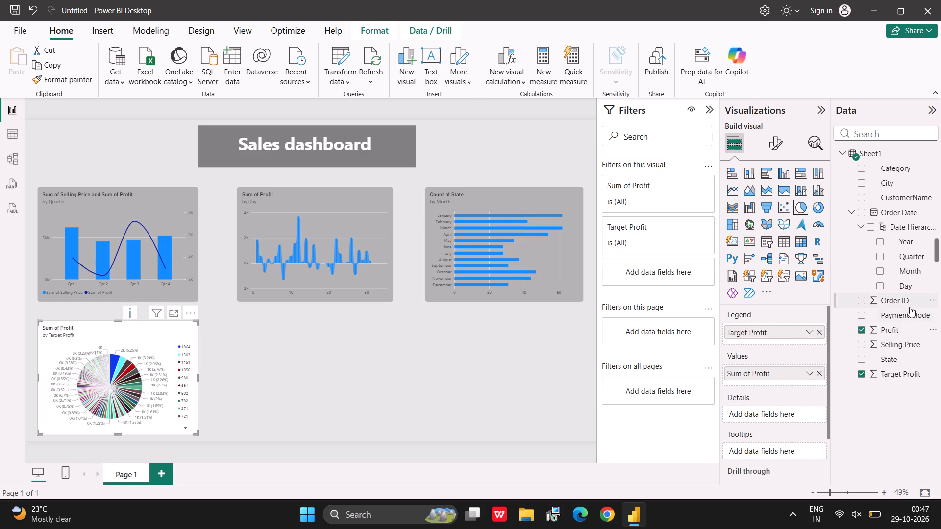
left_click_drag(910, 309, 792, 407)
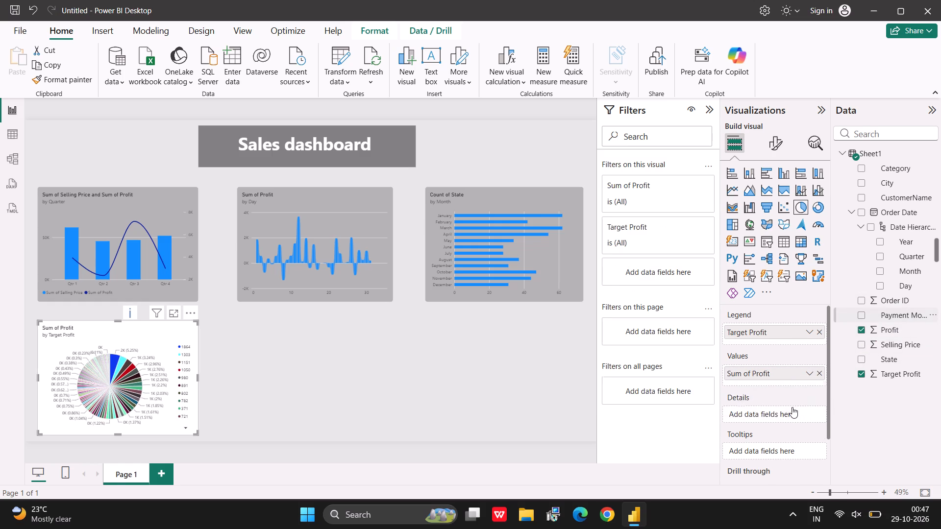
left_click(792, 407)
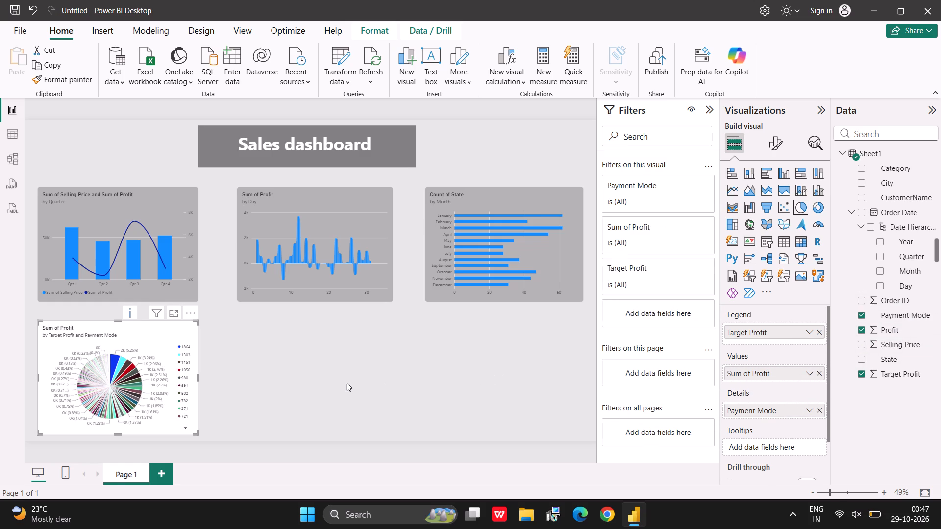
left_click(347, 383)
Set the pie chart's background colour to White, 30% darker.
left_click(140, 411)
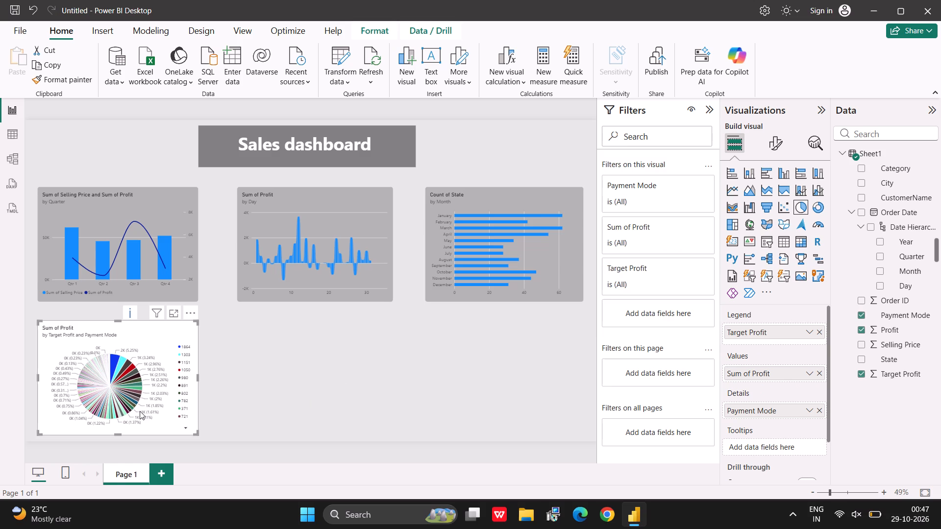
left_click(778, 152)
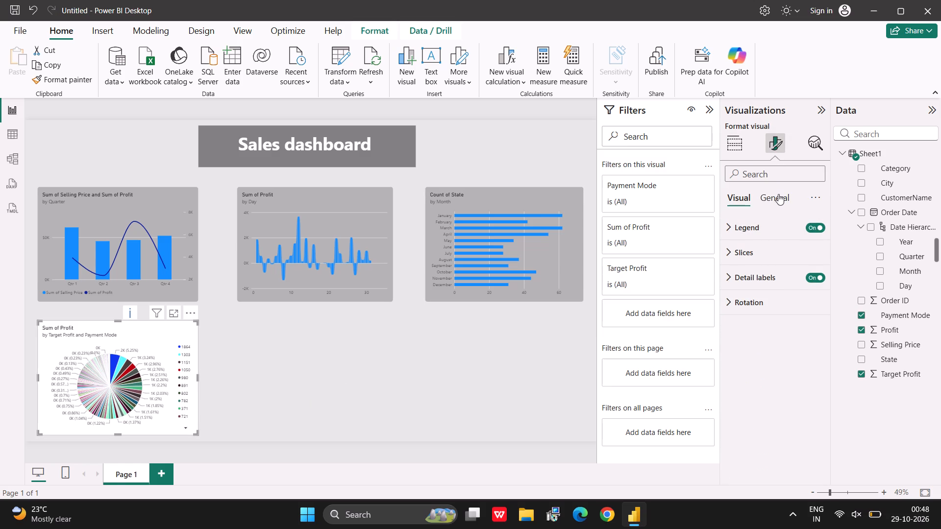
left_click(778, 193)
left_click(775, 267)
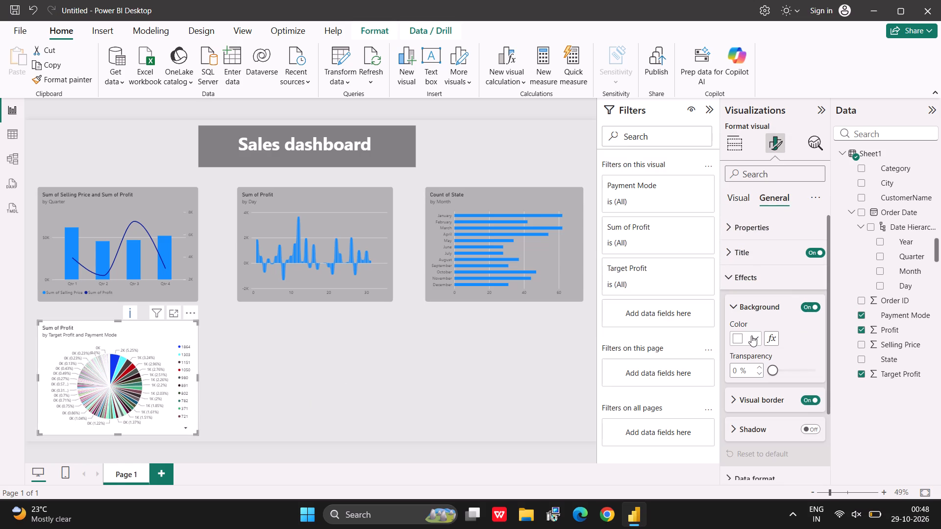
left_click(753, 338)
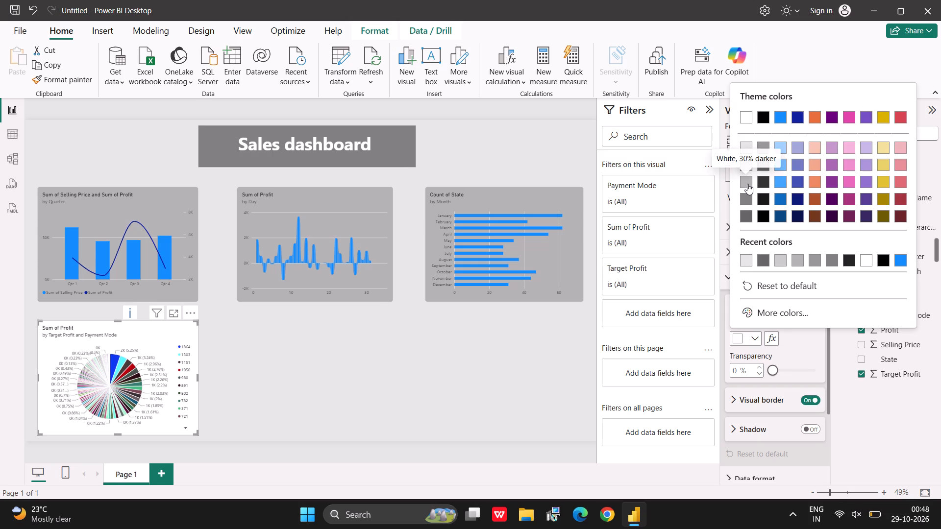
left_click(747, 184)
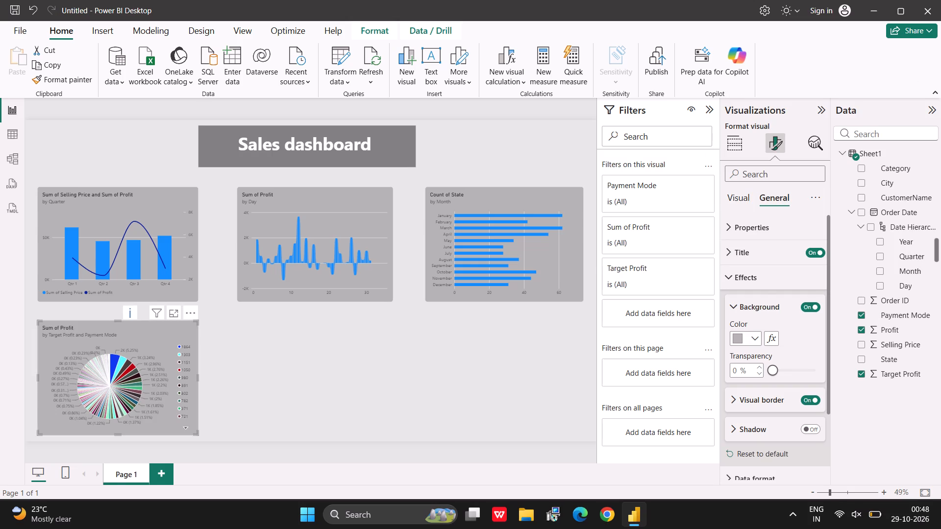
Turn on the shadow effect for the pie chart.
scroll(796, 337, "down", 1)
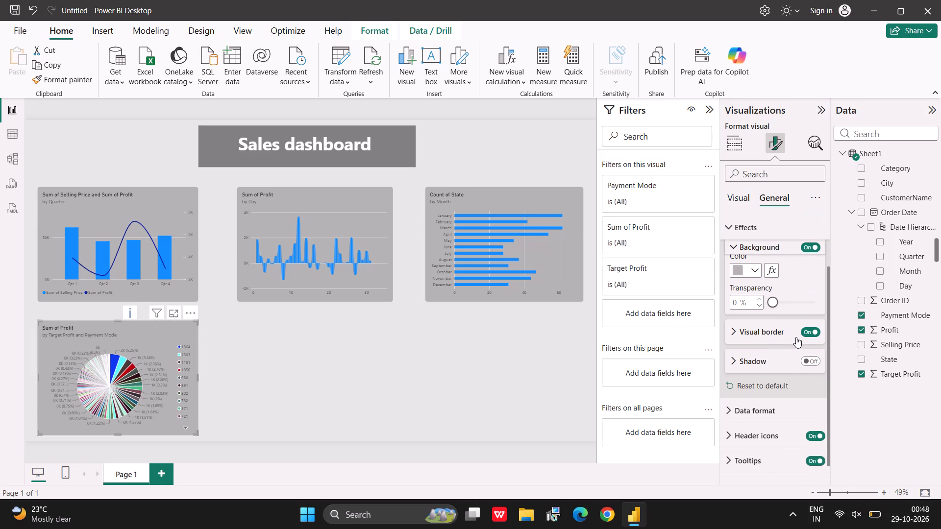
left_click(817, 362)
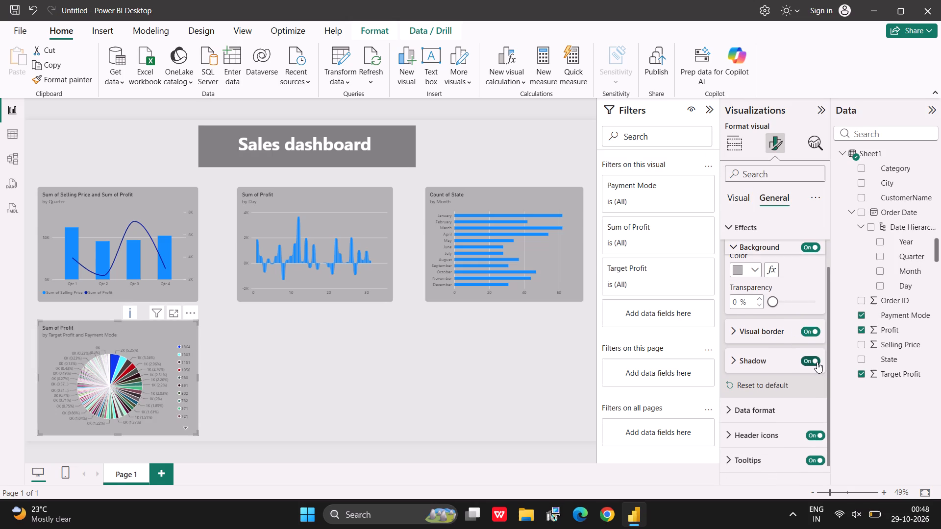
left_click(817, 362)
left_click(817, 362)
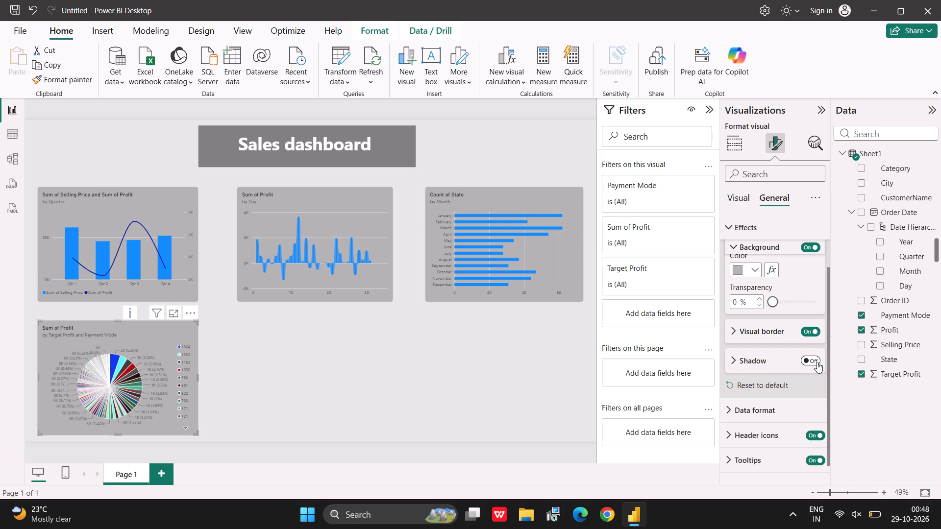
Look through the pie chart's data format, size, position and padding settings and its visual-specific formatting options.
scroll(817, 362, "down", 2)
left_click(785, 394)
scroll(785, 394, "down", 1)
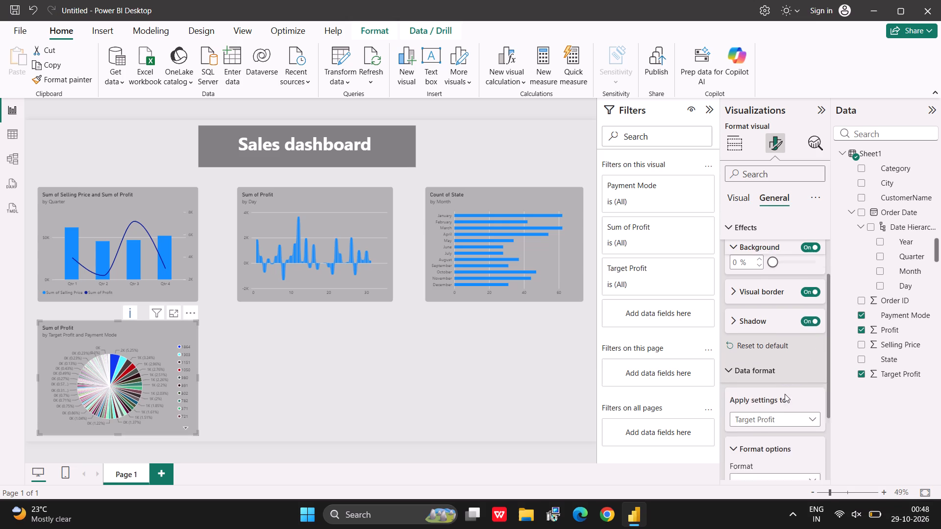
scroll(785, 394, "down", 3)
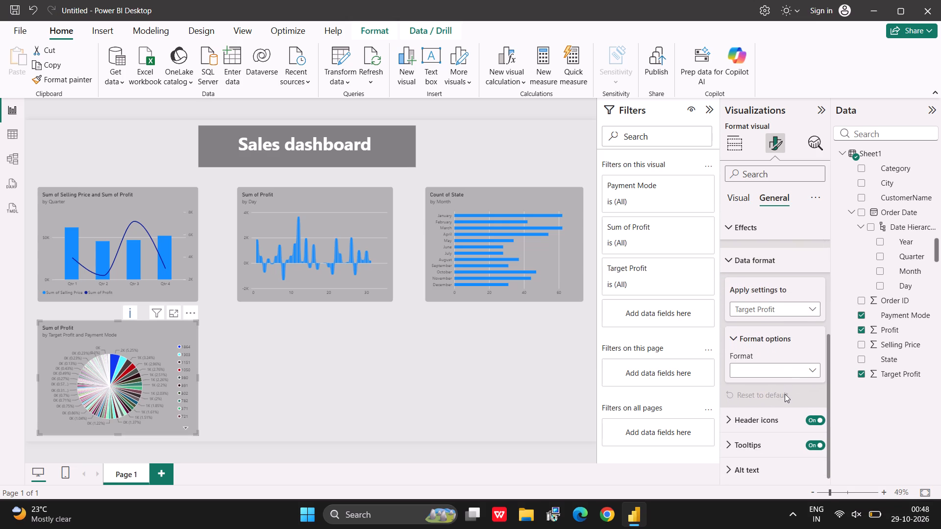
scroll(774, 382, "down", 3)
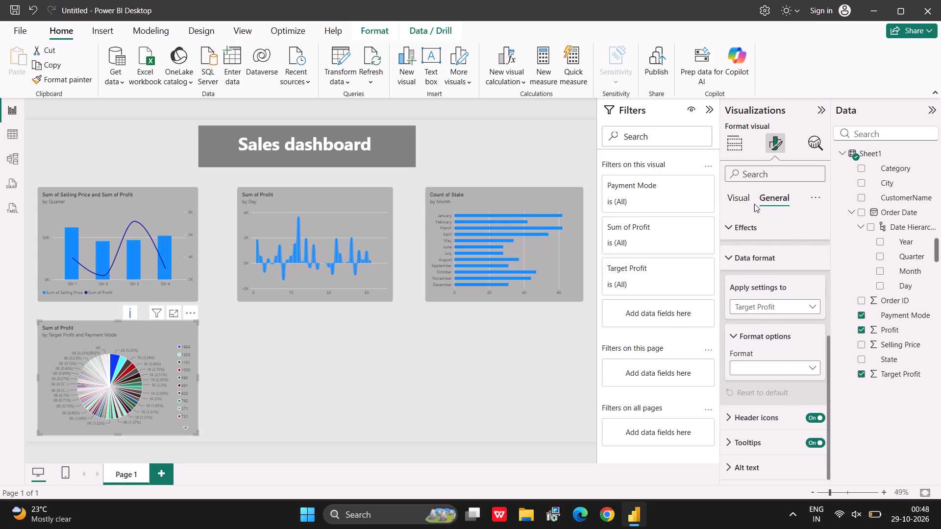
scroll(754, 204, "up", 11)
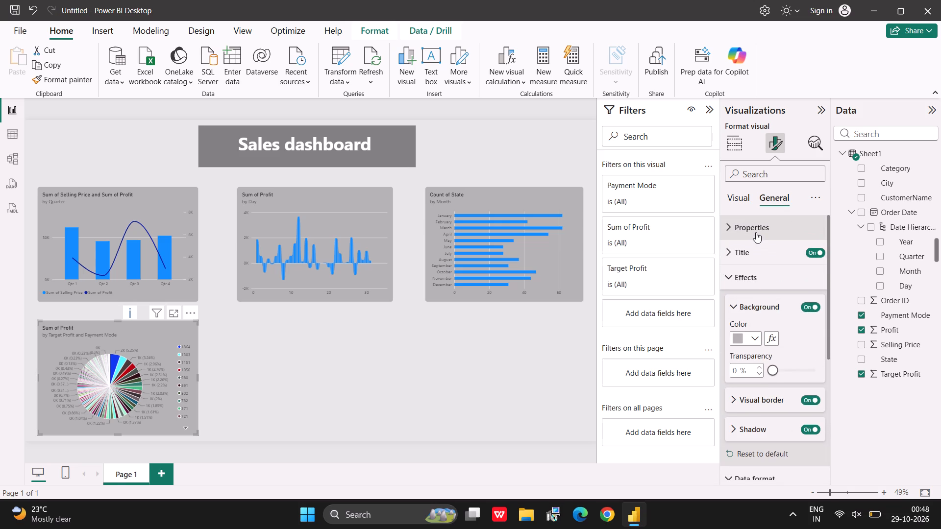
left_click(756, 232)
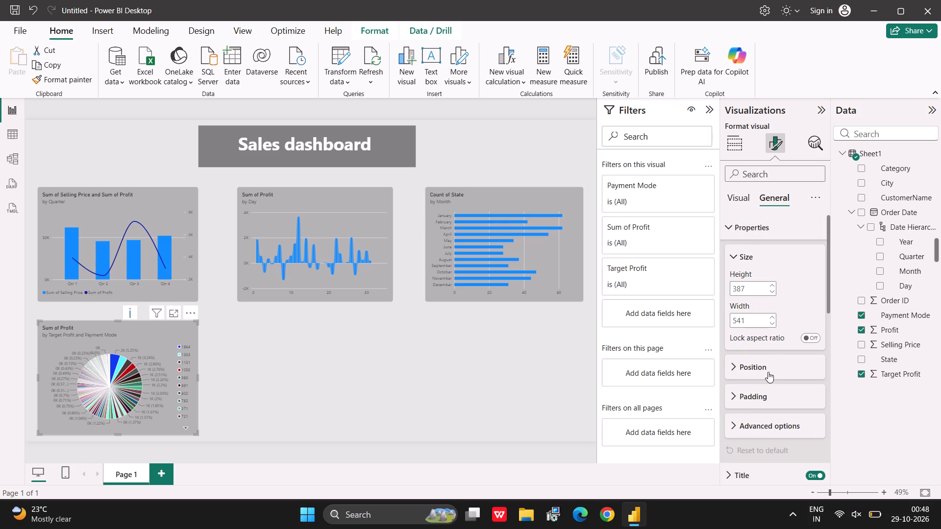
left_click(768, 372)
scroll(768, 372, "down", 3)
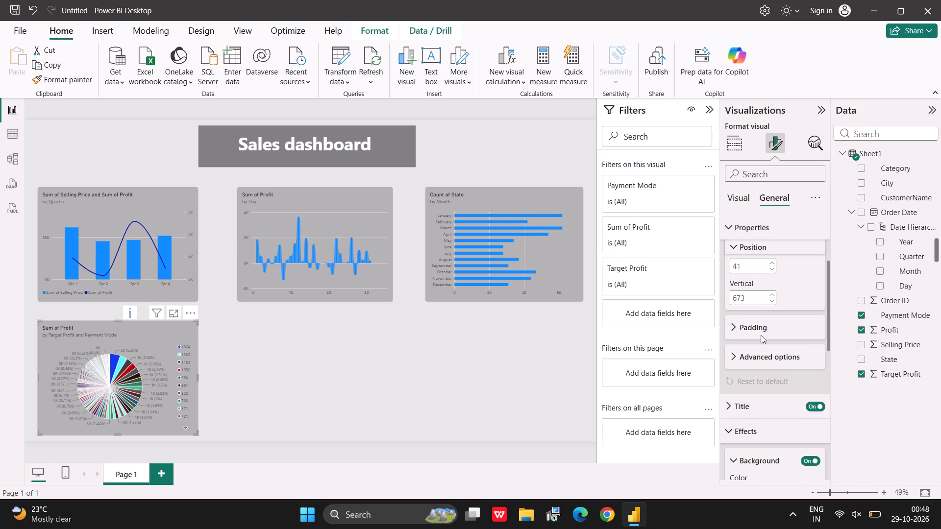
left_click(761, 334)
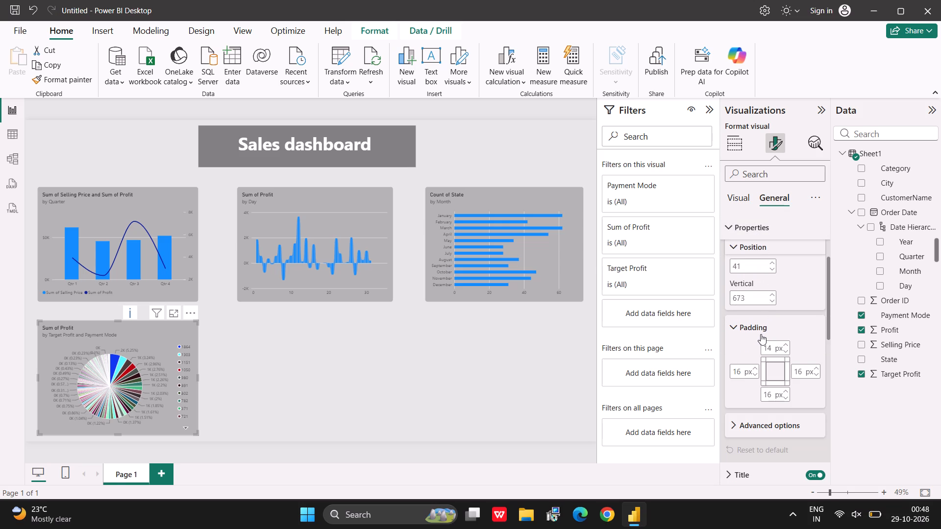
scroll(737, 276, "up", 5)
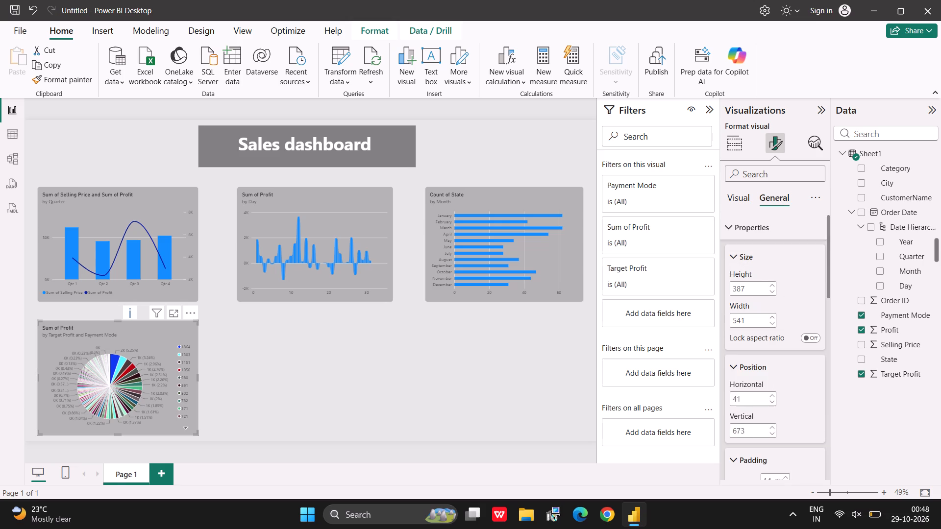
left_click(739, 197)
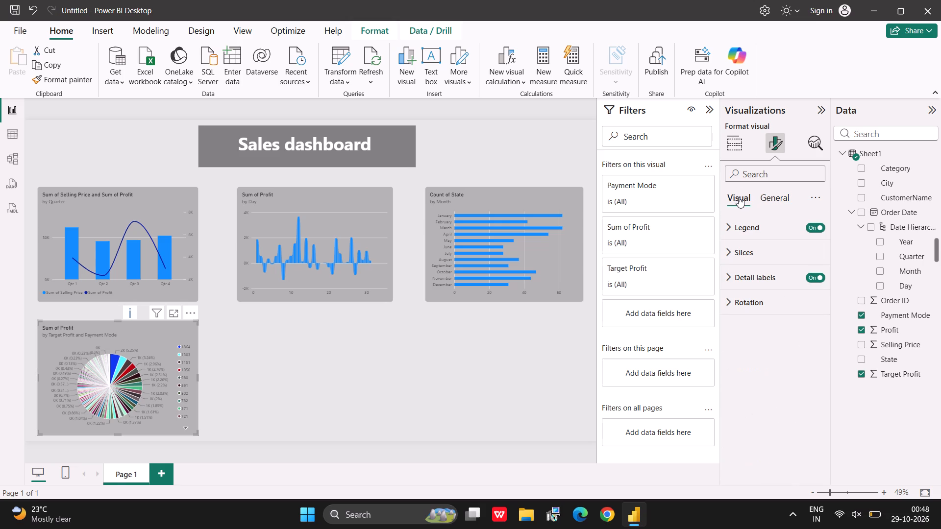
Make the pie chart's legend text bold and italic.
left_click(765, 234)
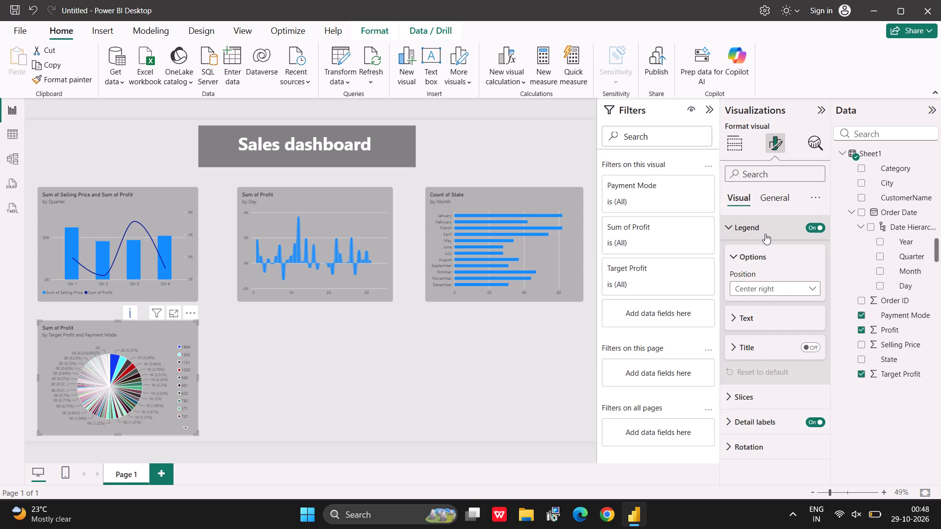
left_click(761, 311)
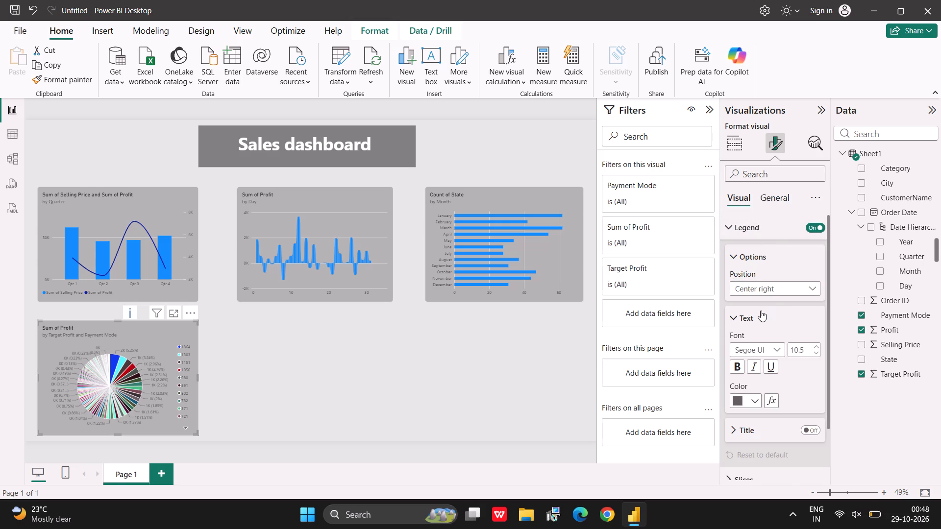
left_click(739, 370)
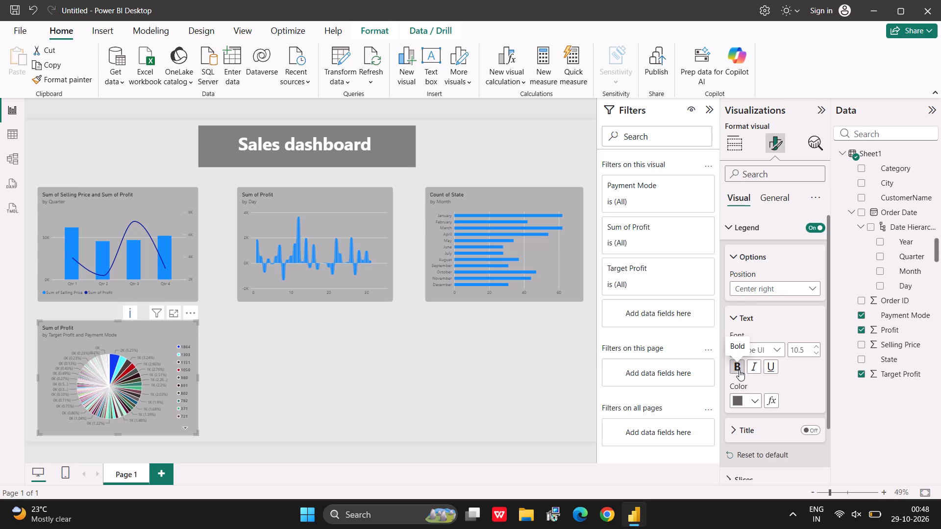
left_click(758, 369)
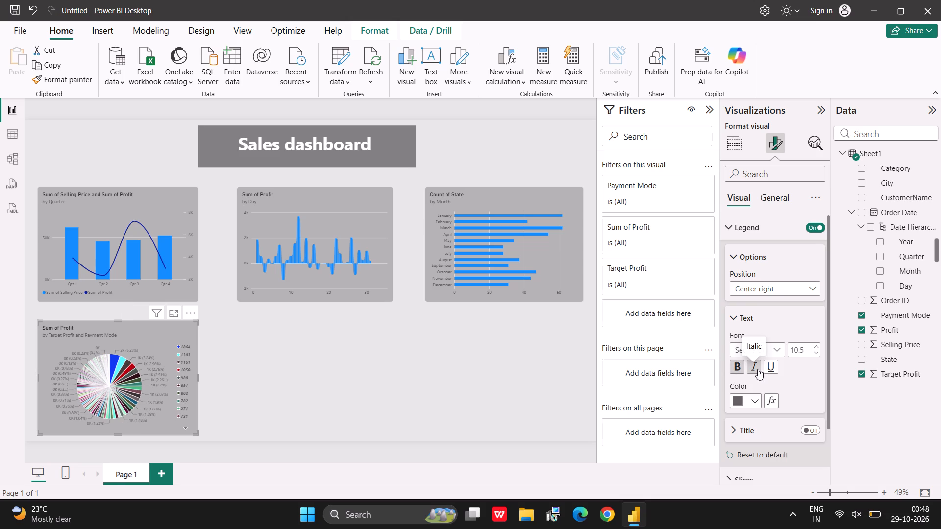
Turn on the title of the pie chart's legend.
scroll(787, 382, "down", 2)
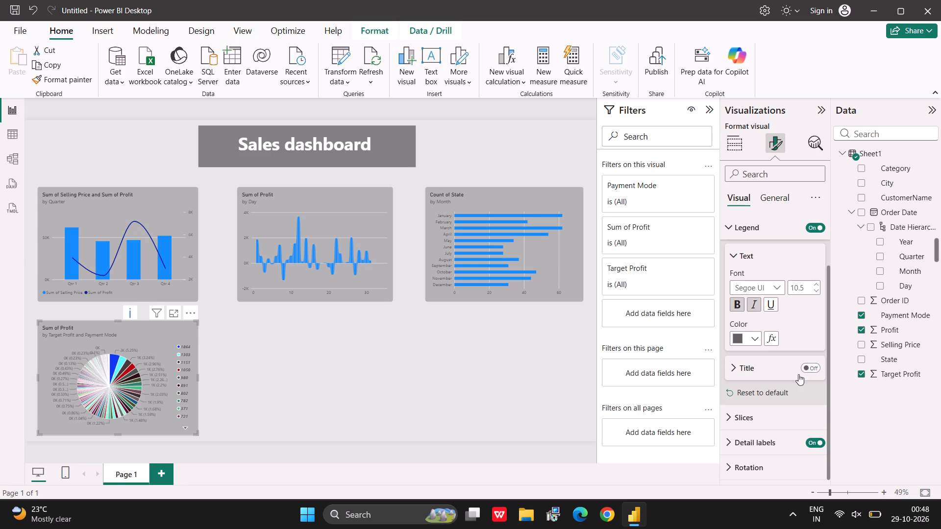
left_click(808, 371)
left_click(808, 371)
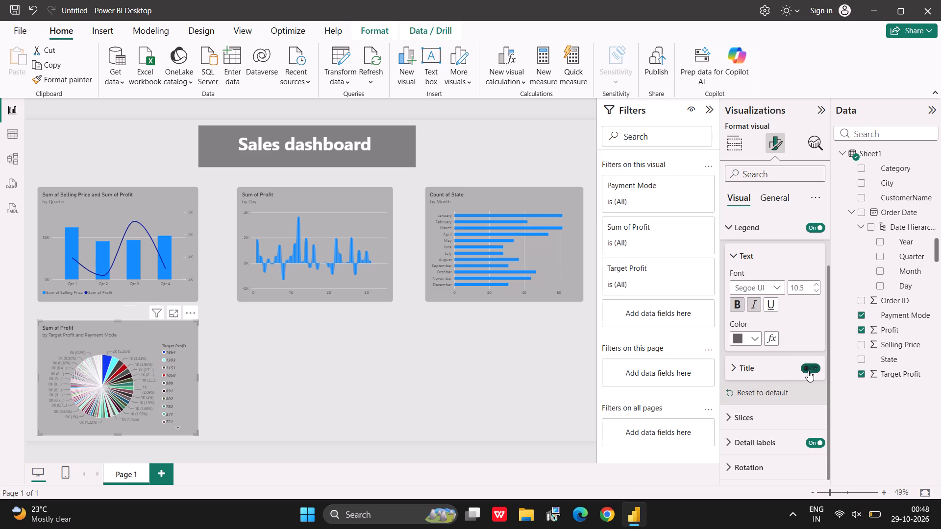
left_click(808, 371)
scroll(768, 409, "down", 2)
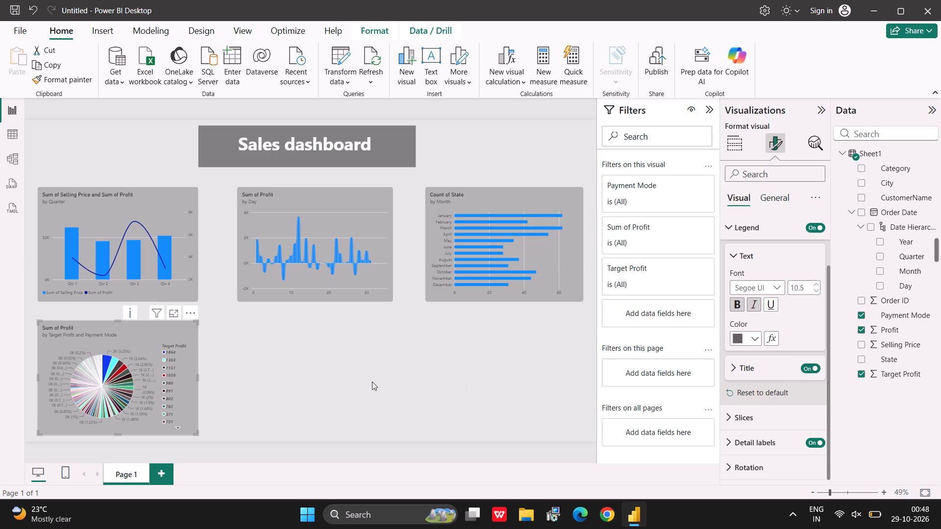
Move the pie chart directly below the Sum of Profit by Day chart and align its edges and width with that chart.
left_click(372, 382)
left_click_drag(146, 364, 342, 362)
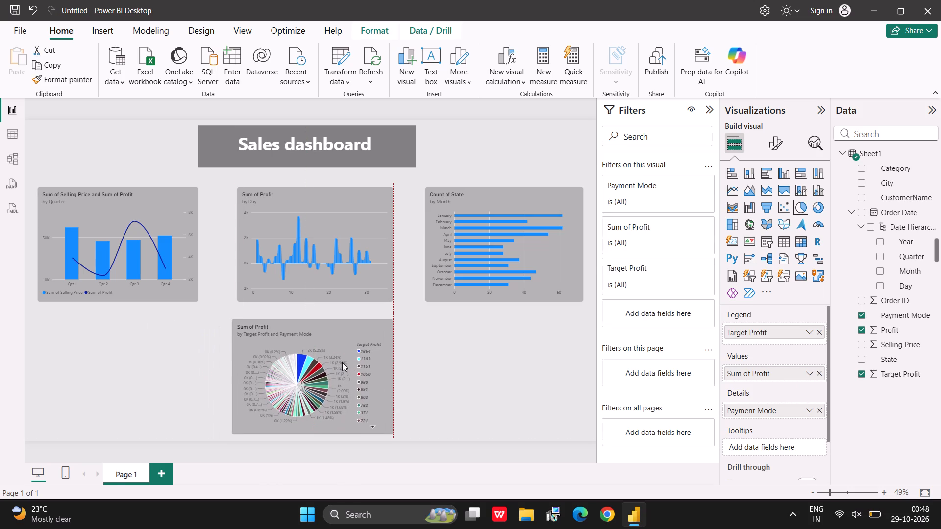
left_click_drag(342, 362, 347, 361)
left_click_drag(398, 319, 391, 321)
left_click(458, 370)
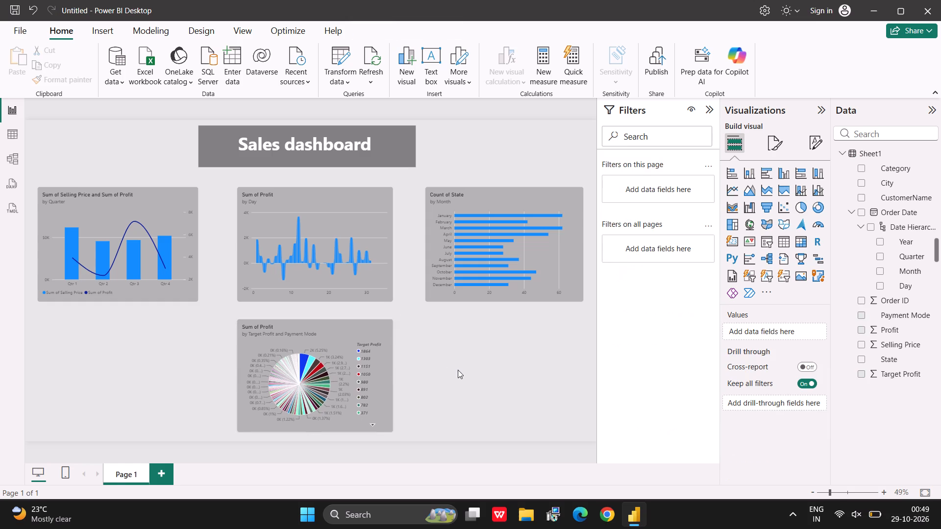
left_click(347, 378)
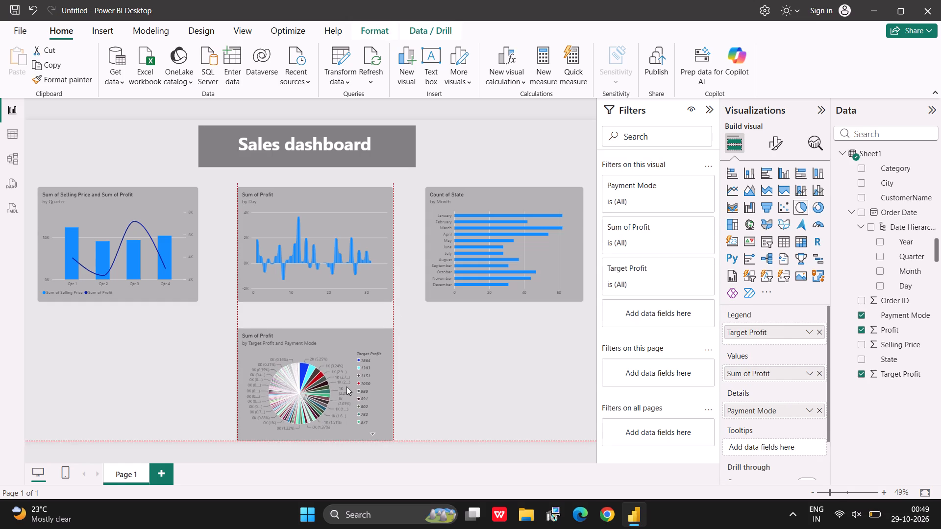
left_click(425, 383)
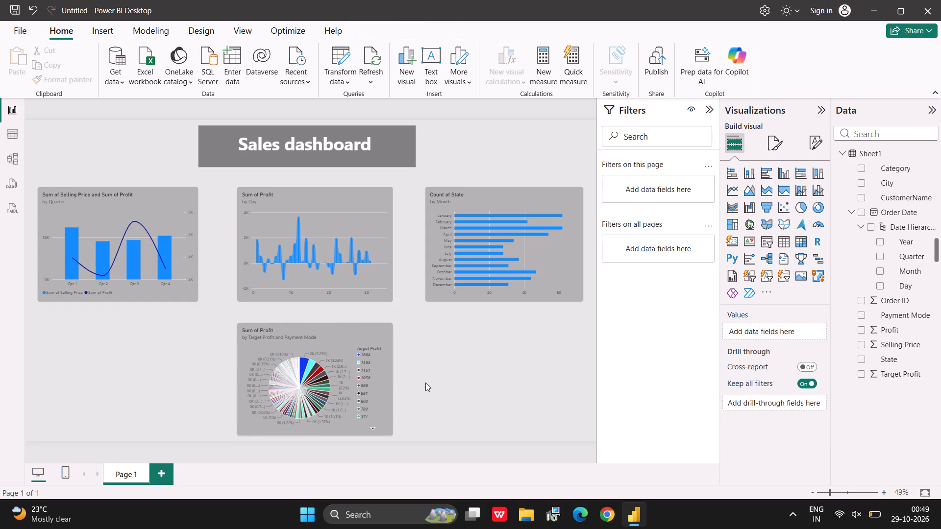
Add a Goals (Preview) visual in the empty area beside the pie chart, below the Selling Price and Profit chart.
left_click(805, 266)
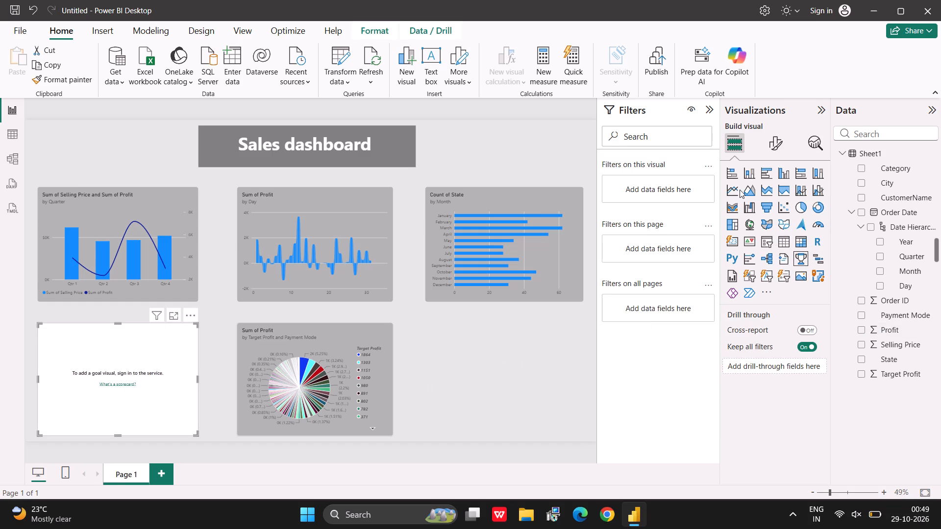
left_click(144, 409)
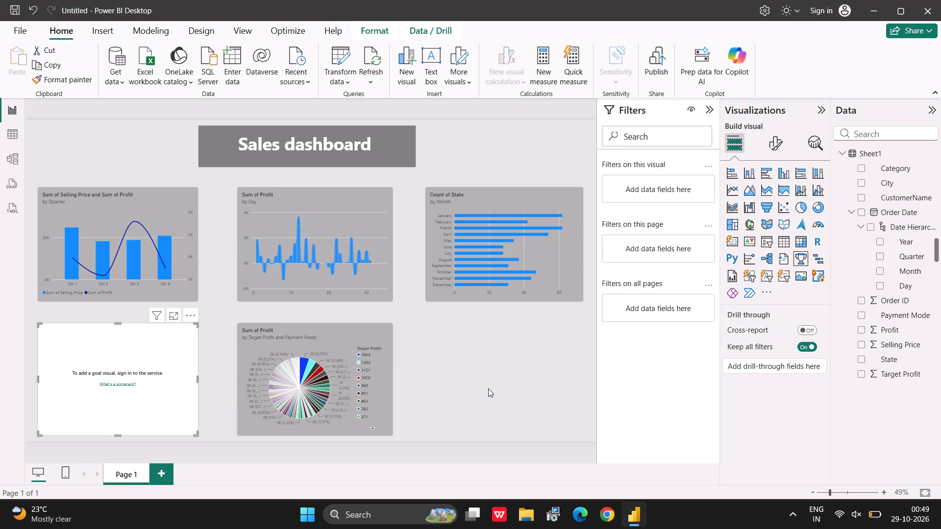
left_click(488, 388)
left_click(153, 389)
Add State as a drill-through field and hide its filter.
left_click_drag(890, 354, 817, 363)
left_click_drag(817, 363, 790, 363)
left_click(790, 363)
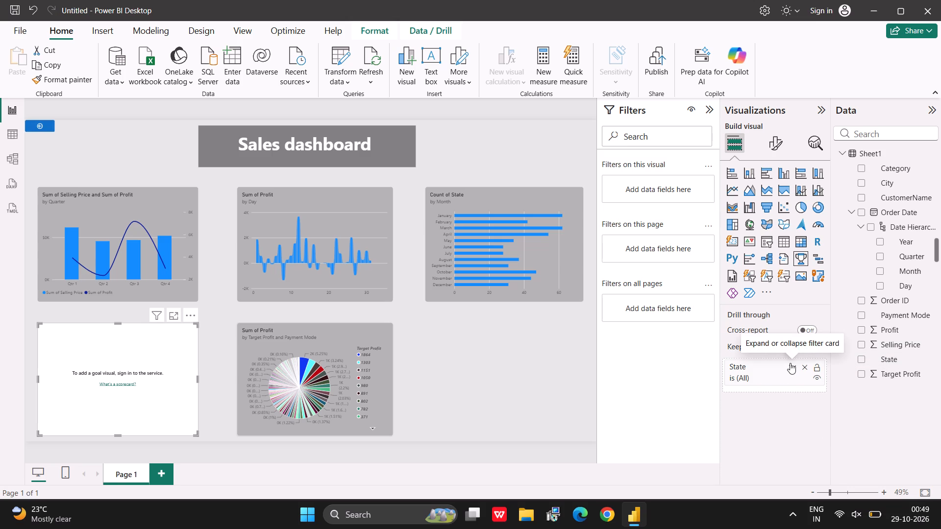
scroll(790, 363, "down", 1)
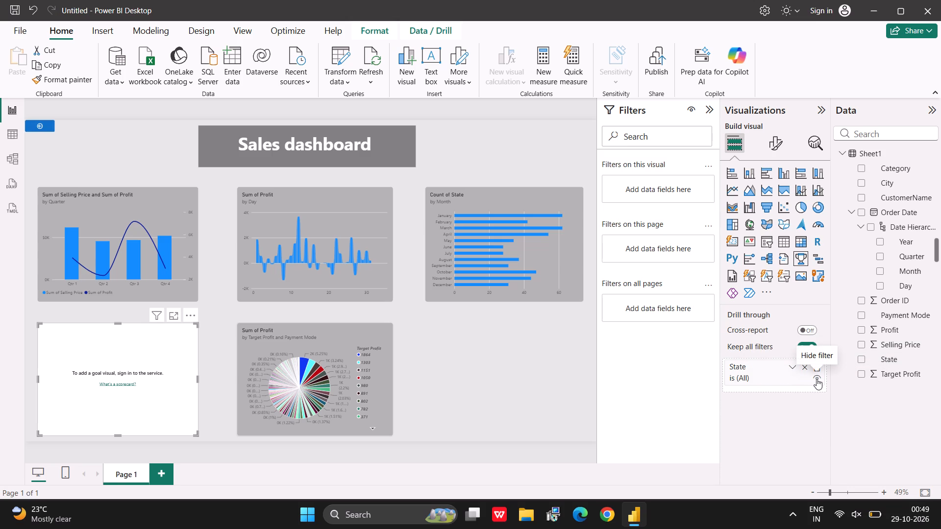
left_click(817, 379)
right_click(817, 379)
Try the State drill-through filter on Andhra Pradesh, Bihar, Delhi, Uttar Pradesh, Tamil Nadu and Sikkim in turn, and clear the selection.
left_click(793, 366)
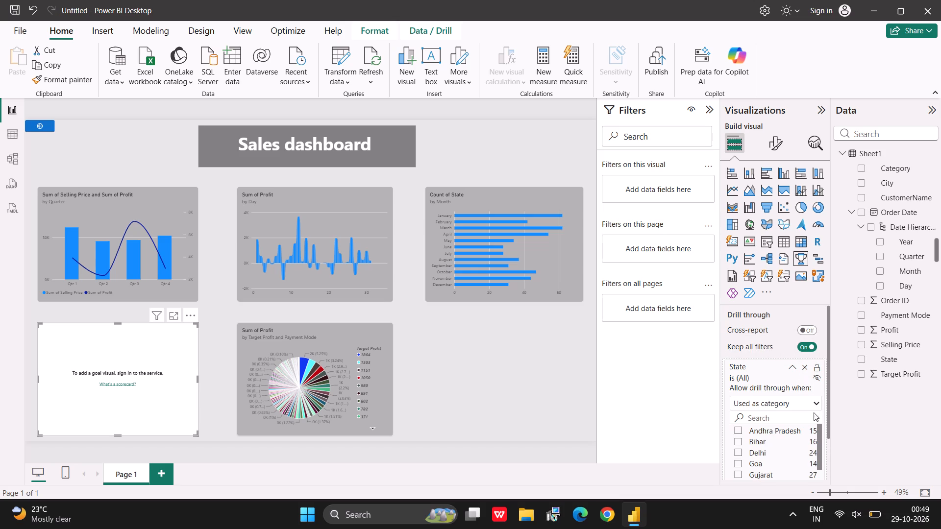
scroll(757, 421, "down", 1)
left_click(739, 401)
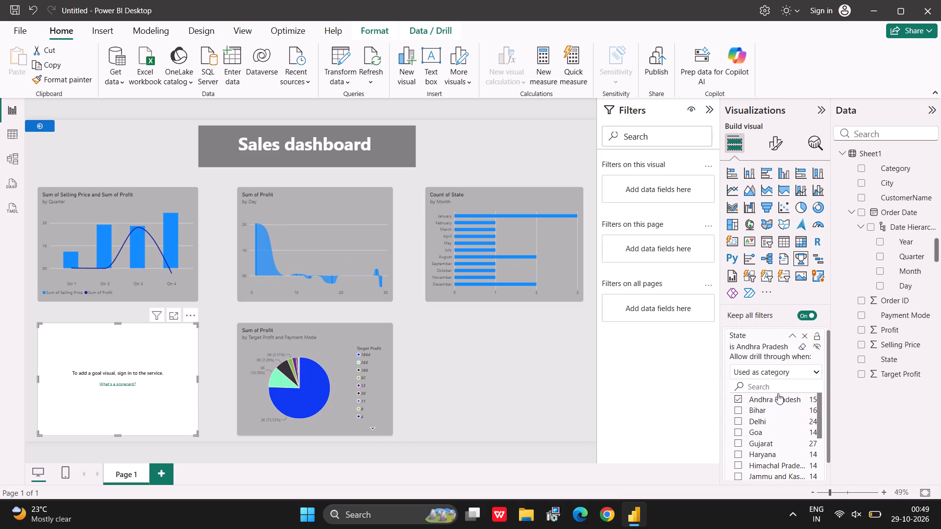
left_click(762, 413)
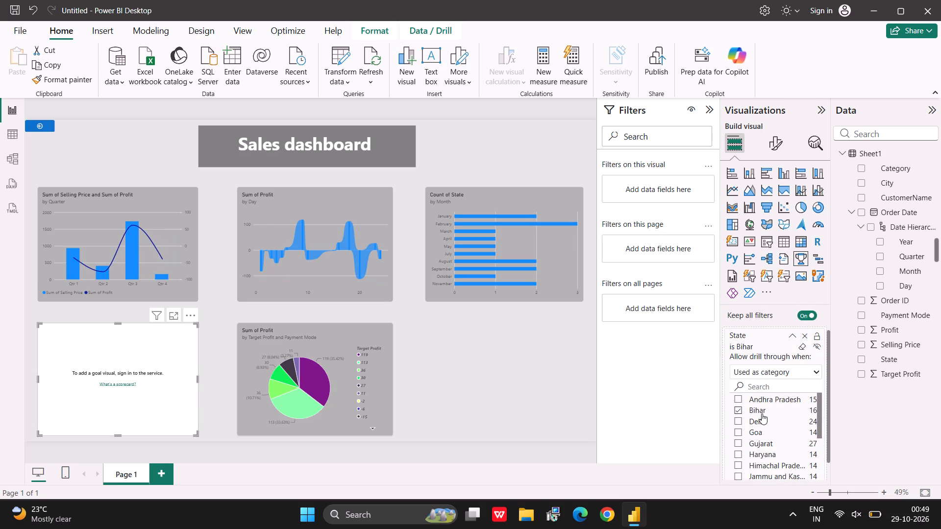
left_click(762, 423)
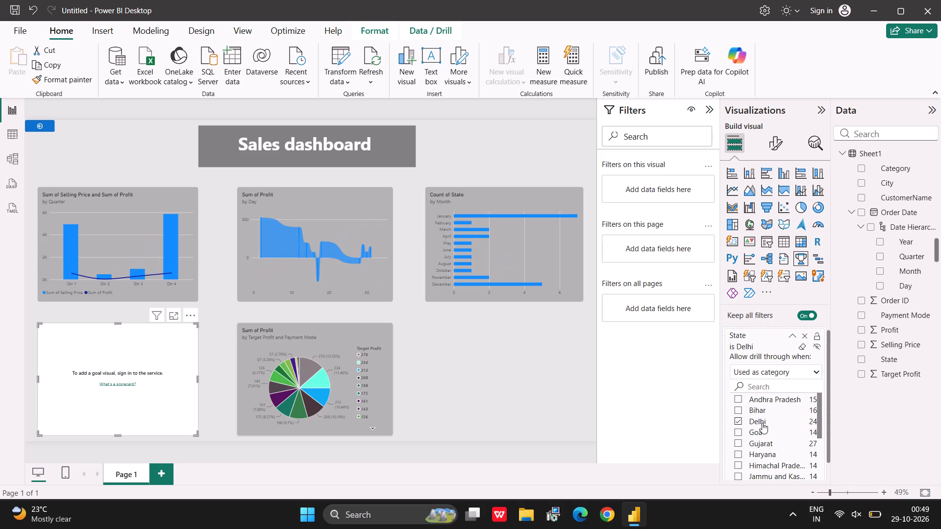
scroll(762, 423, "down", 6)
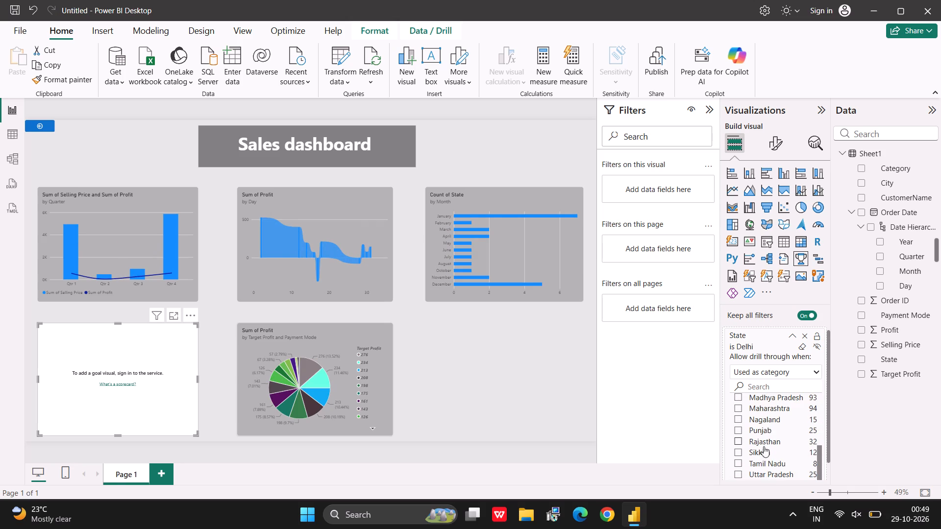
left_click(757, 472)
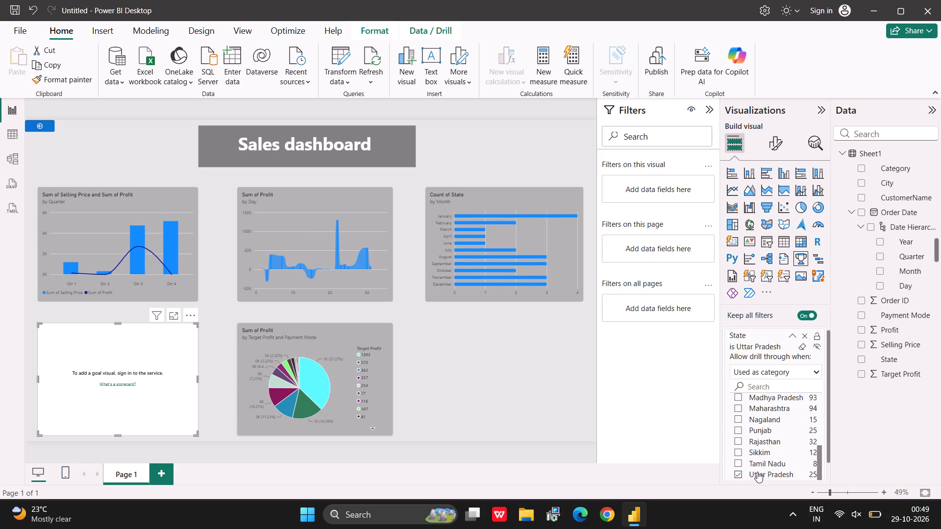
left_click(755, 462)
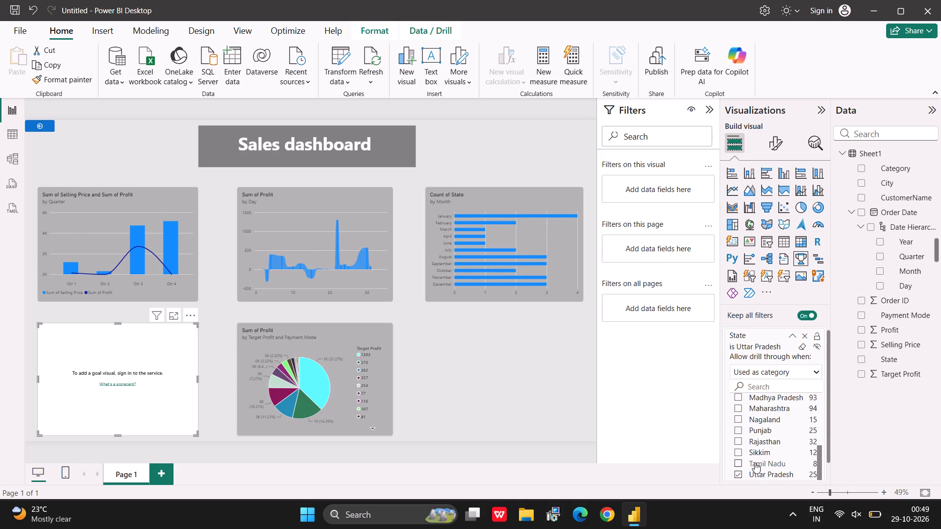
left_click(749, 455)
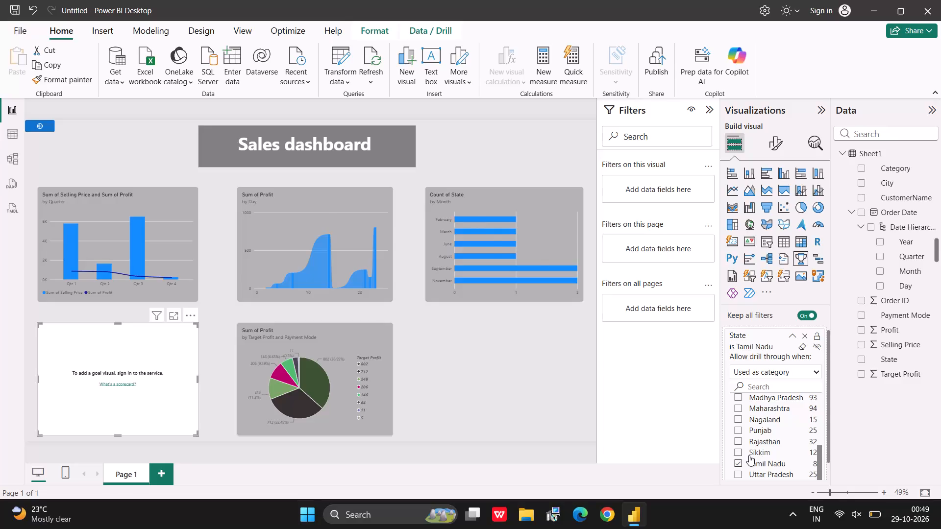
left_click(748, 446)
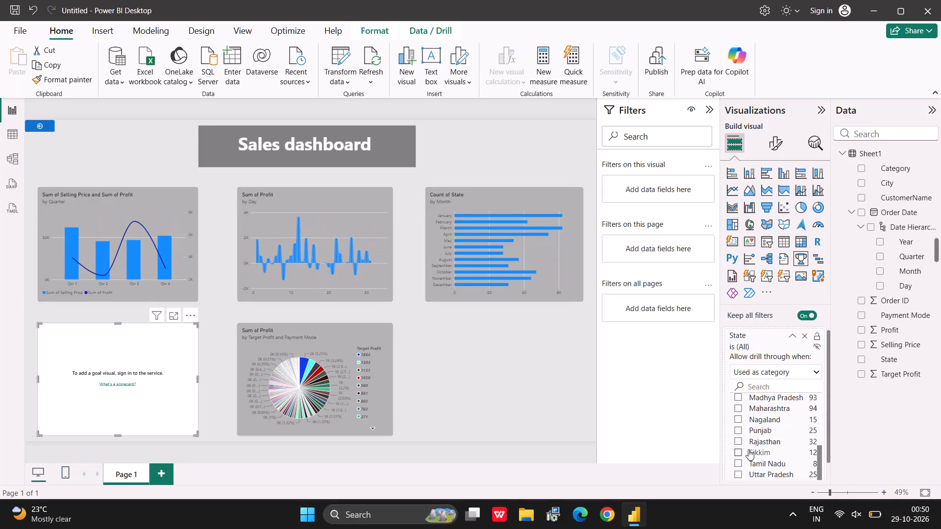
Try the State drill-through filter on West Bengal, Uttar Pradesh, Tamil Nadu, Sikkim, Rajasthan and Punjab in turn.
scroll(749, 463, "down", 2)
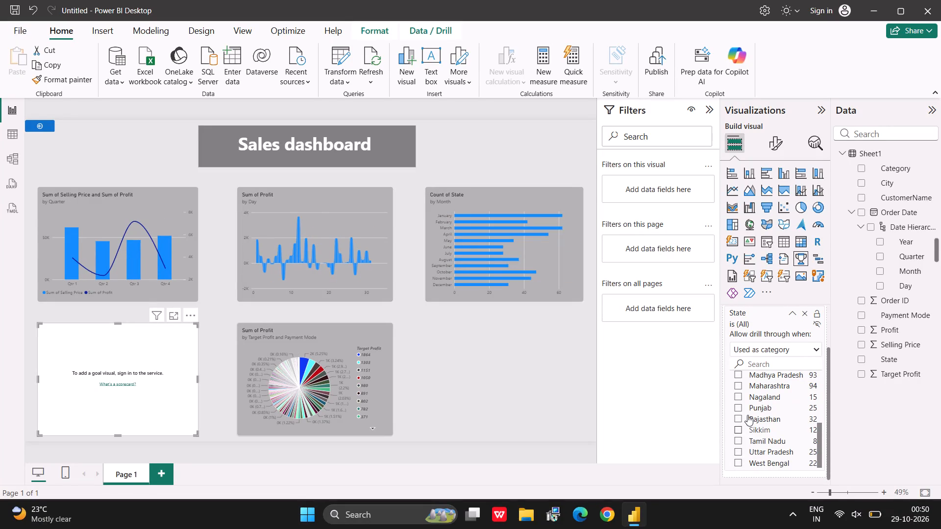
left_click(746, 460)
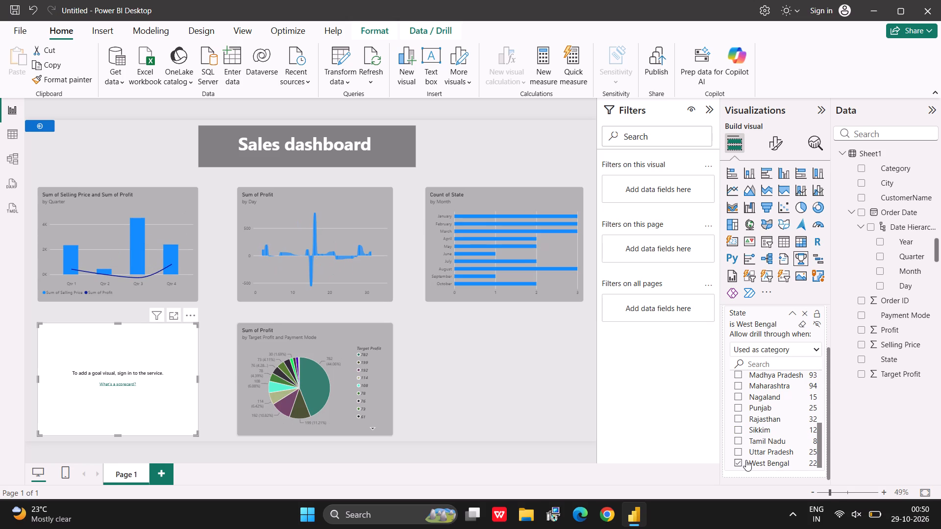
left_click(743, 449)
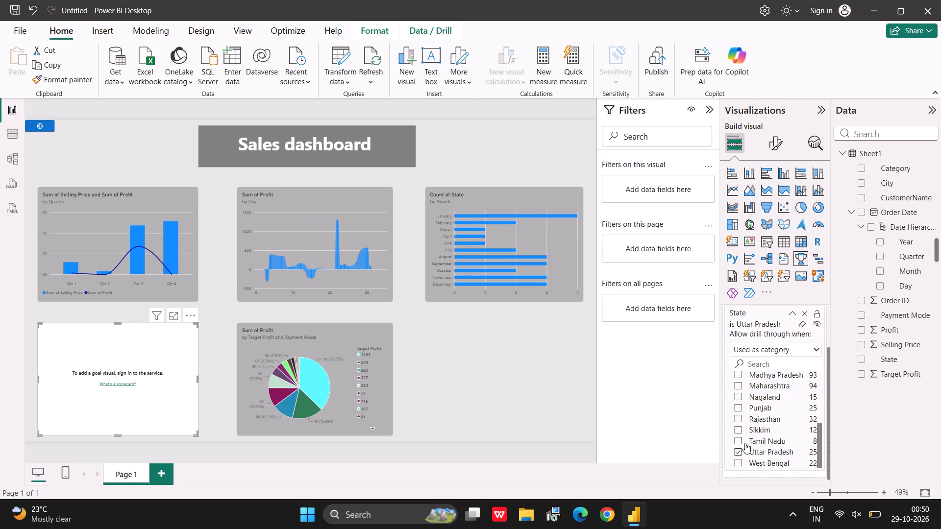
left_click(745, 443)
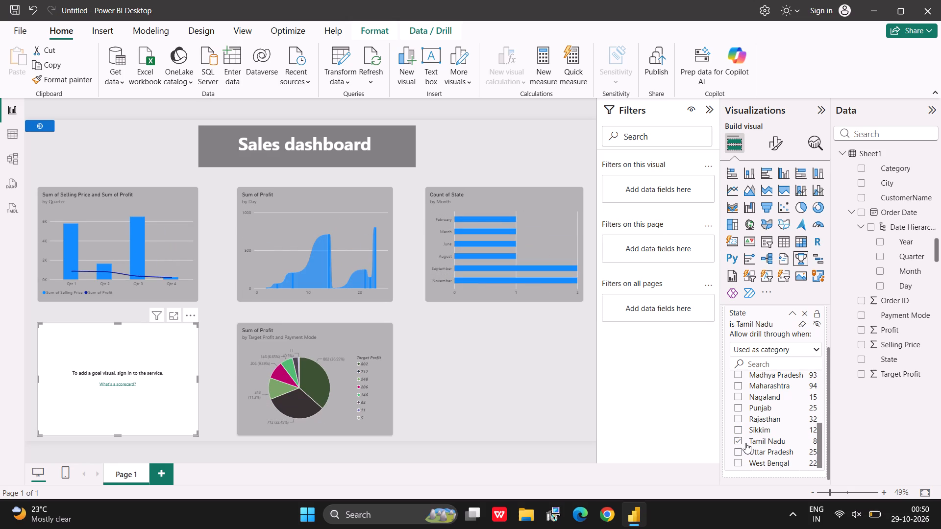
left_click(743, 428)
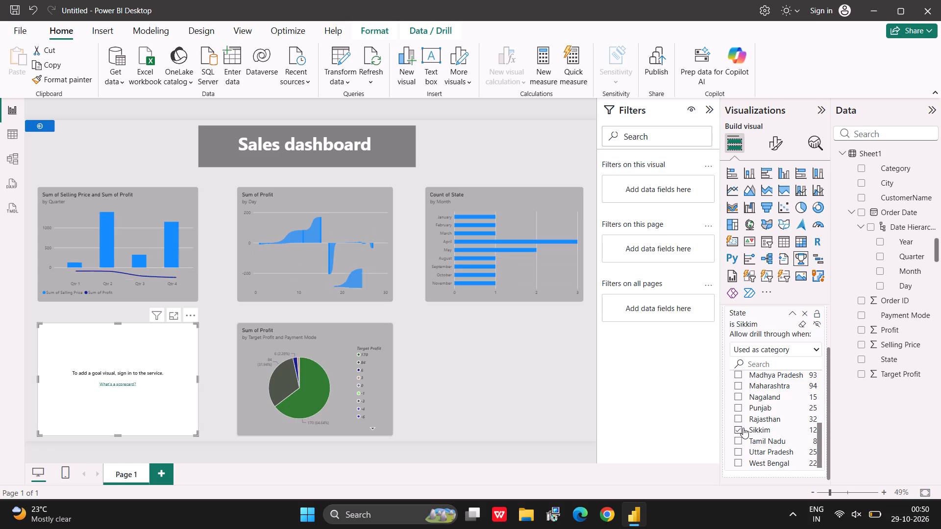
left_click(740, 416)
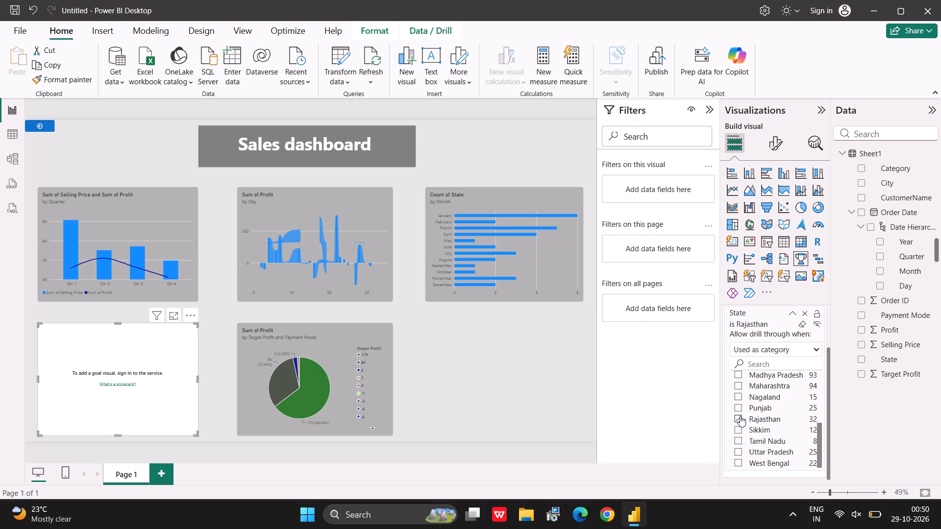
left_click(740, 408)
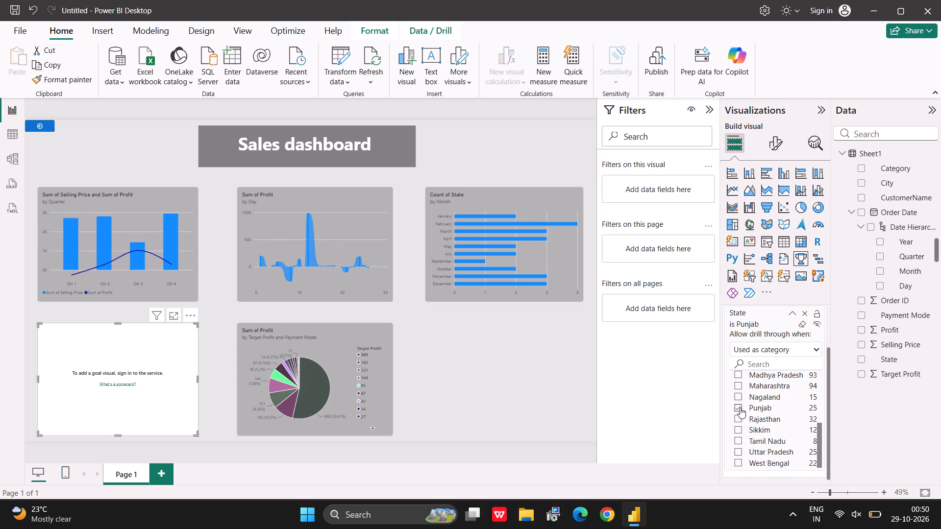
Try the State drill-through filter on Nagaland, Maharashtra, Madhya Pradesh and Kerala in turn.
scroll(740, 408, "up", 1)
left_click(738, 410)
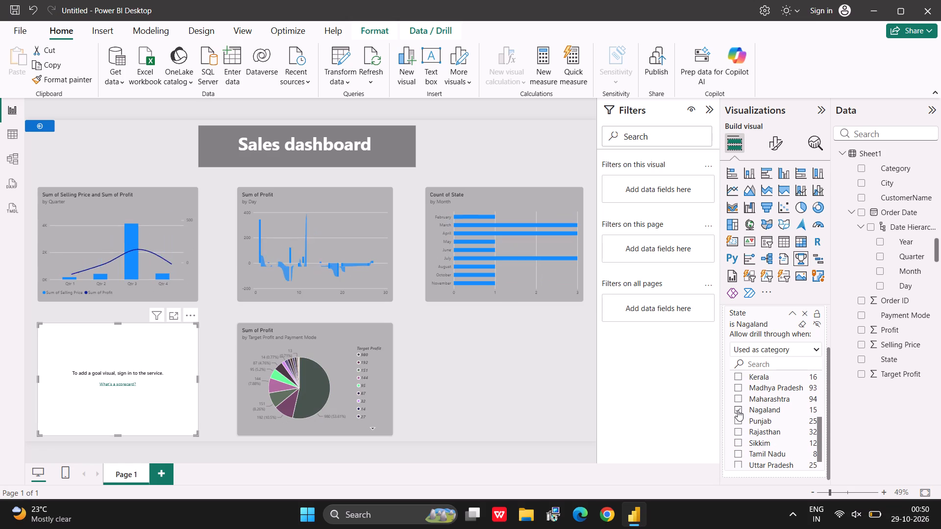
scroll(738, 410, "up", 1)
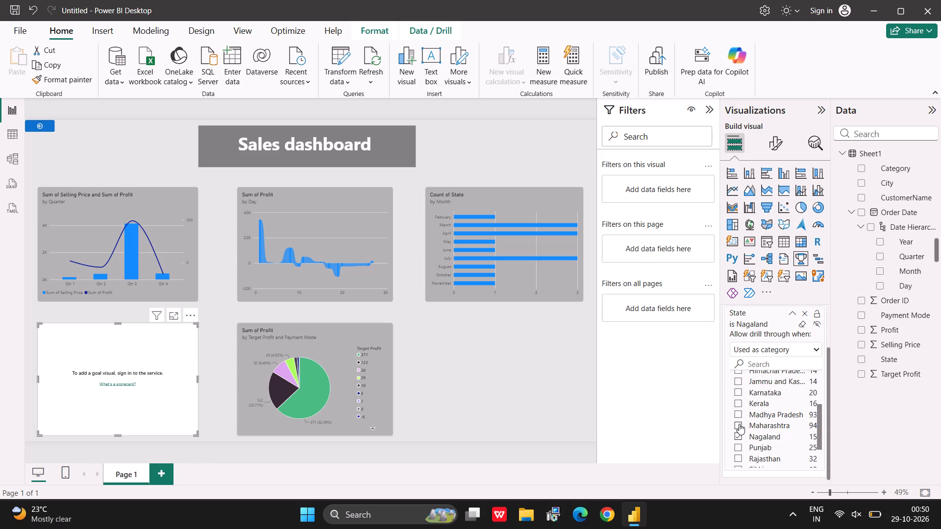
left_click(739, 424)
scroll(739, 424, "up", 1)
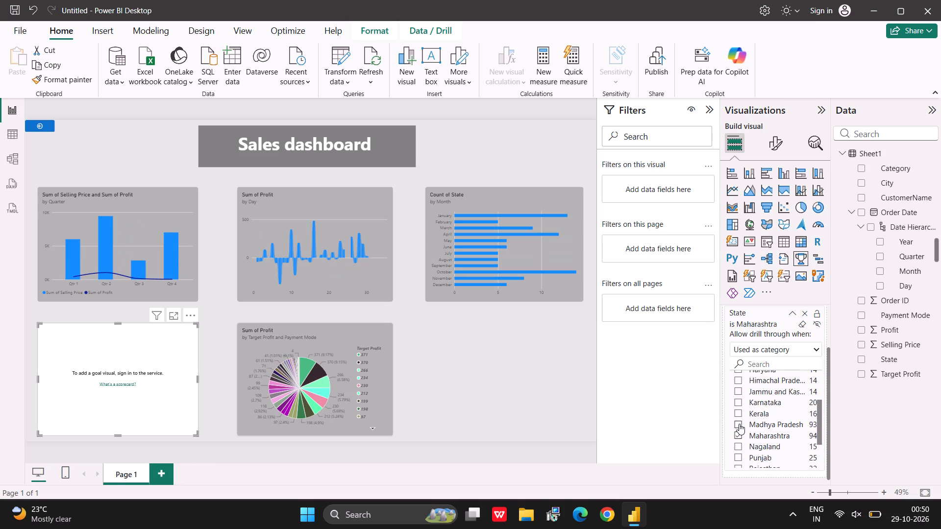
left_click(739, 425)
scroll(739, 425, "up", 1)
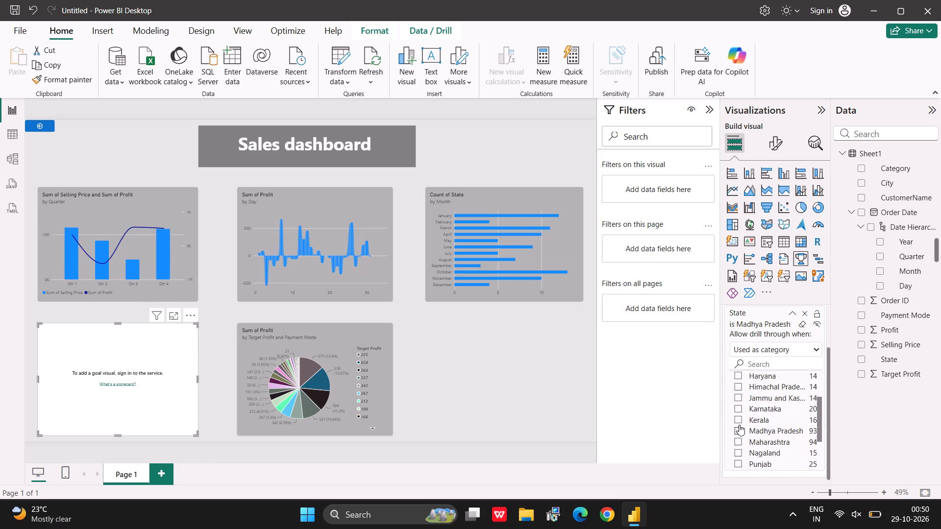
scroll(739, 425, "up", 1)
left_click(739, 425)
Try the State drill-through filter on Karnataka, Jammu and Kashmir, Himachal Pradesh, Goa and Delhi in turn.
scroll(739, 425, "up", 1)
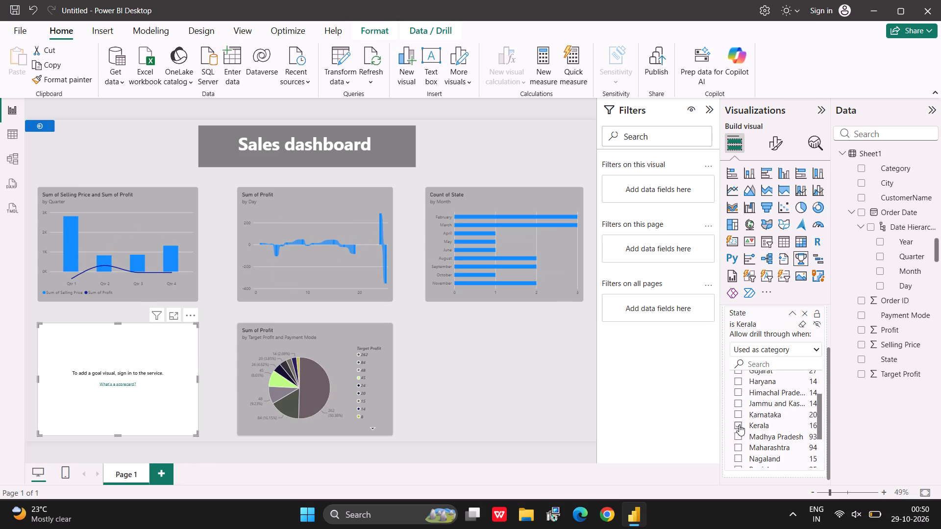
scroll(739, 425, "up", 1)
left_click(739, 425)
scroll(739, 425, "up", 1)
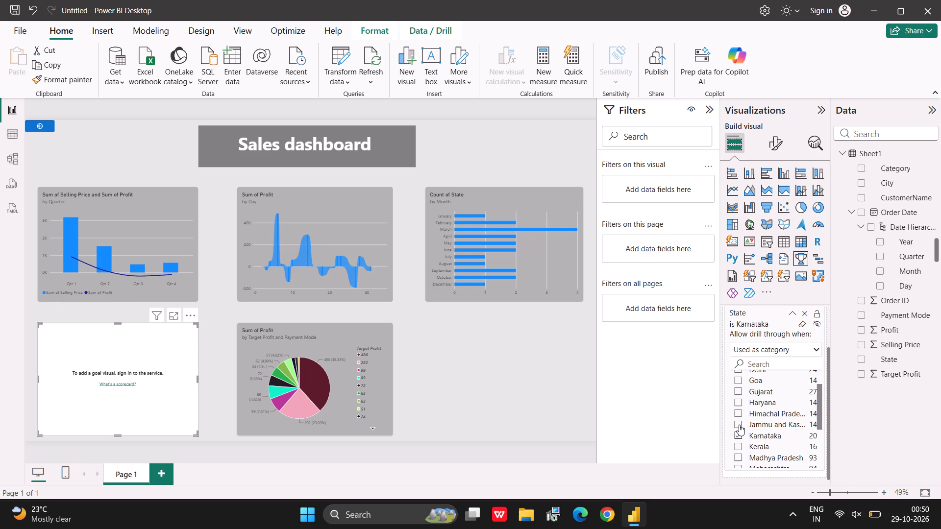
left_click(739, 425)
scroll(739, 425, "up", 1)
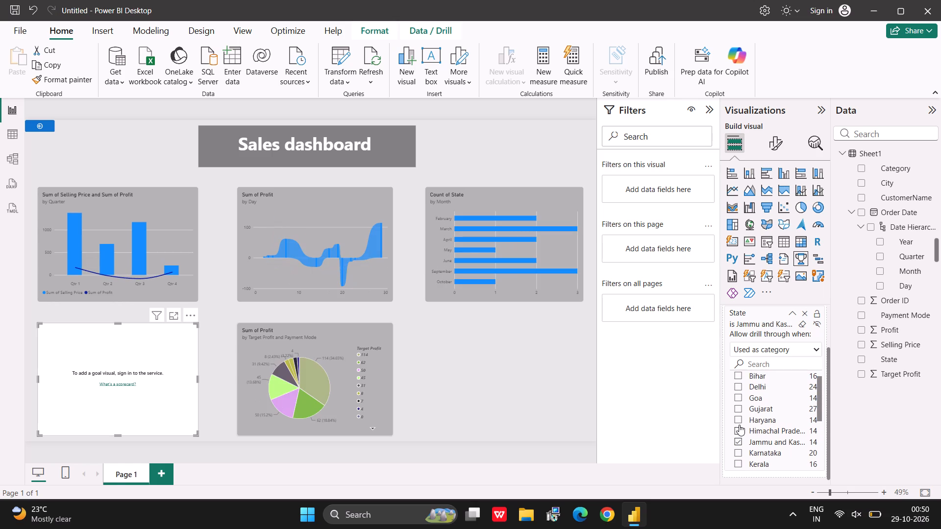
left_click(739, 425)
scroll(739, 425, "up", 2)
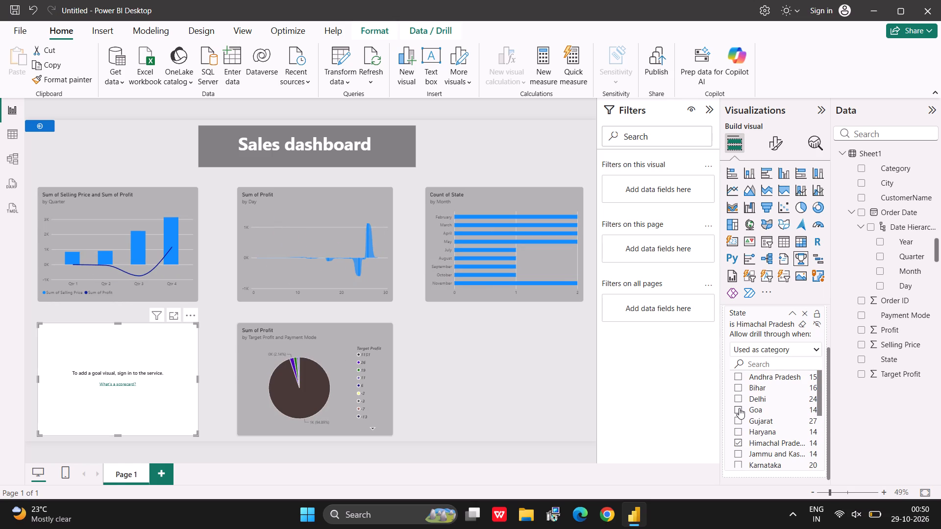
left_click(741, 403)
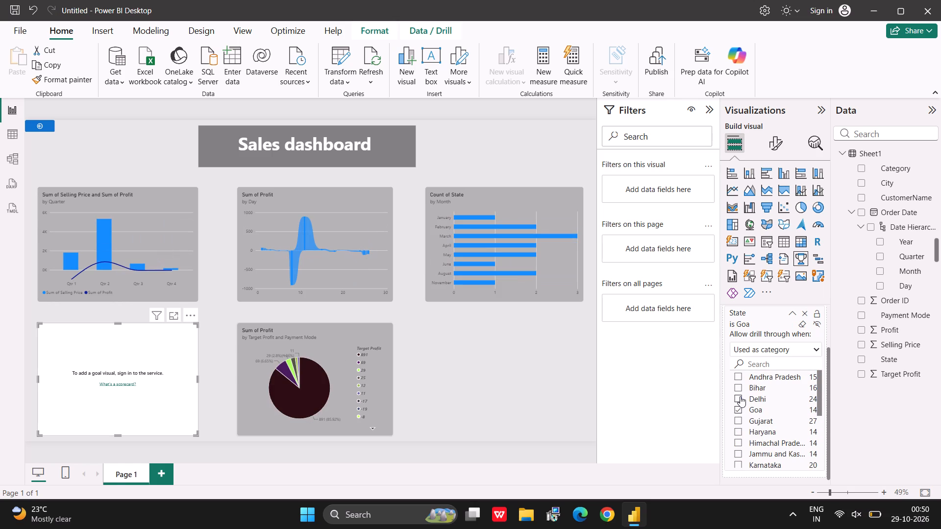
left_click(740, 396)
Try the State filter on Karnataka, Nagaland, Jammu and Kashmir and Himachal Pradesh, leave it set to Karnataka, and deselect the Goals visual.
scroll(740, 396, "down", 1)
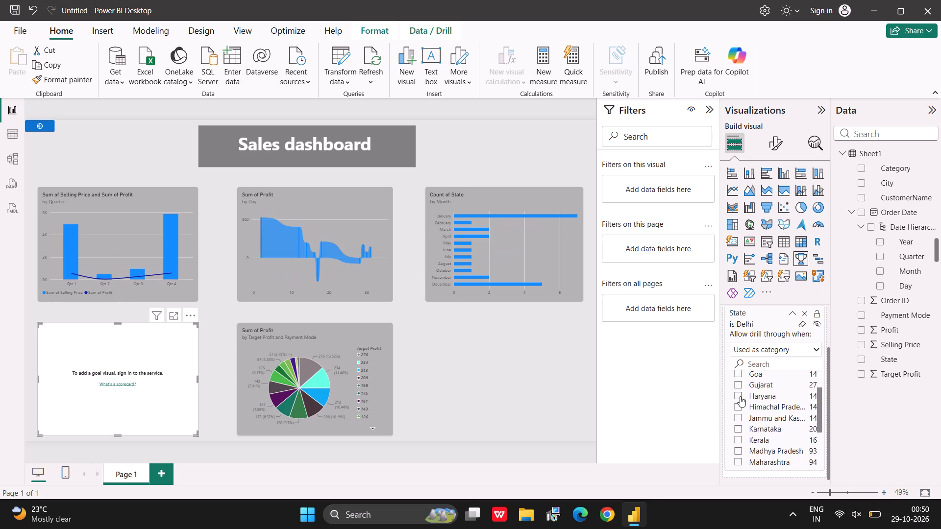
left_click(742, 427)
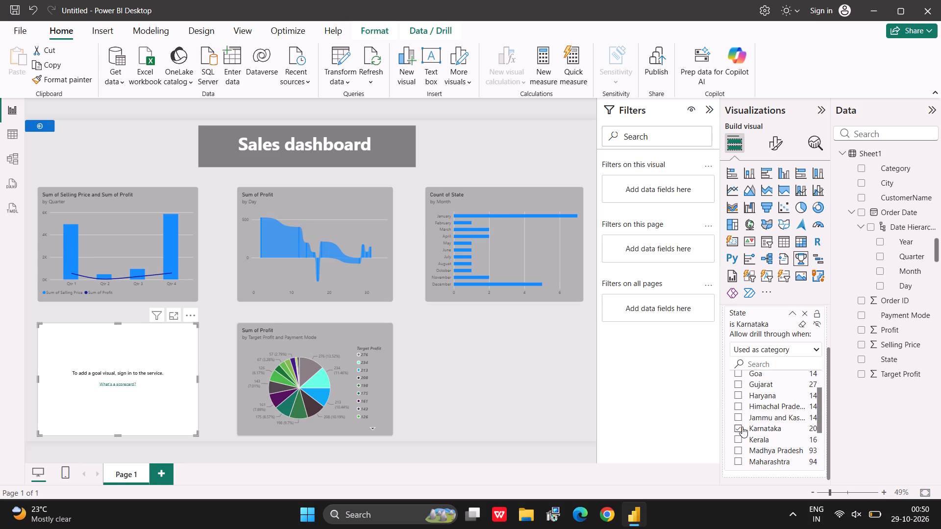
scroll(742, 427, "up", 1)
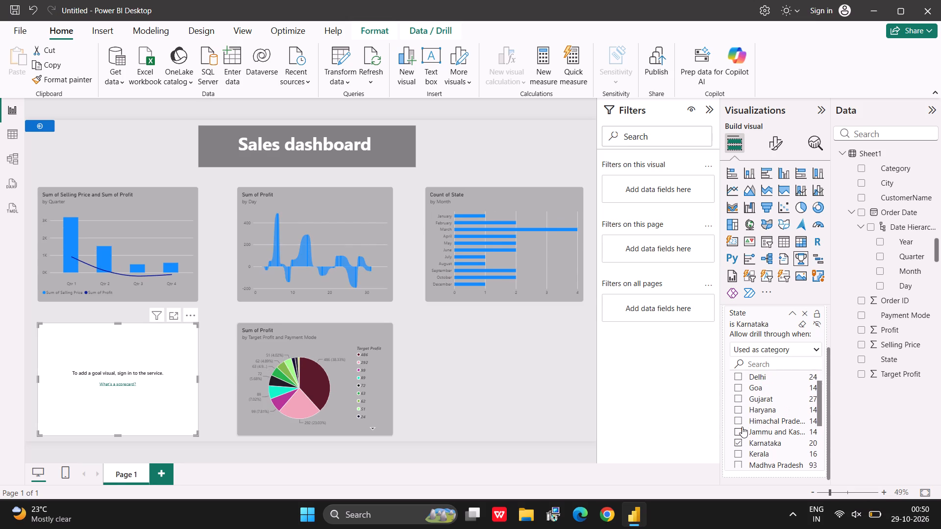
scroll(742, 427, "up", 1)
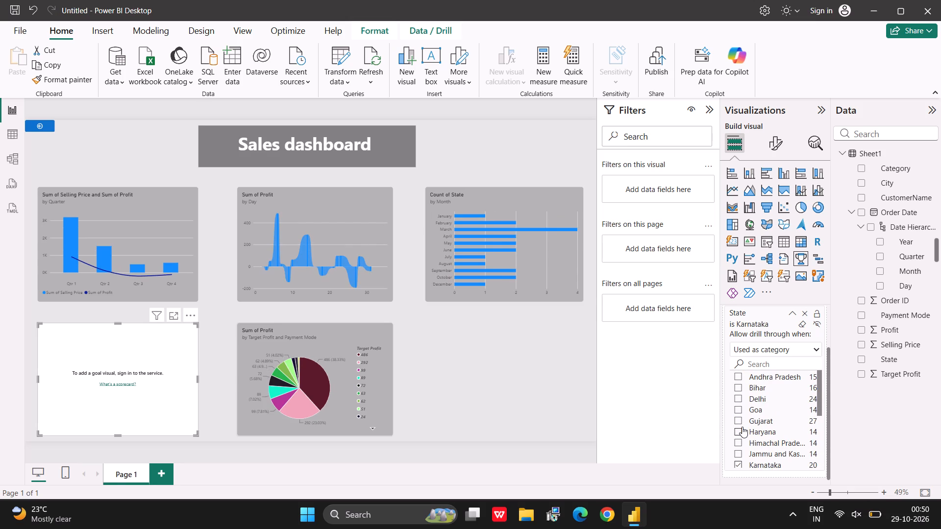
scroll(742, 427, "down", 2)
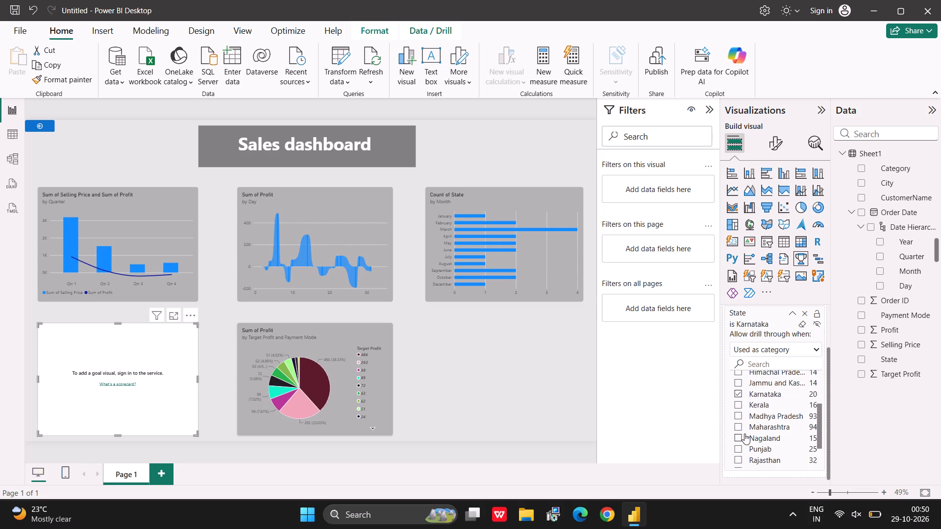
left_click(745, 438)
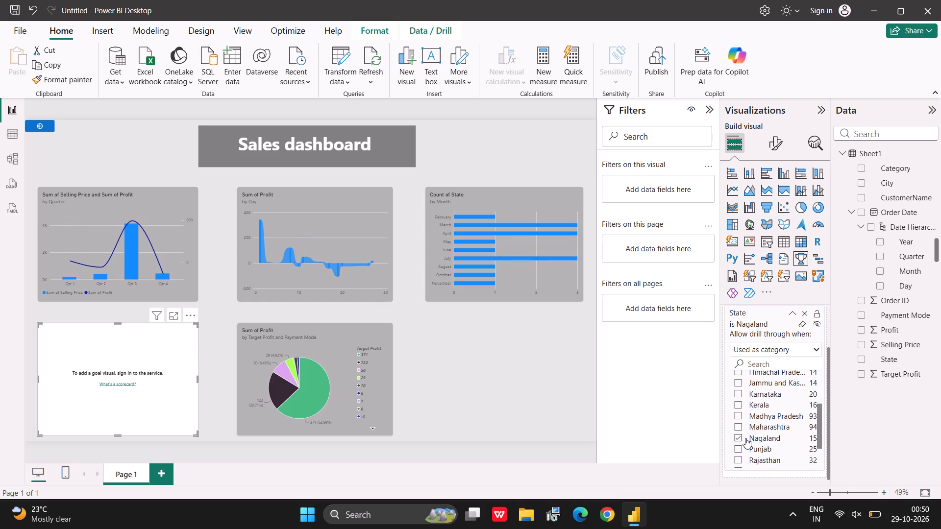
scroll(745, 438, "up", 1)
left_click(742, 450)
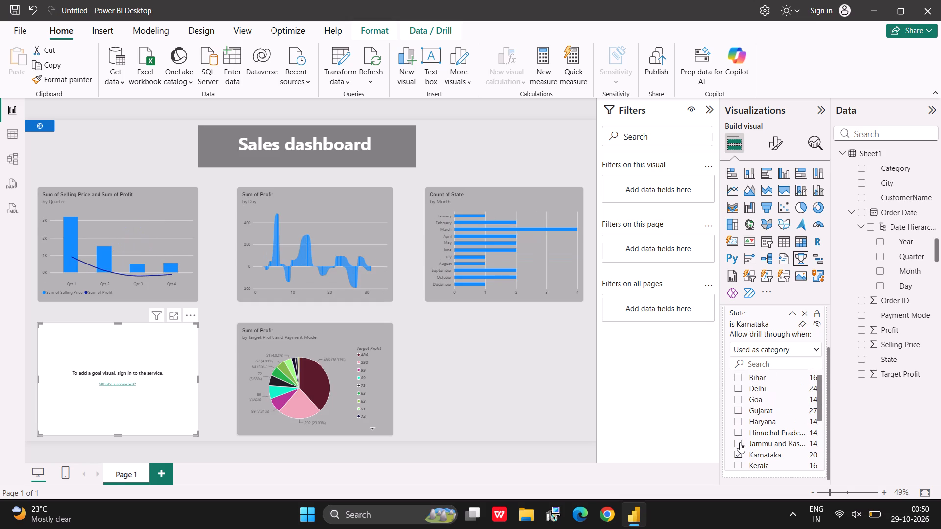
left_click(740, 442)
left_click(740, 429)
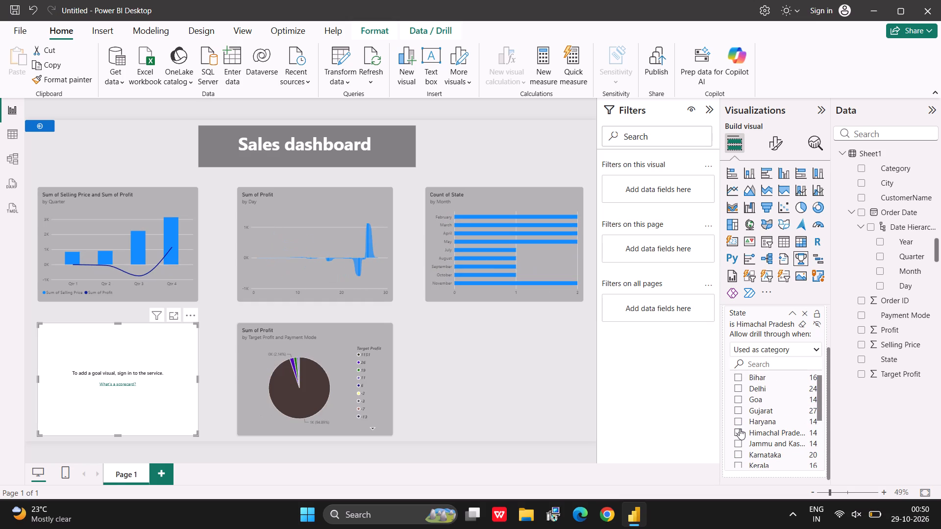
left_click(743, 454)
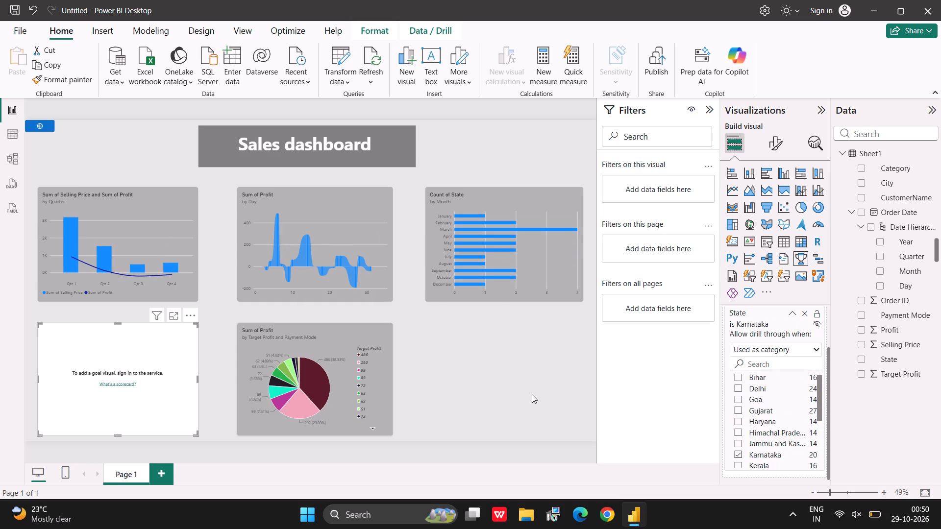
left_click(530, 393)
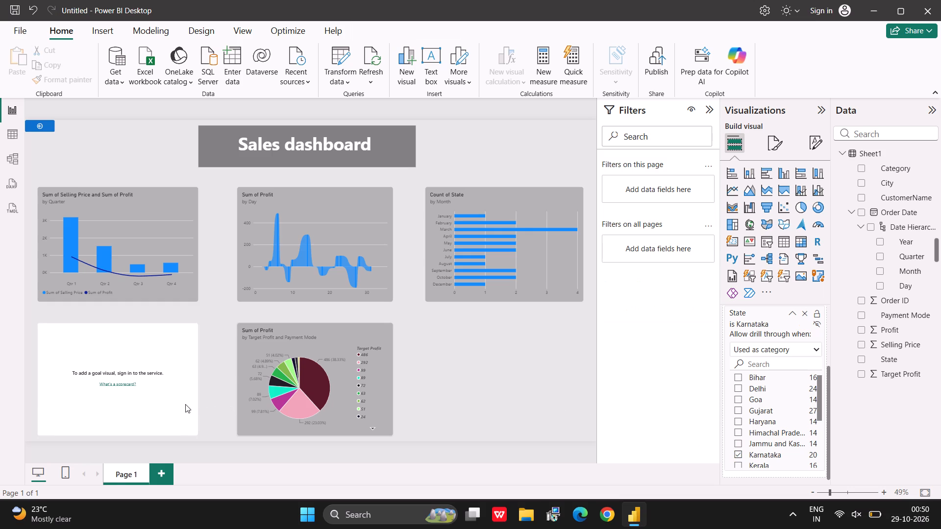
Remove the Goals visual below the Selling Price and Profit chart.
left_click(185, 404)
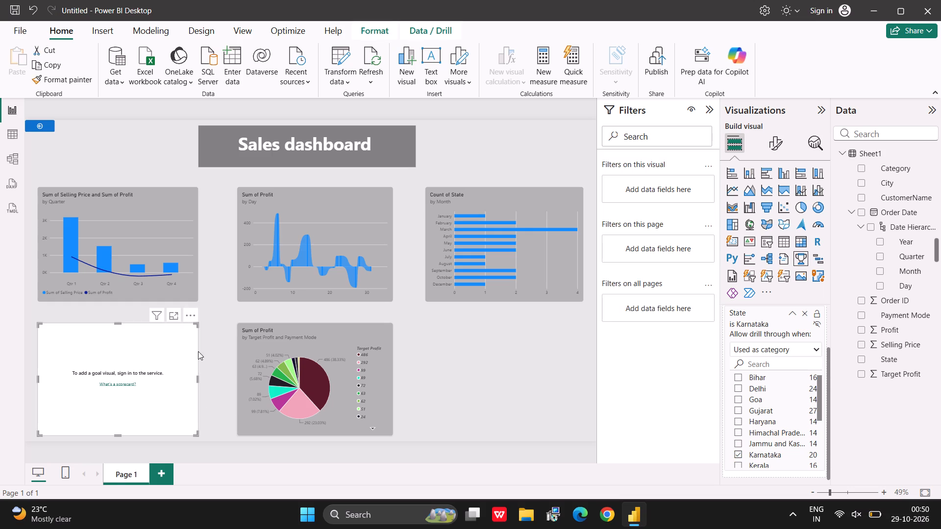
left_click(193, 319)
left_click(208, 323)
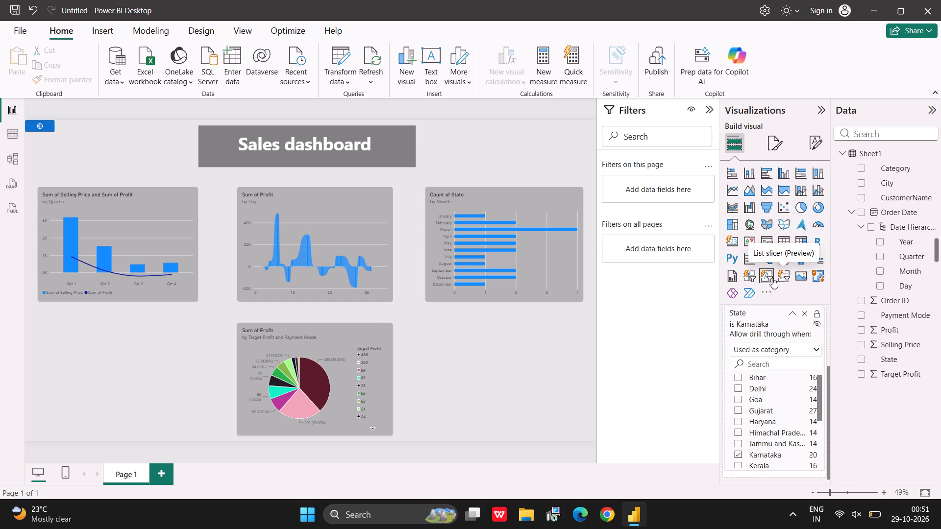
Add an Image visual in the empty area beside the pie chart, below the Selling Price and Profit chart.
left_click(802, 277)
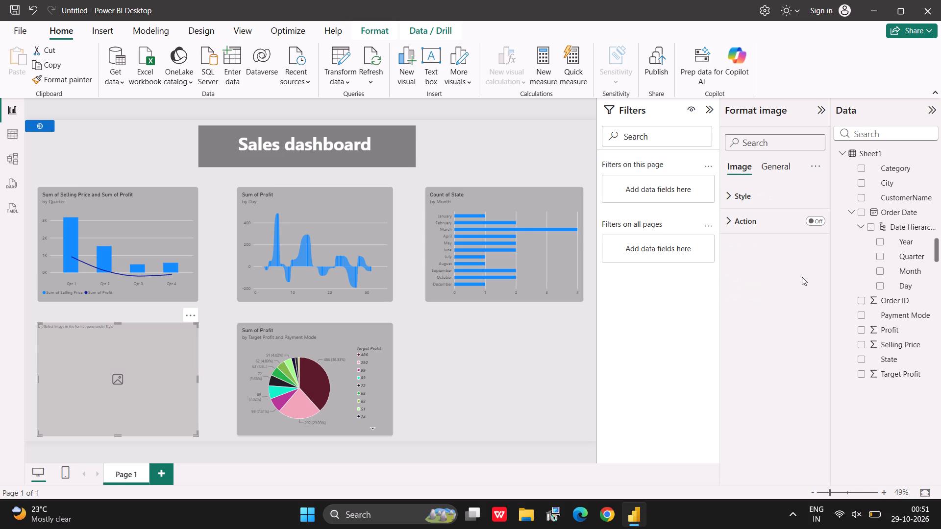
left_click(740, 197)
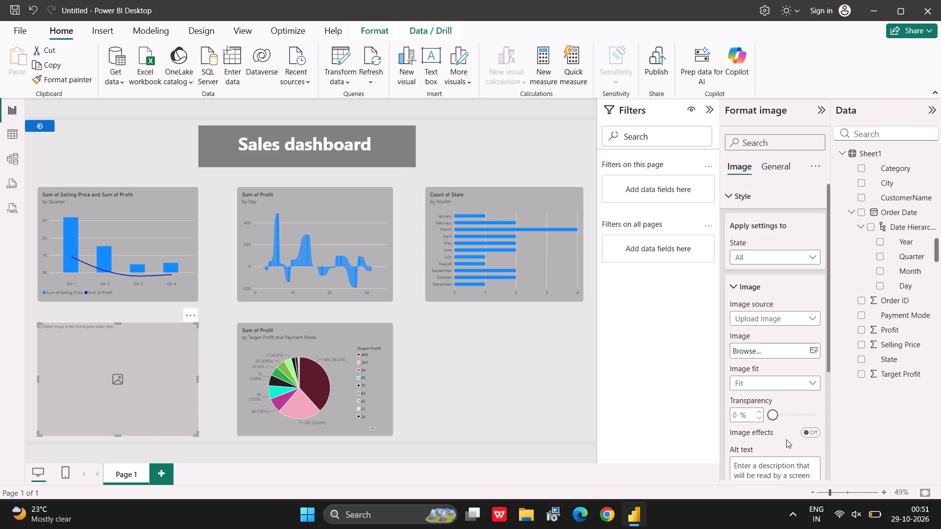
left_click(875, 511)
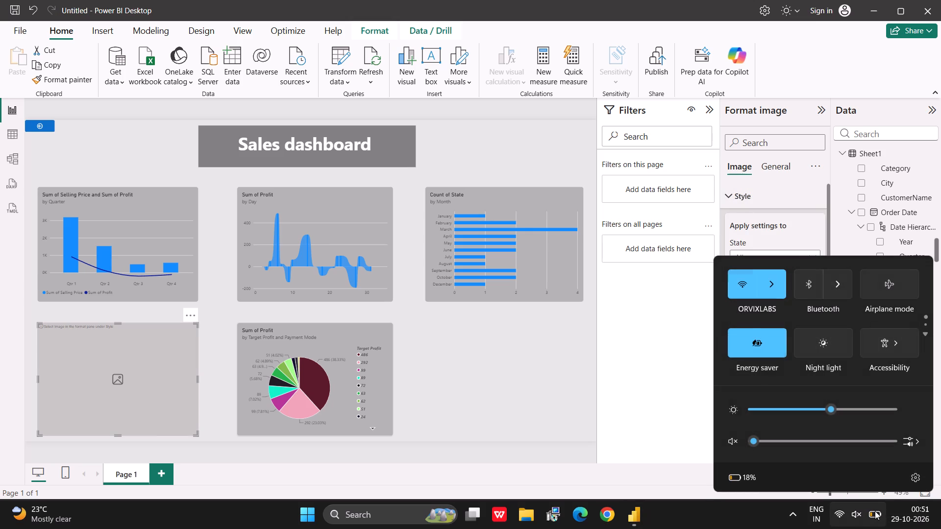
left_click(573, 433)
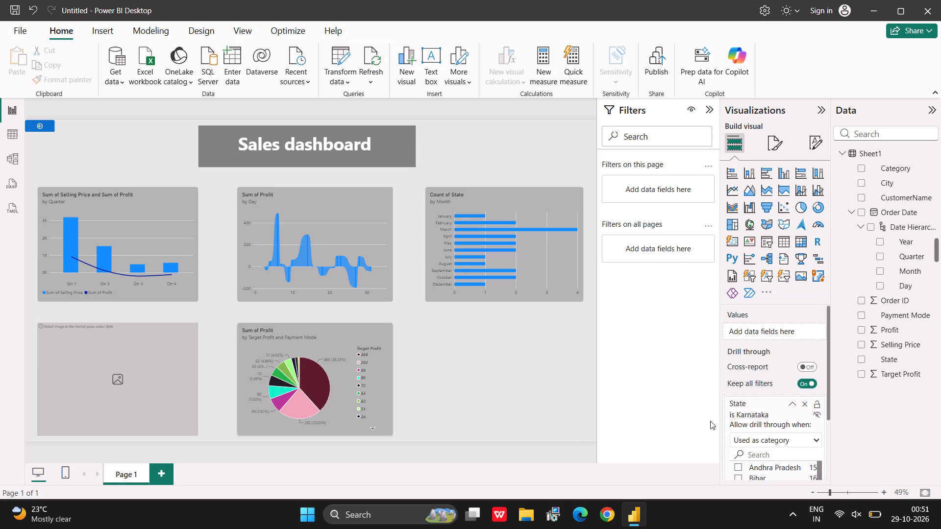
Examine the style settings of the empty Image visual beside the pie chart, and open its Shape options.
left_click(184, 387)
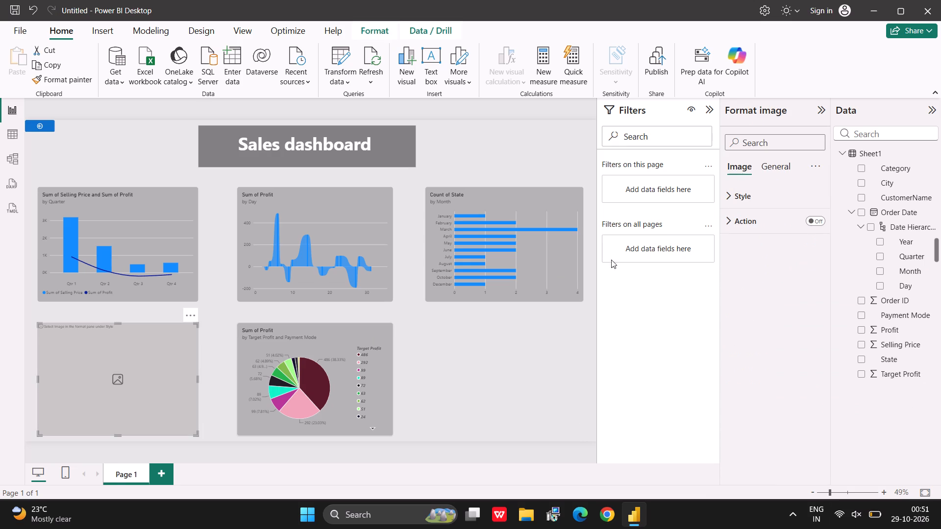
left_click(746, 197)
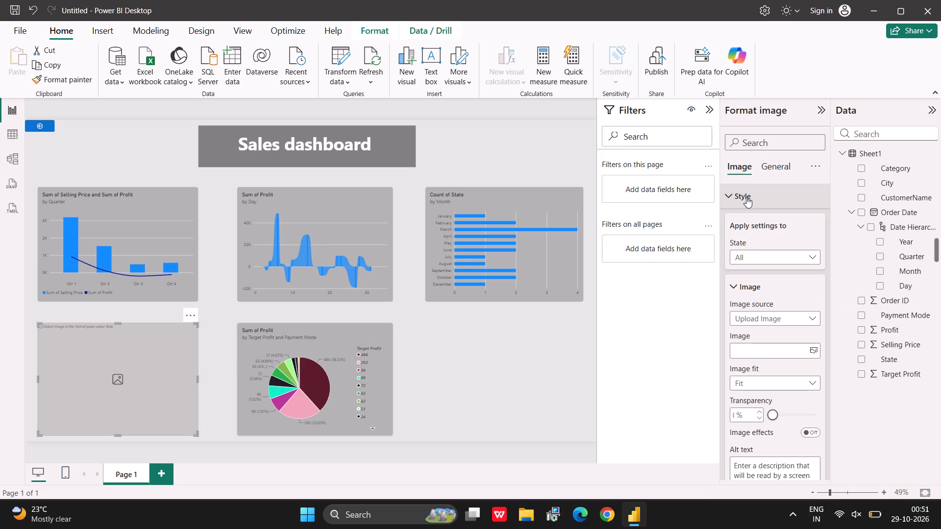
scroll(770, 359, "down", 1)
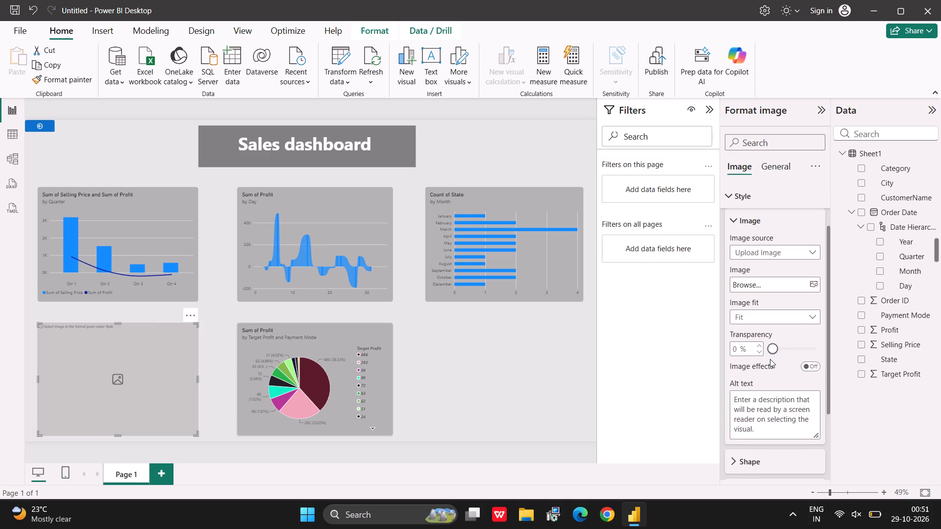
scroll(770, 359, "down", 2)
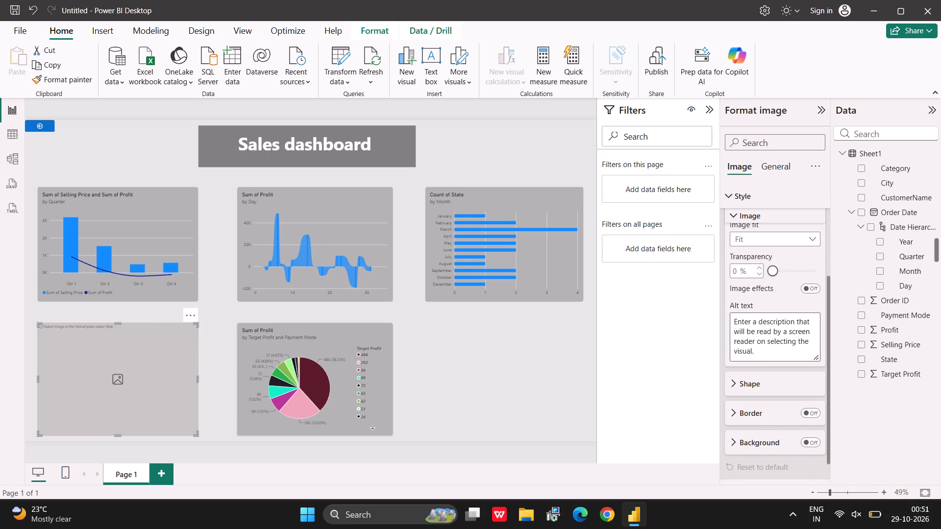
scroll(770, 359, "down", 1)
left_click(755, 371)
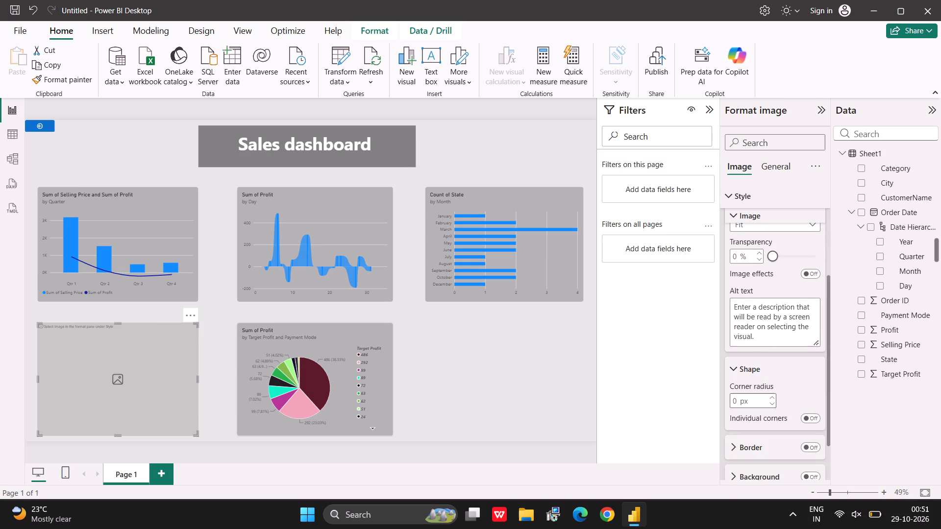
Turn on the background in the Image visual's style settings and set its colour to a light grey theme shade.
scroll(794, 421, "down", 1)
left_click(778, 418)
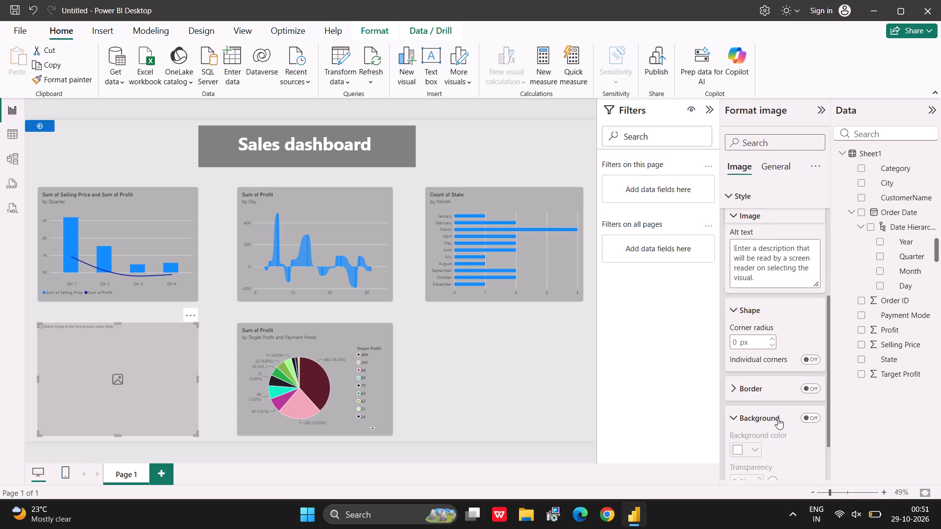
scroll(778, 418, "down", 3)
left_click(806, 352)
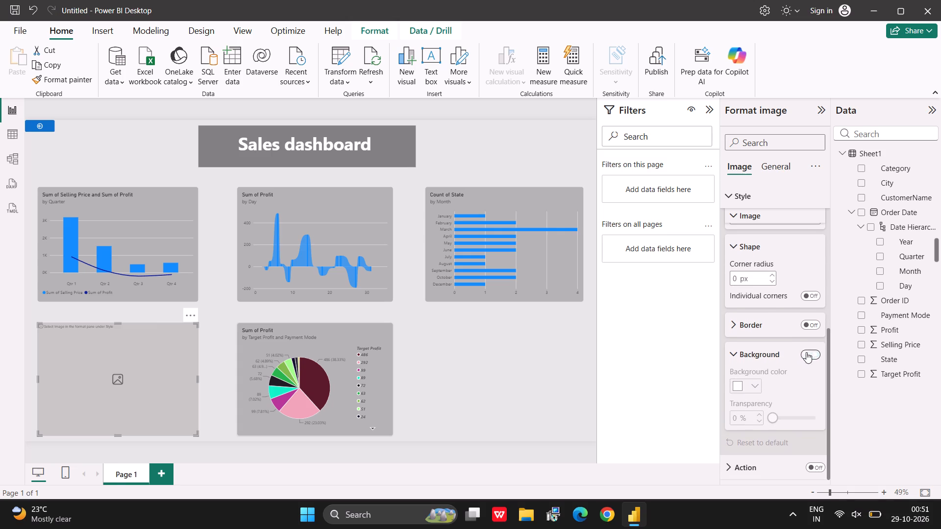
left_click(757, 388)
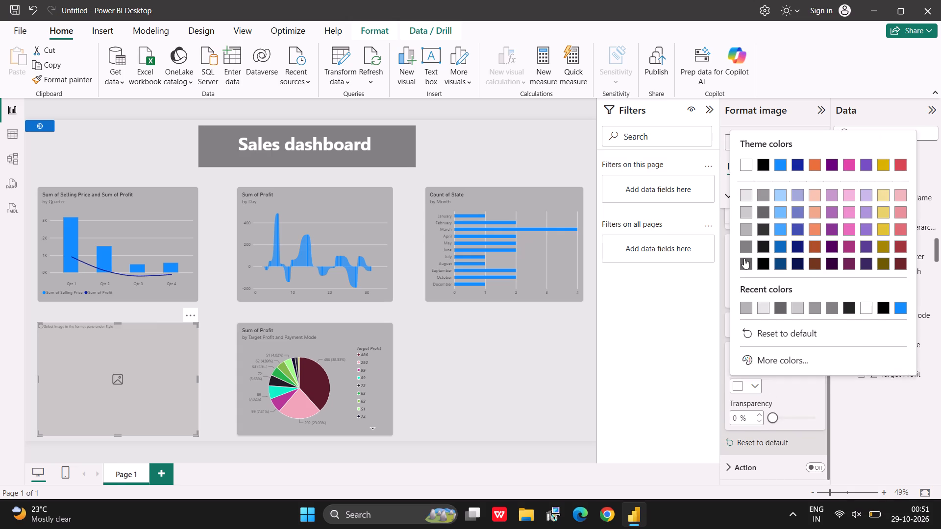
left_click(748, 210)
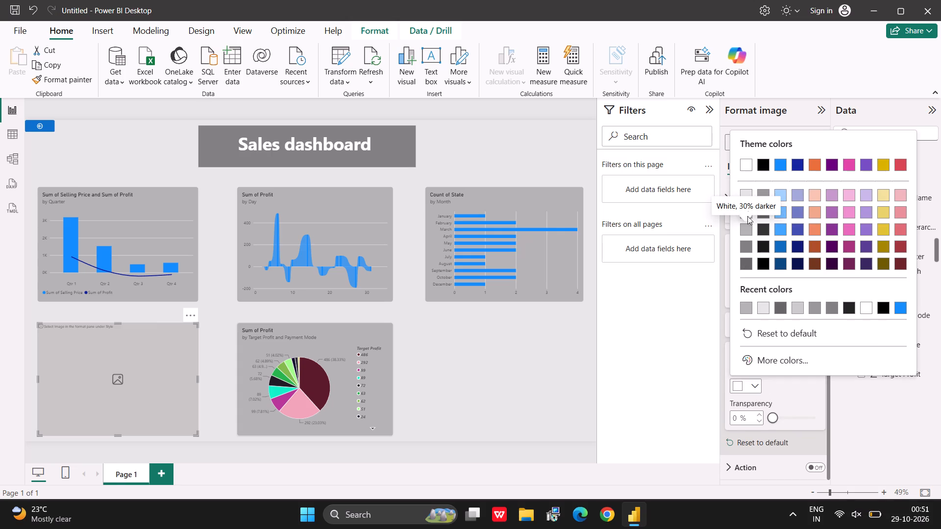
left_click(749, 210)
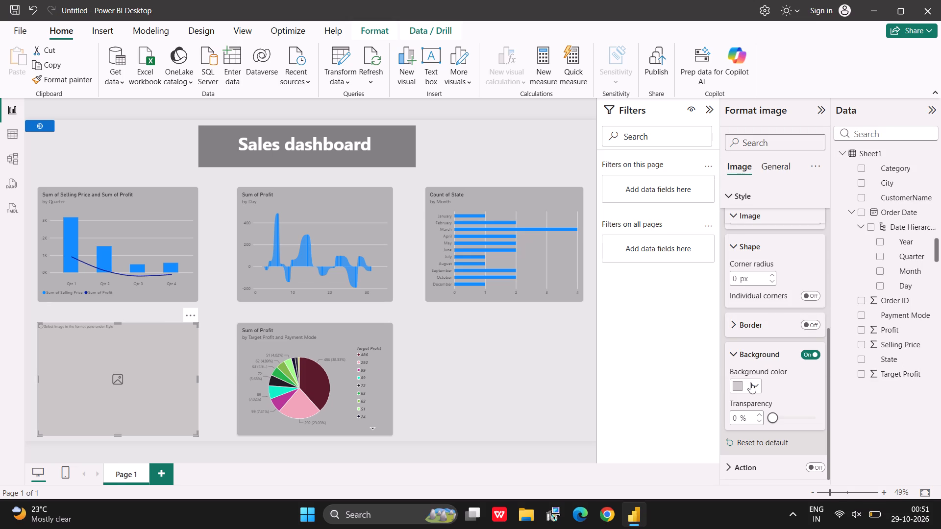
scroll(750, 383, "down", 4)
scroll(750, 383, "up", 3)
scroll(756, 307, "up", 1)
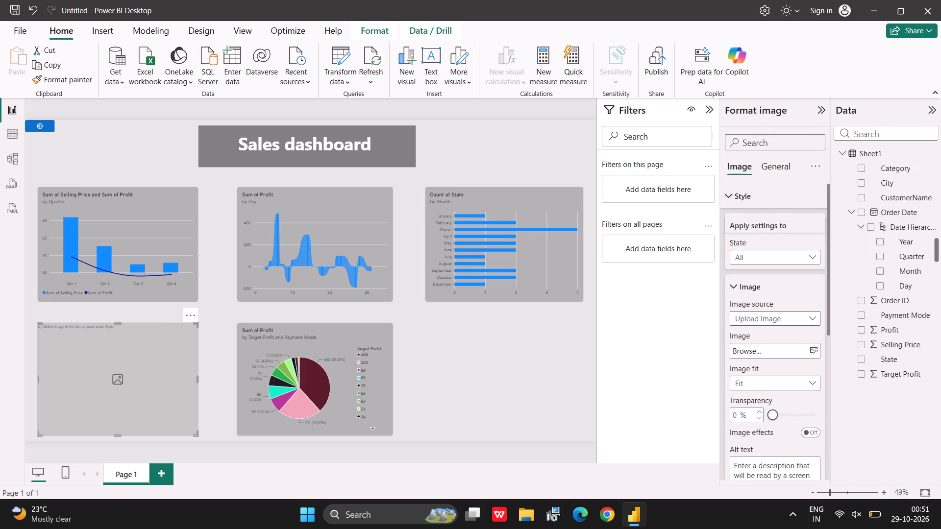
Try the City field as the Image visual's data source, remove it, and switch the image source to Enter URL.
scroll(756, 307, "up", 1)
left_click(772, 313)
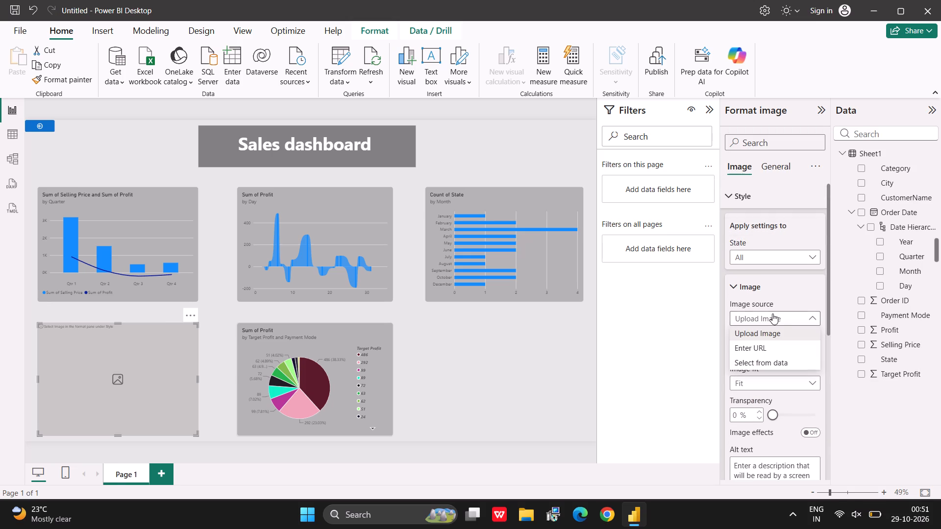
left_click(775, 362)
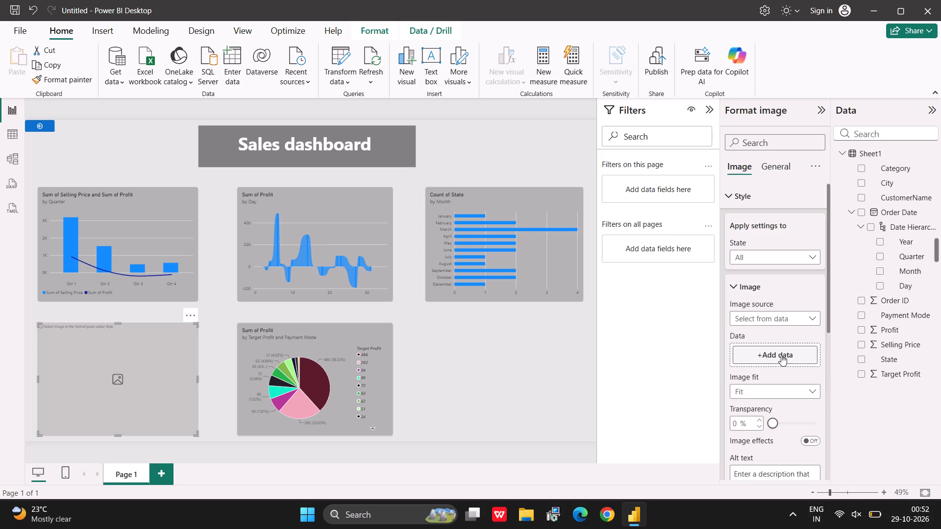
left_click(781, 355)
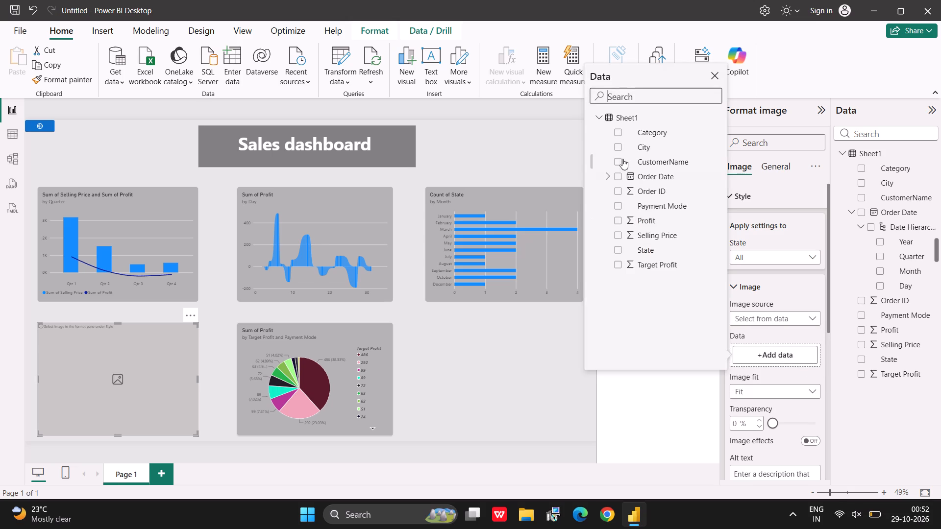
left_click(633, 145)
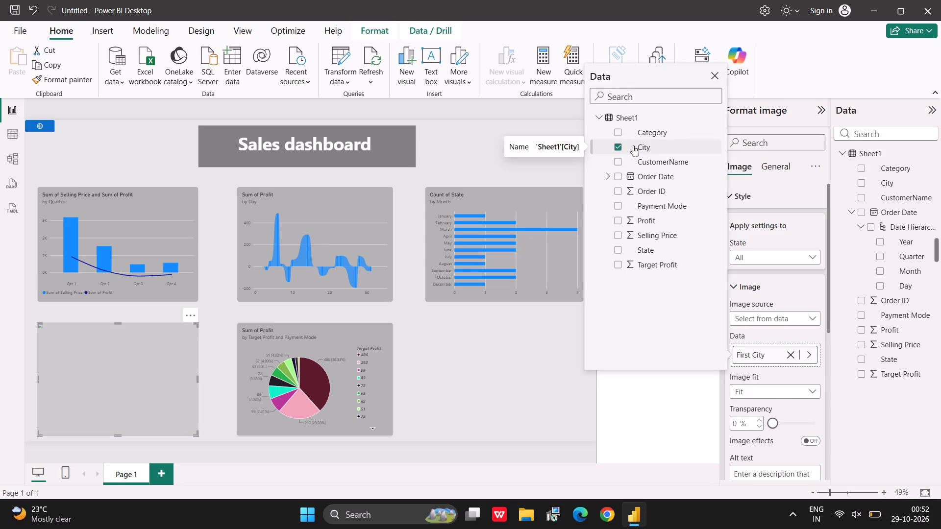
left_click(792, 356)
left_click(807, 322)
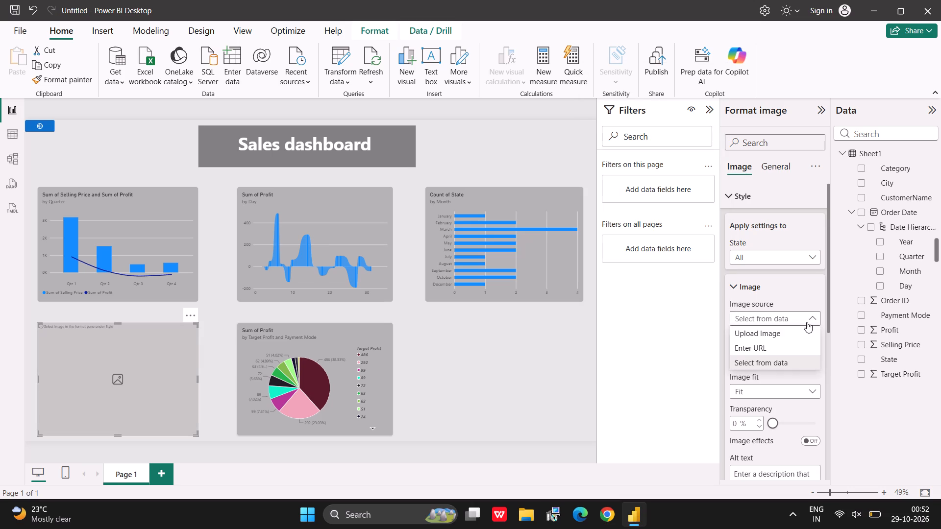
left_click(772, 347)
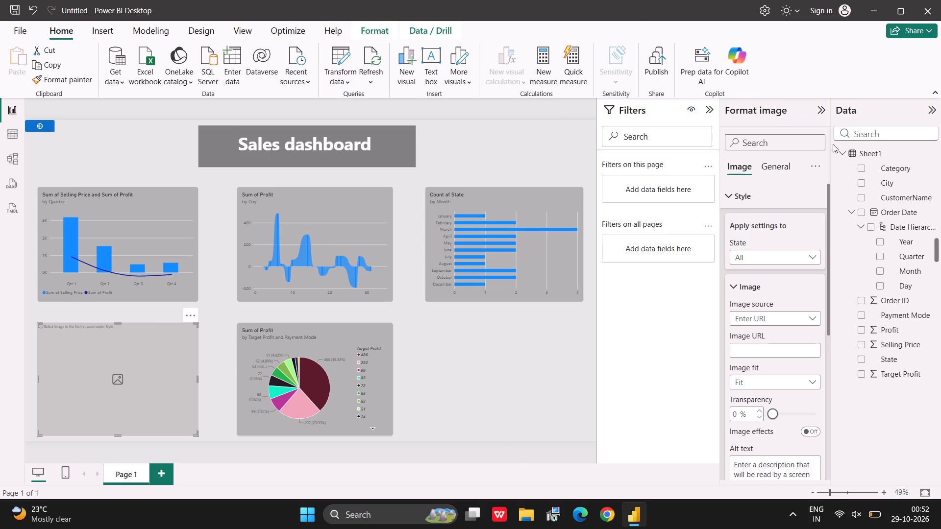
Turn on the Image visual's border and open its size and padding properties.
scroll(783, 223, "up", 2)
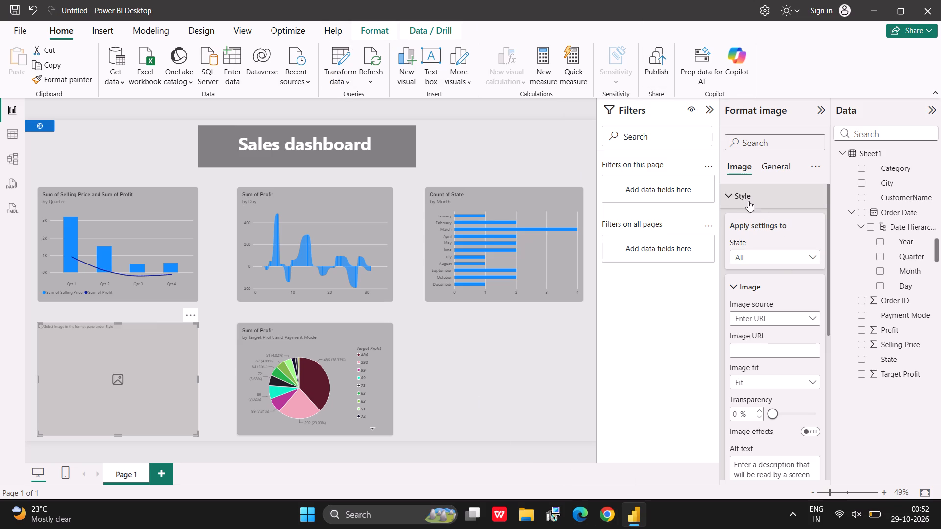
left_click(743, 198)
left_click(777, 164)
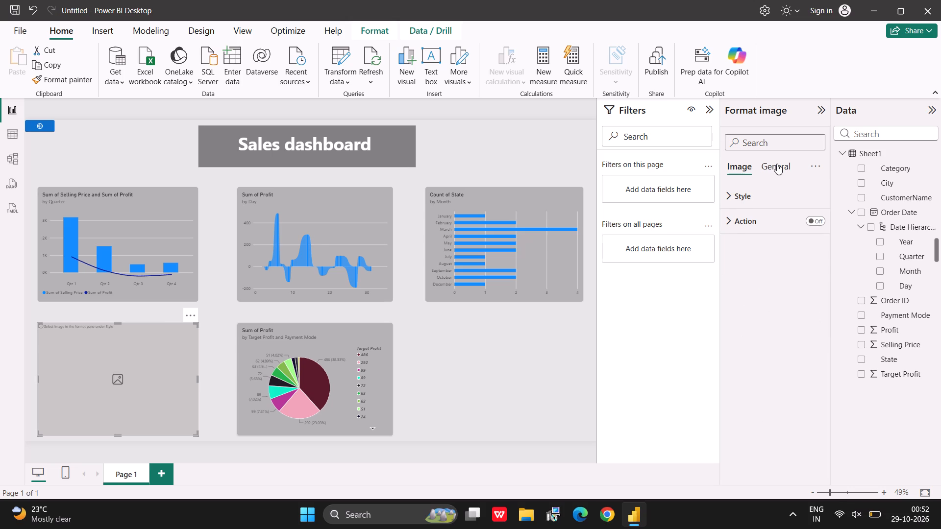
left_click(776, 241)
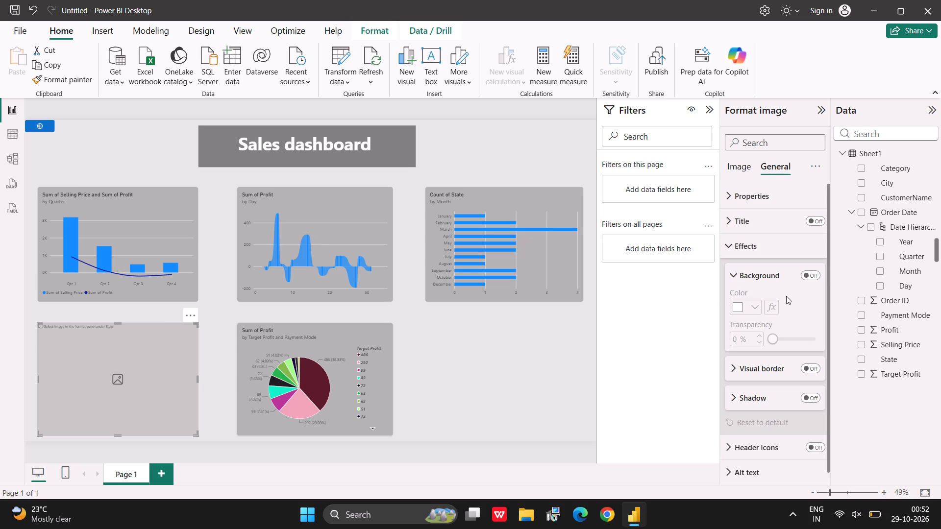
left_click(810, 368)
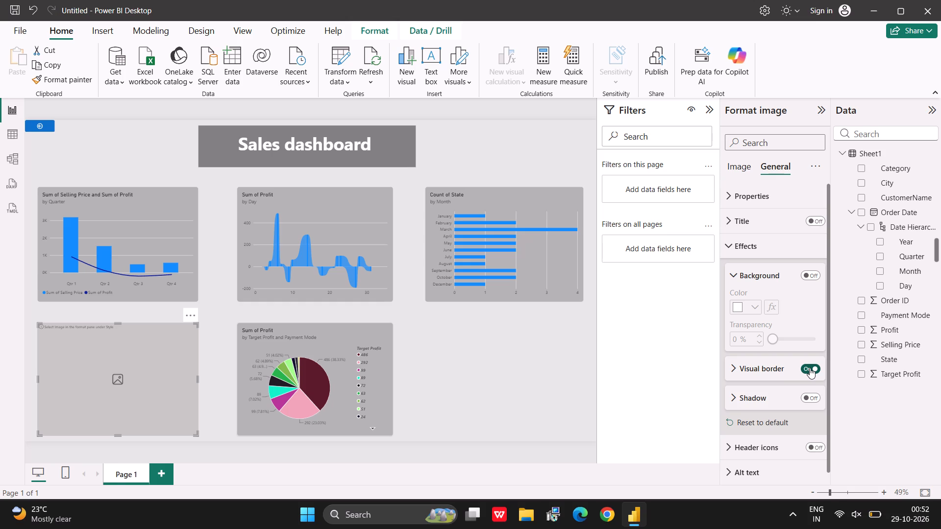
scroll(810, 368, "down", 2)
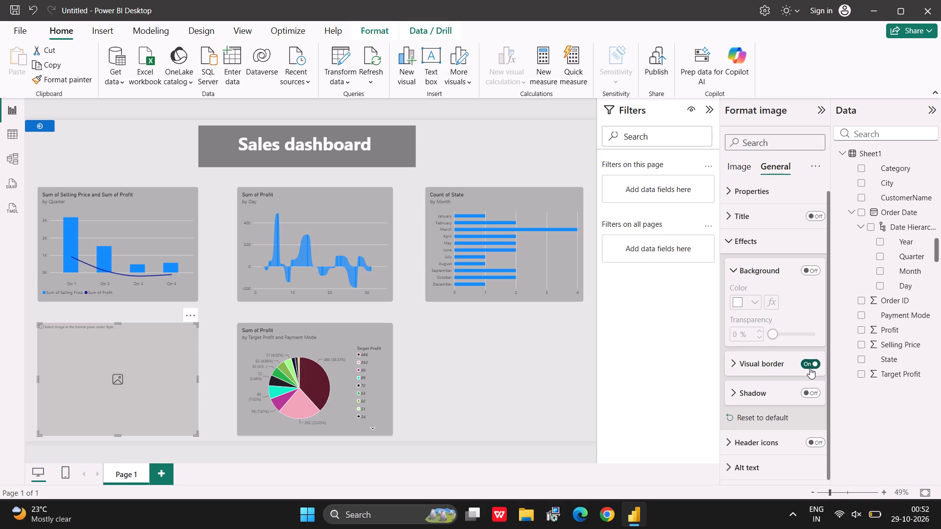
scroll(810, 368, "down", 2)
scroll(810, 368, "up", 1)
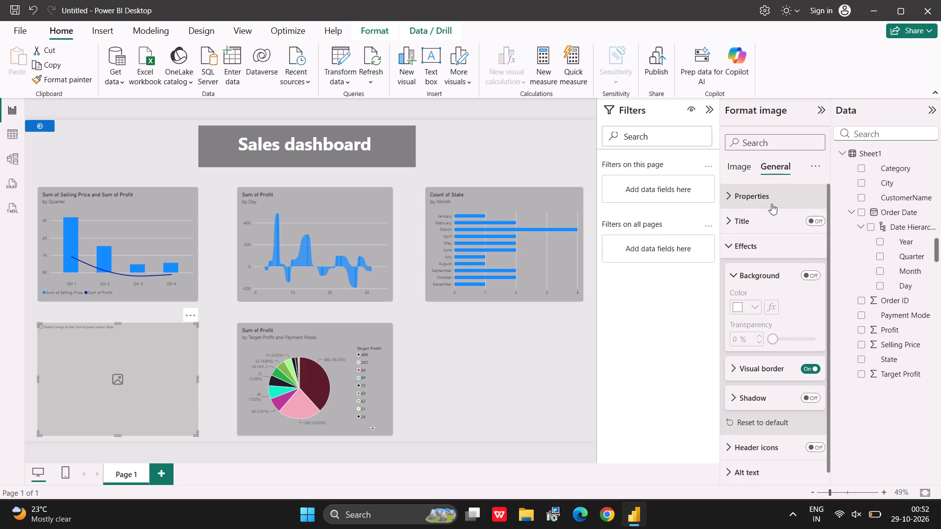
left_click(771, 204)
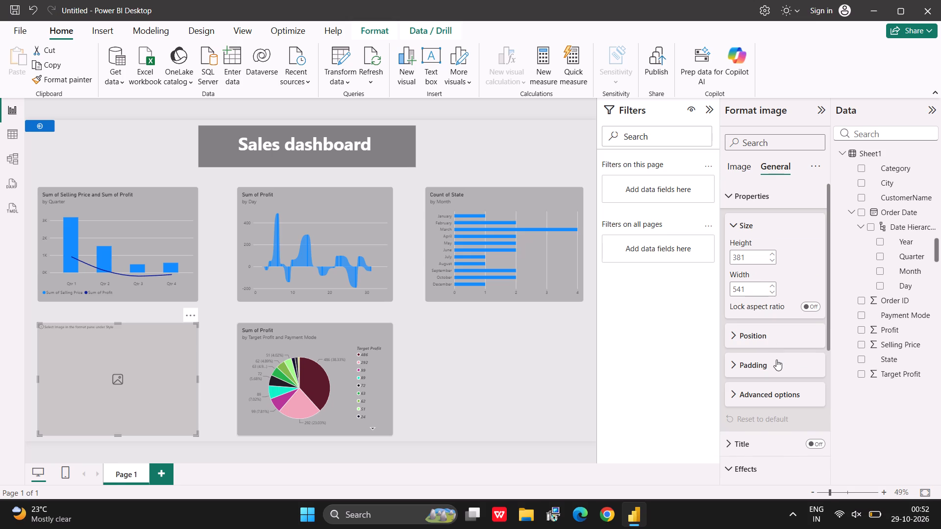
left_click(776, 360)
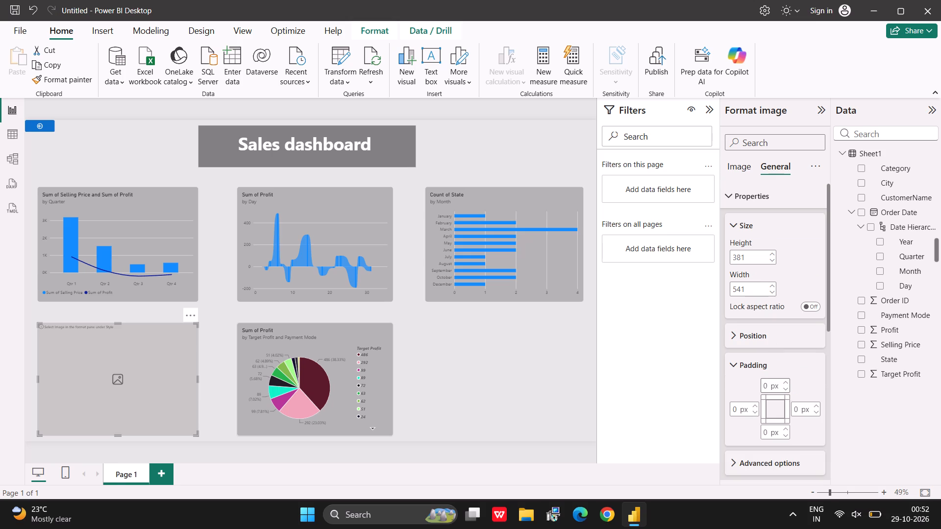
Remove the Image visual beside the pie chart.
left_click(463, 382)
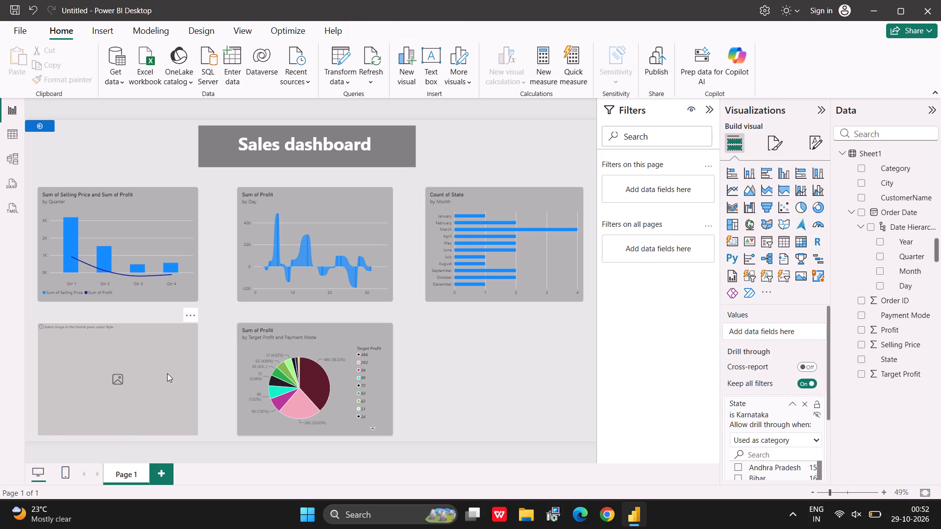
left_click(167, 373)
left_click(190, 314)
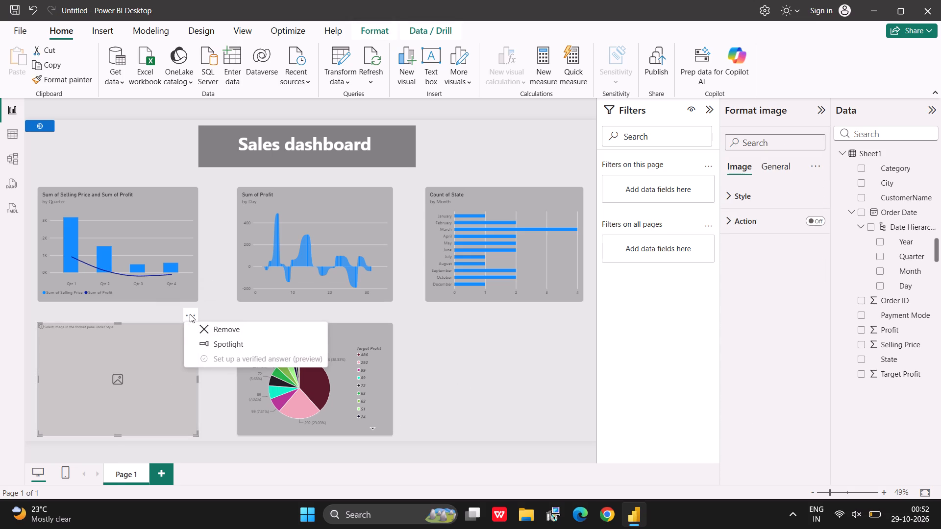
left_click(209, 327)
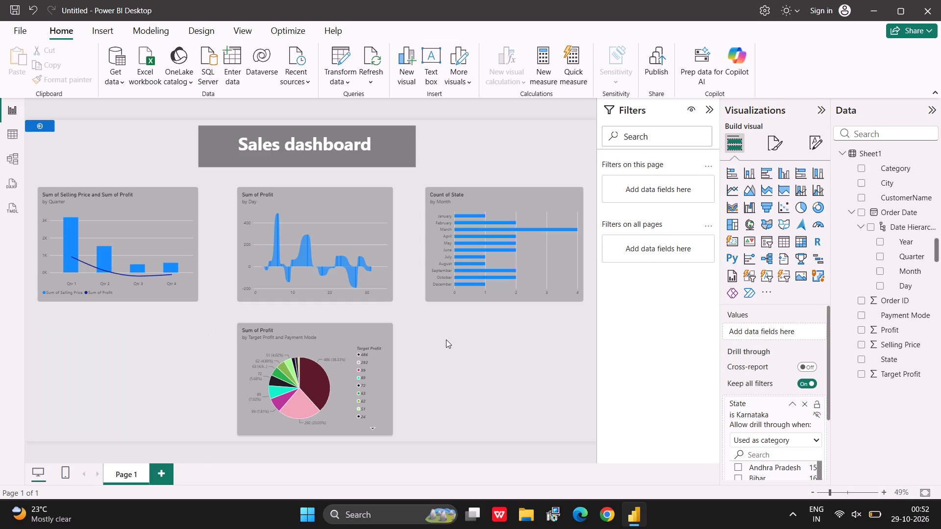
Add a Shape map visual in the empty area beside the pie chart, with State as Location and City as Legend.
left_click(785, 225)
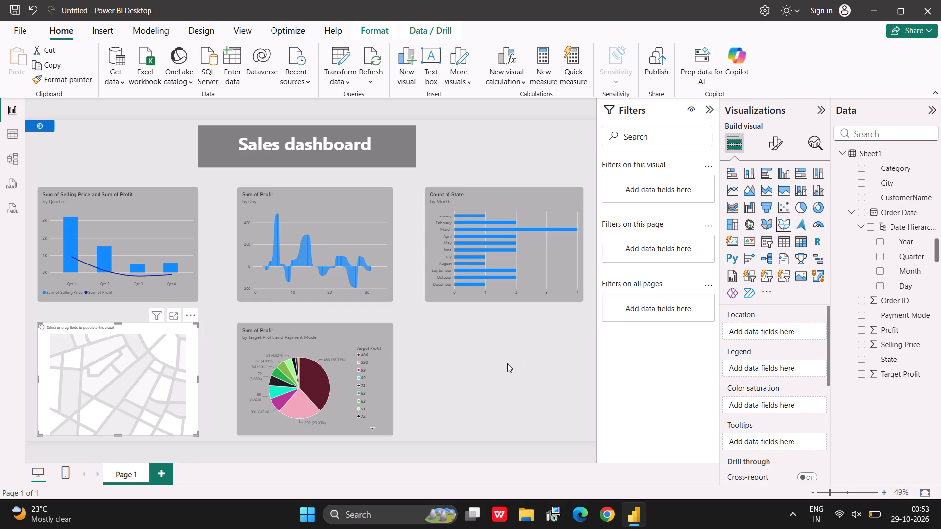
scroll(781, 321, "down", 1)
scroll(783, 325, "up", 1)
left_click_drag(898, 360, 777, 343)
left_click_drag(777, 343, 782, 334)
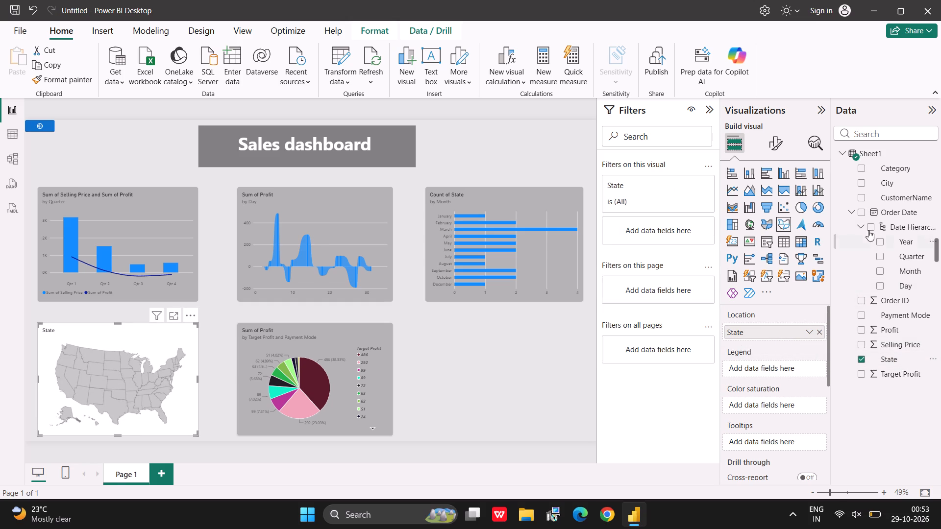
left_click_drag(892, 185, 790, 363)
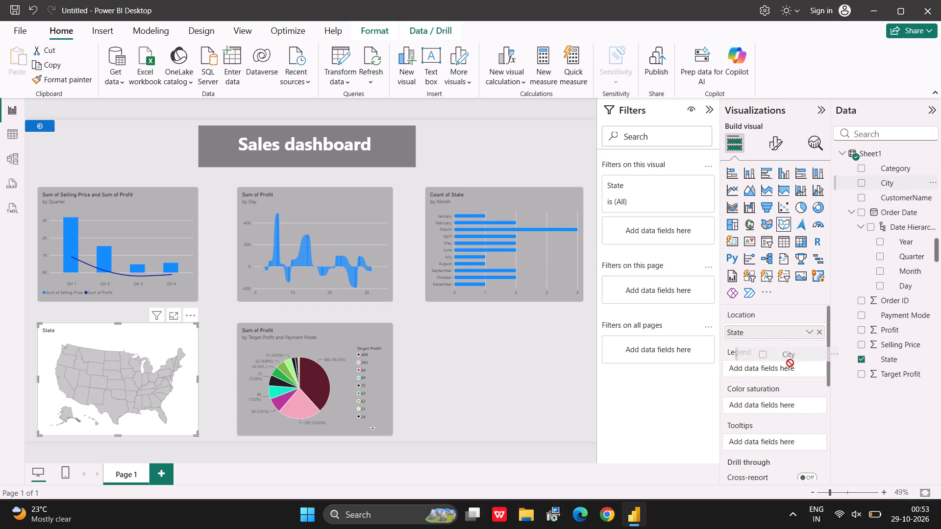
left_click_drag(790, 363, 777, 372)
left_click(777, 372)
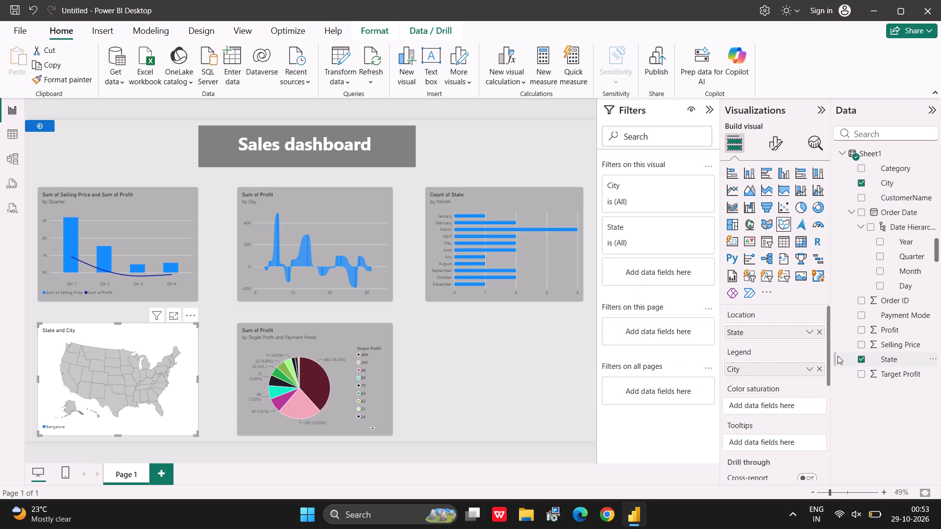
Assign Target Profit to the map's Color saturation and Selling Price to its Tooltips.
scroll(791, 372, "down", 1)
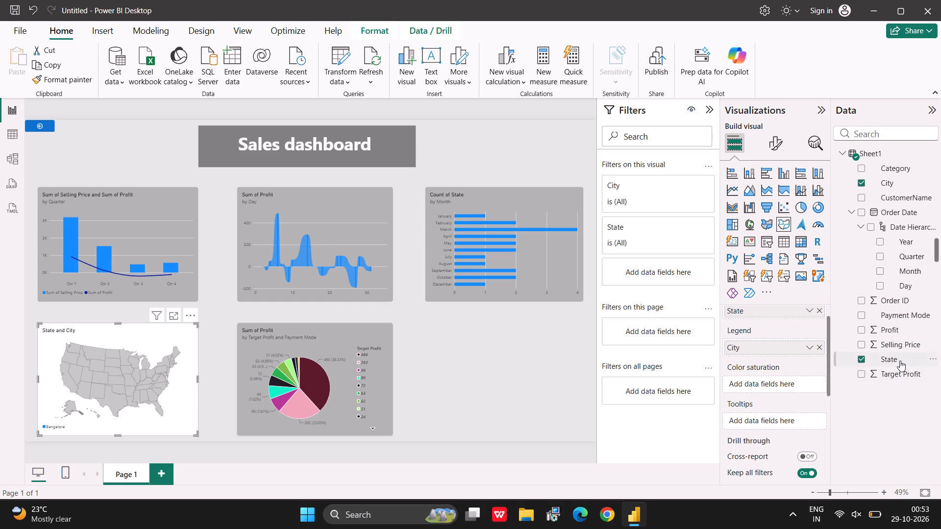
left_click_drag(900, 377, 785, 391)
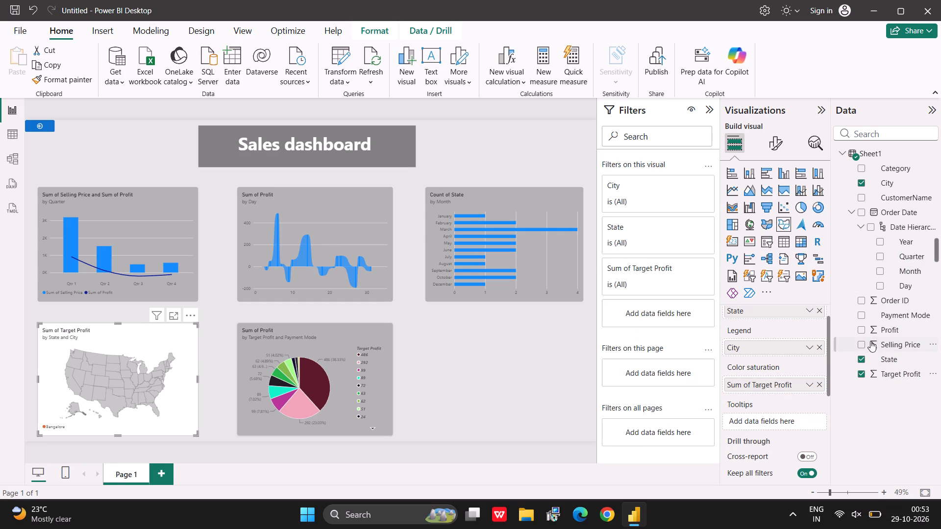
left_click_drag(894, 342, 893, 343)
left_click_drag(893, 343, 785, 421)
left_click(785, 421)
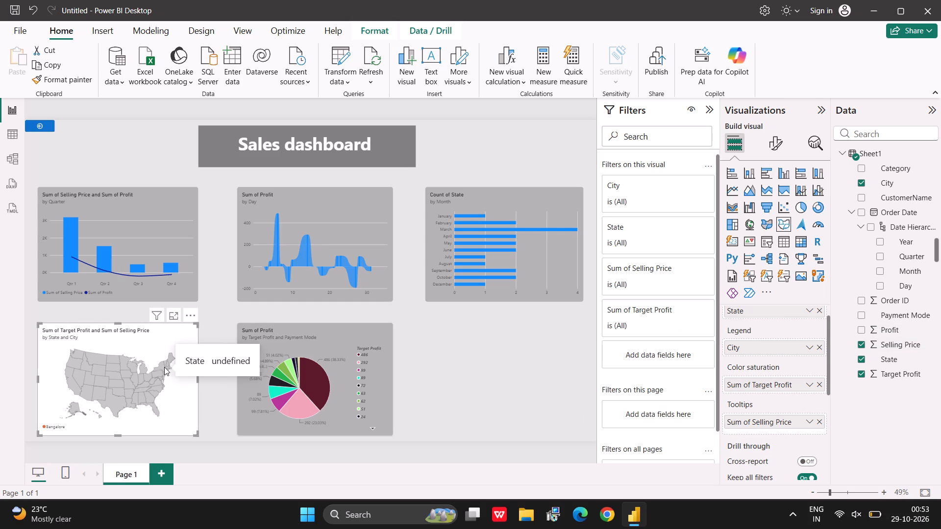
Replace Target Profit with Category as the map's Color saturation field.
left_click(486, 384)
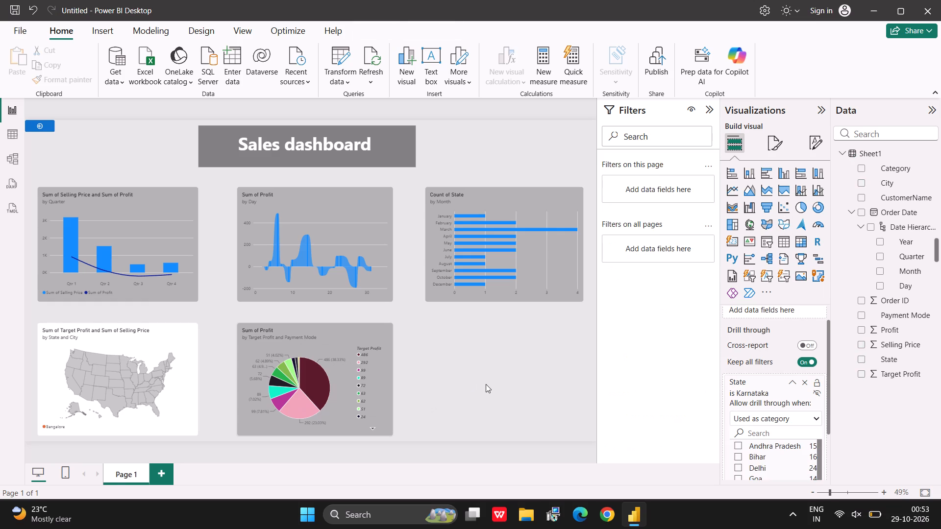
left_click(149, 402)
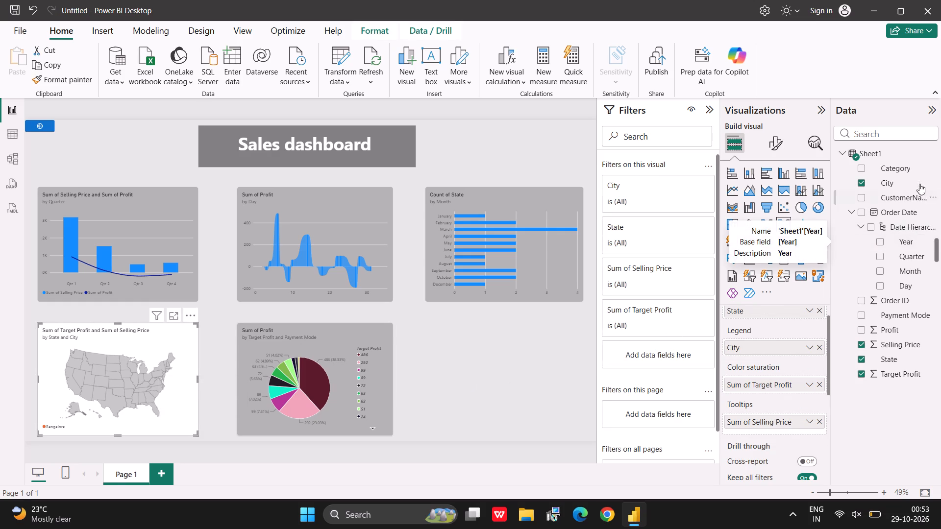
left_click_drag(905, 171, 798, 365)
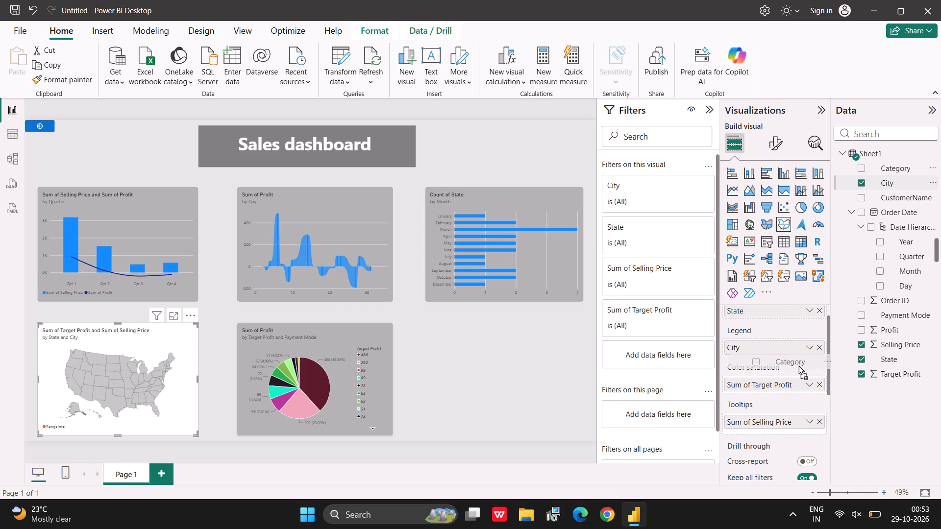
left_click_drag(798, 365, 793, 388)
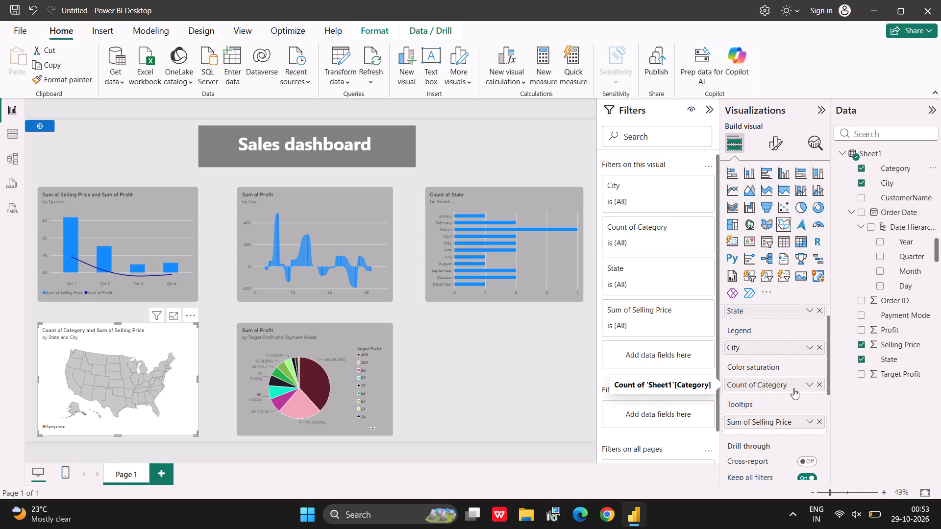
Set the shape map's background color to the same medium grey as the other charts.
left_click(773, 147)
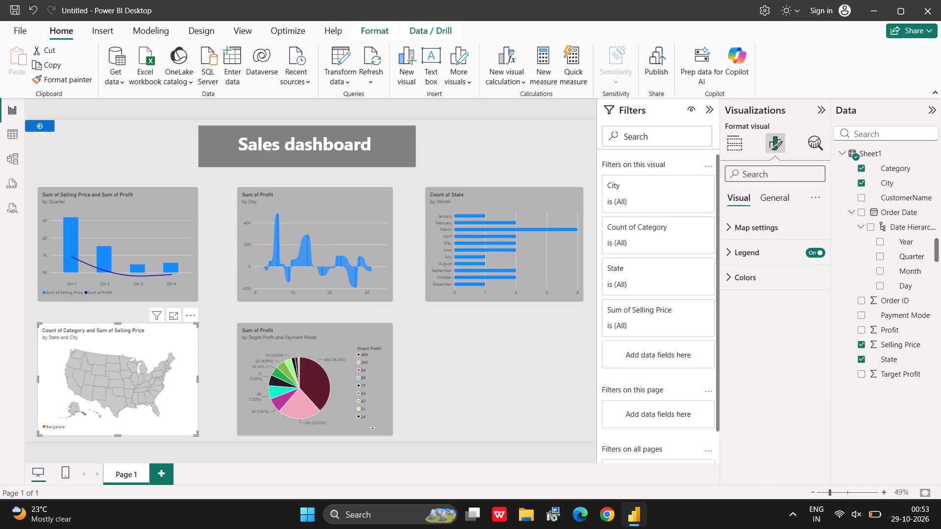
left_click(776, 199)
left_click(780, 269)
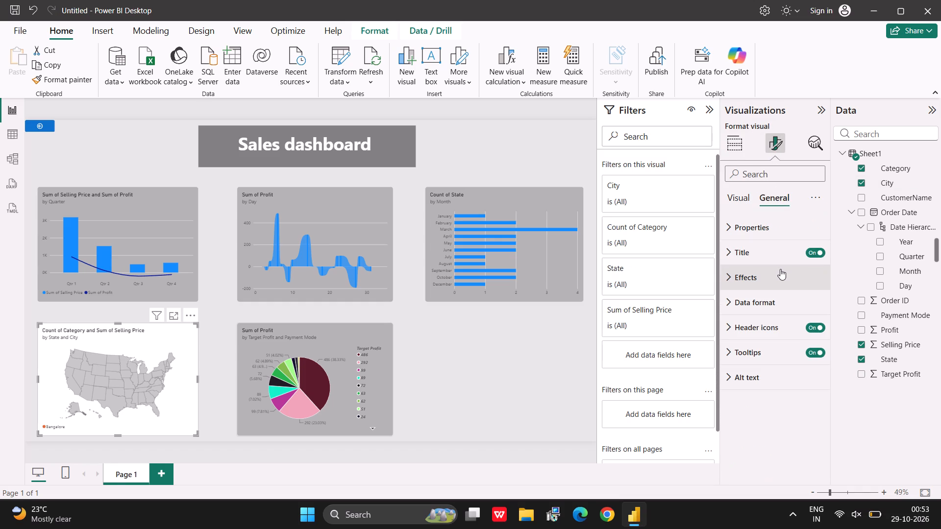
left_click(758, 337)
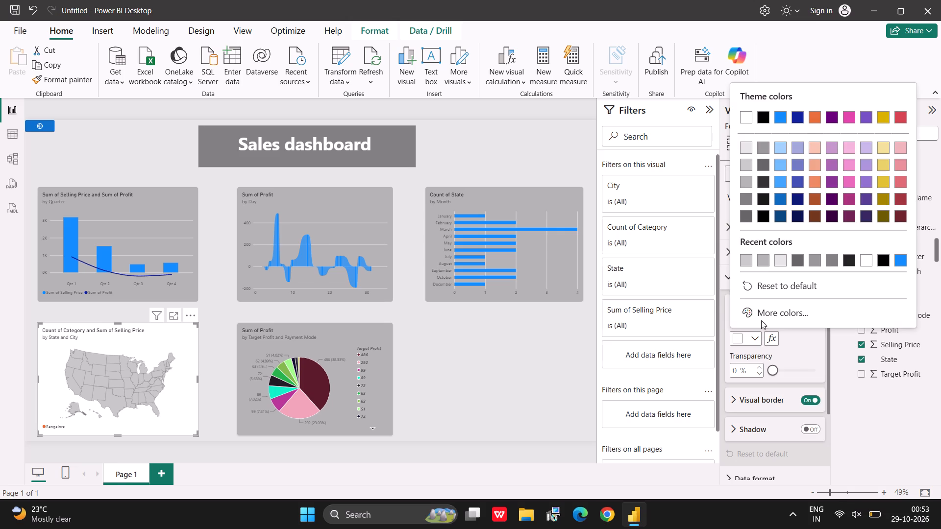
left_click(749, 182)
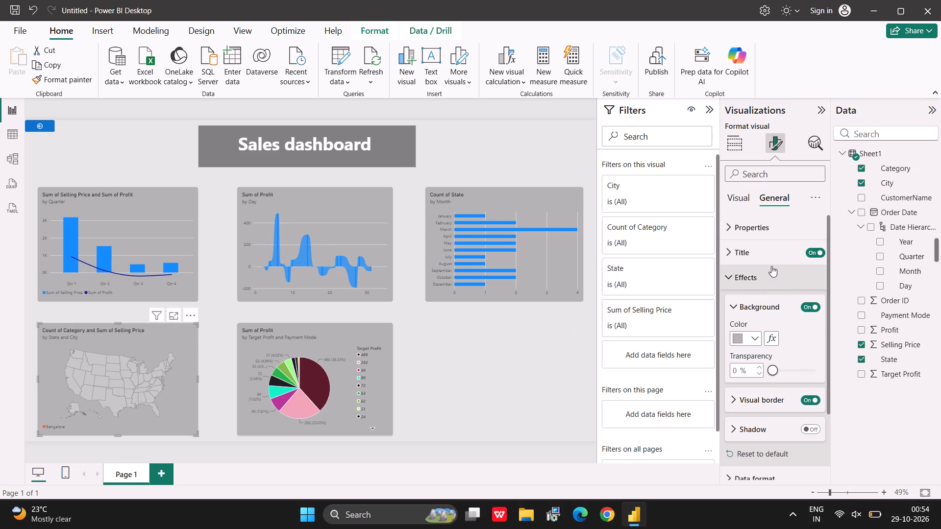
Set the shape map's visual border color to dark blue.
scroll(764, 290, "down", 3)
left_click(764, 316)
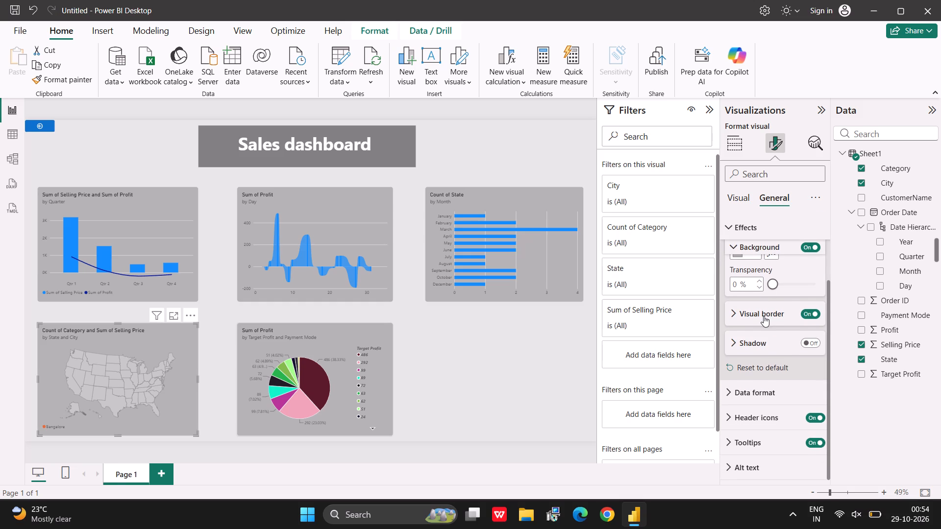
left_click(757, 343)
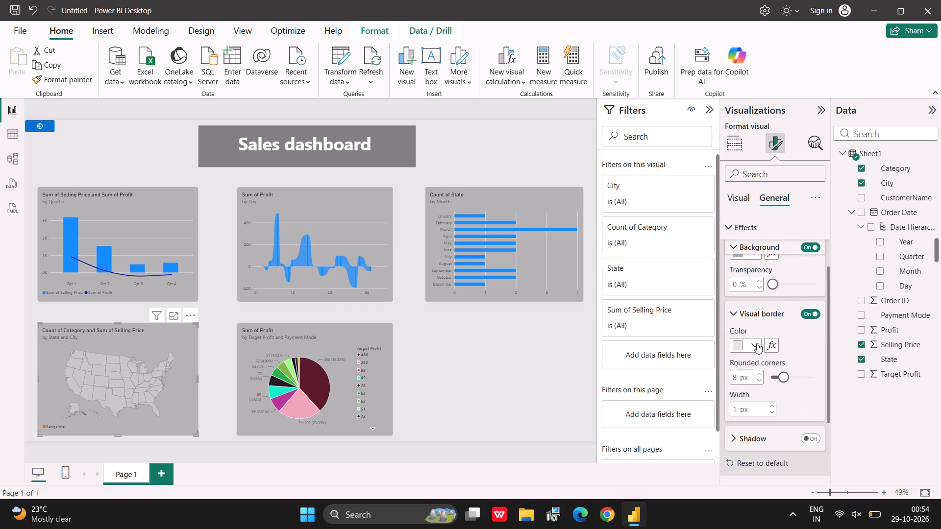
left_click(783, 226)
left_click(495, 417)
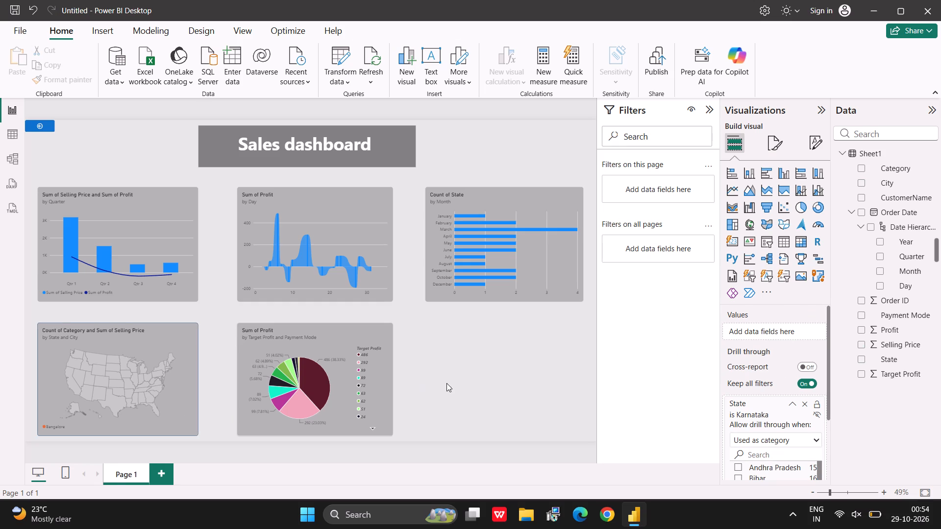
Set the rounded corners of the shape map's visual border to 15 px.
left_click(183, 386)
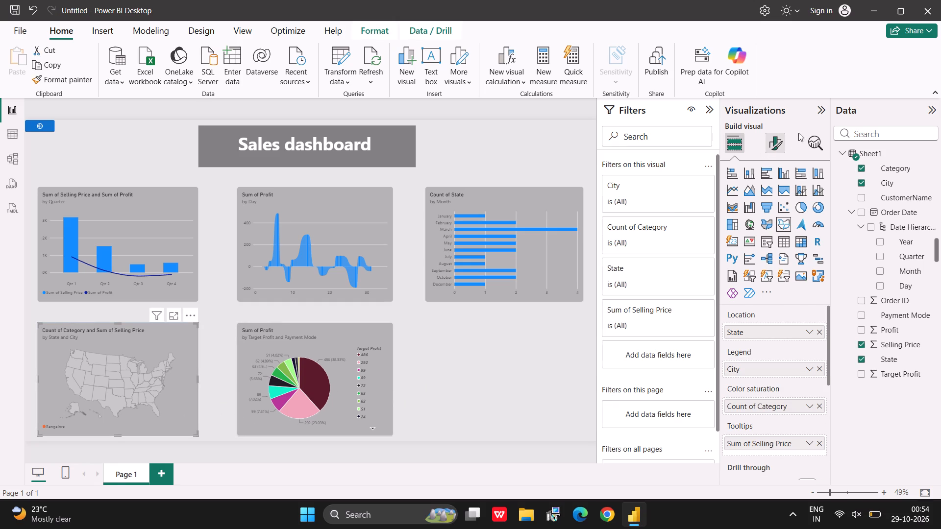
left_click(777, 144)
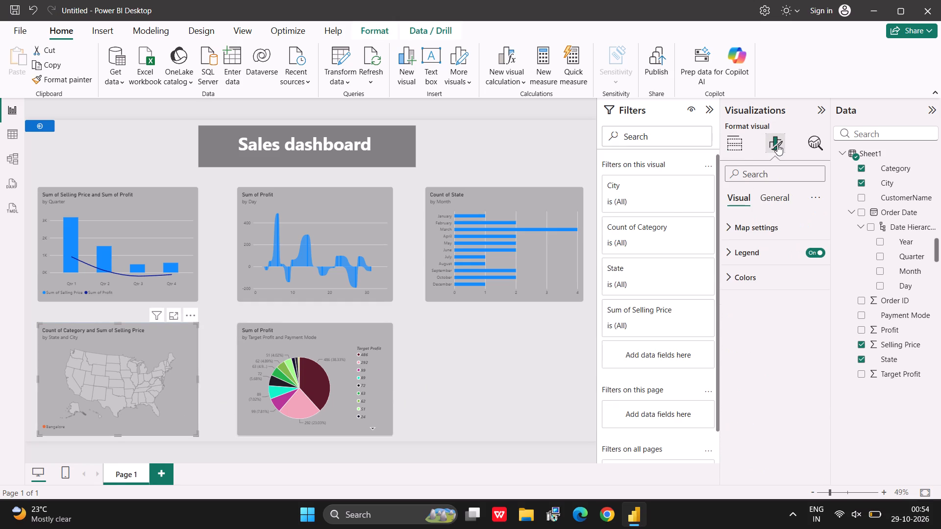
left_click(770, 201)
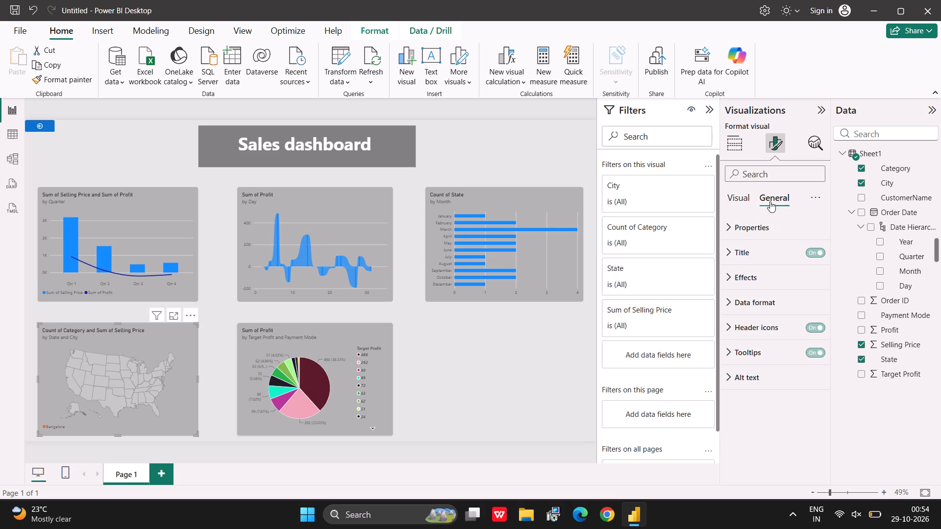
left_click(766, 267)
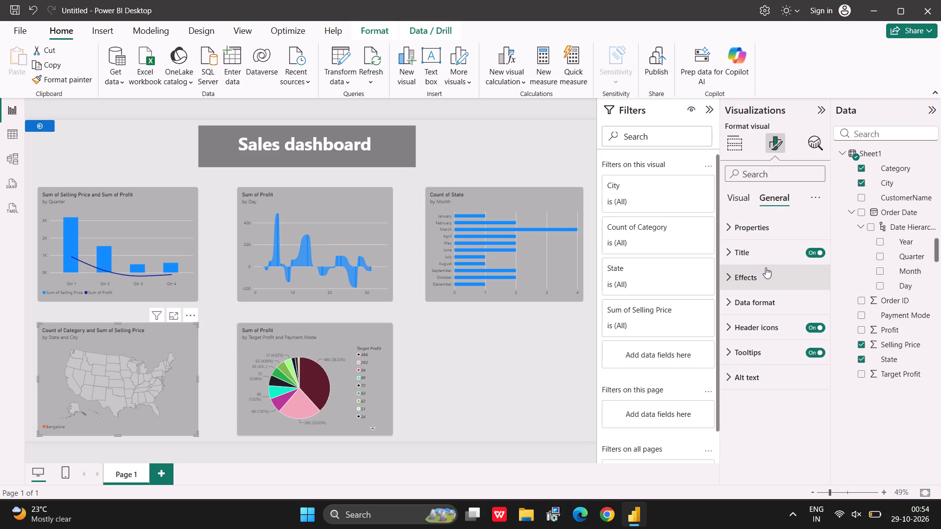
scroll(779, 365, "down", 1)
left_click(771, 366)
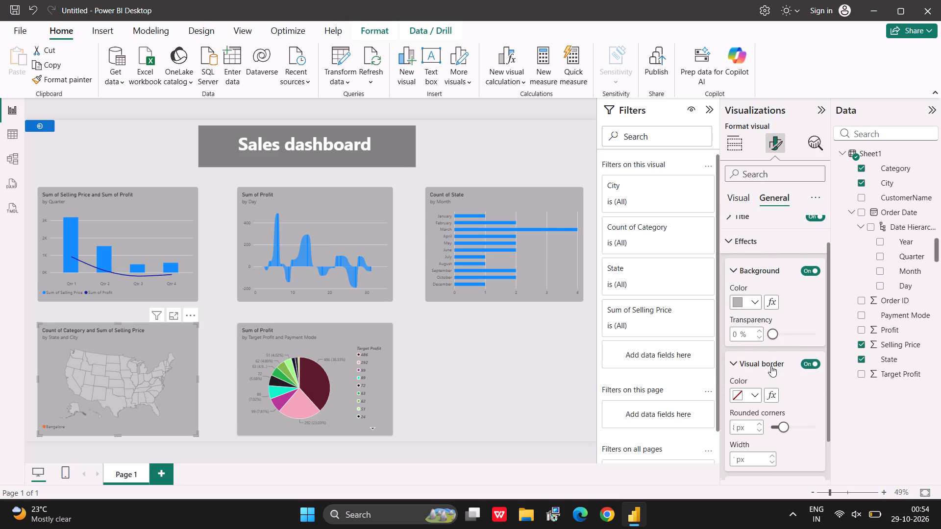
left_click_drag(784, 424, 789, 424)
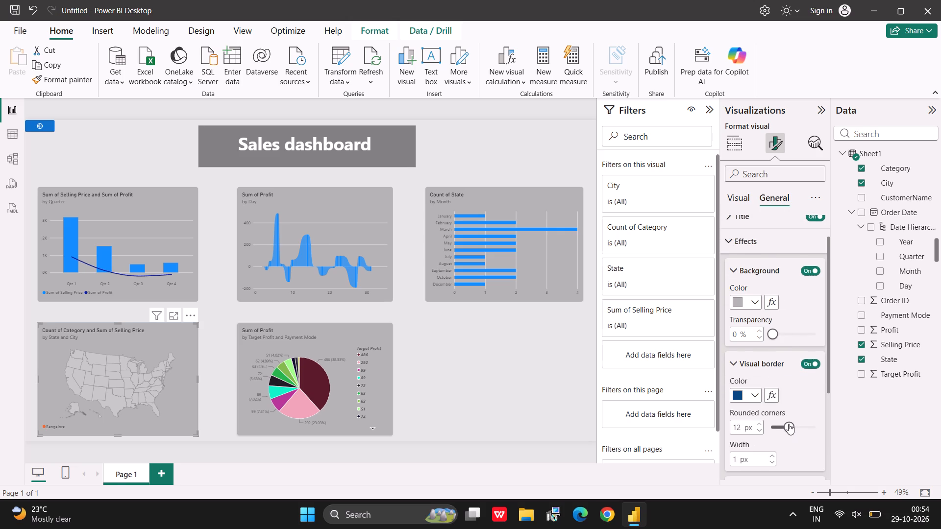
left_click_drag(789, 424, 792, 429)
left_click_drag(792, 429, 794, 429)
left_click_drag(794, 429, 792, 429)
left_click(464, 414)
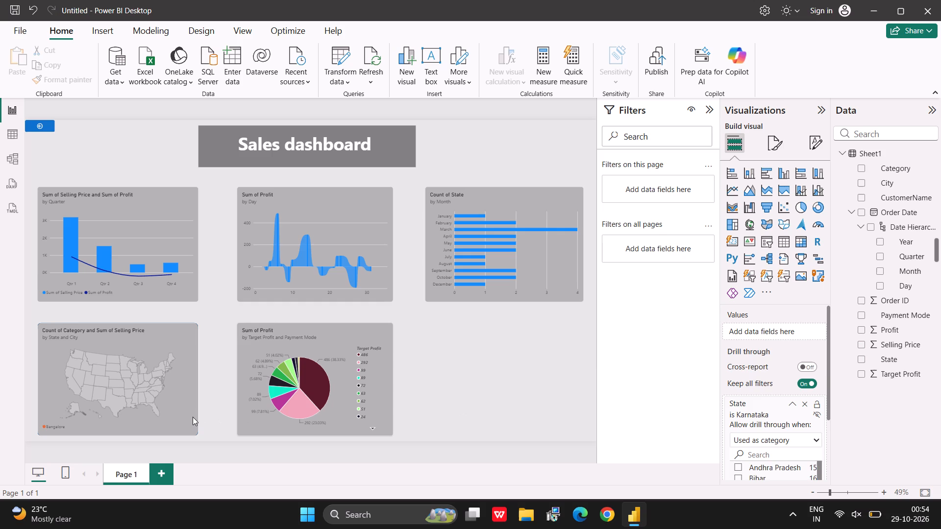
Set the width of the shape map's visual border to 5 px.
left_click(193, 417)
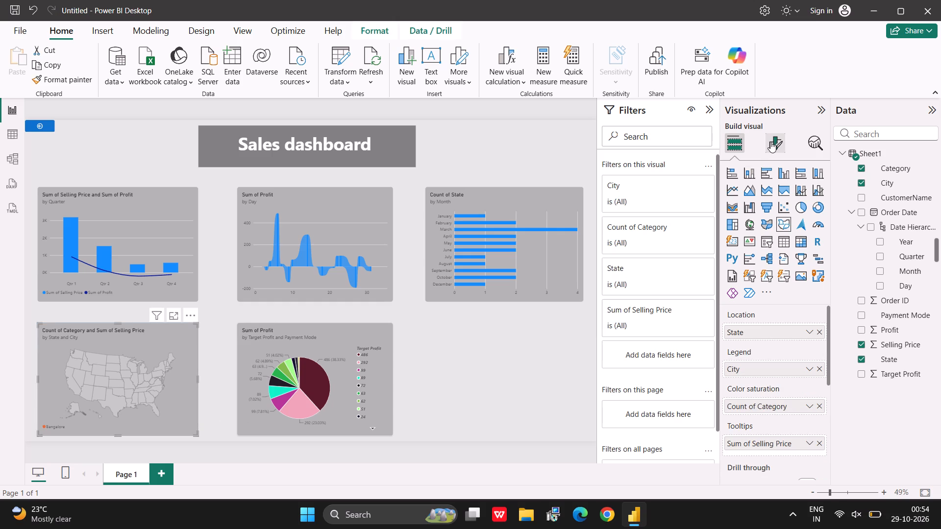
left_click(772, 137)
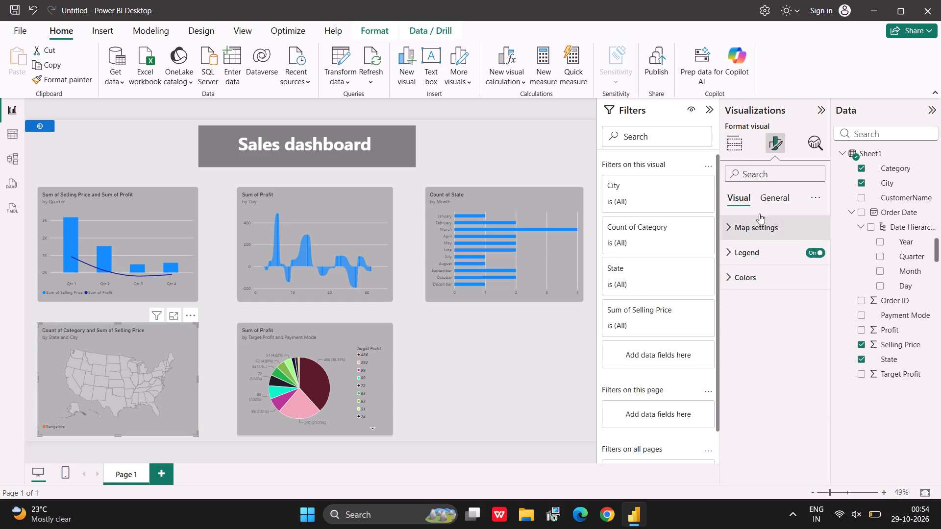
left_click(770, 197)
left_click(752, 274)
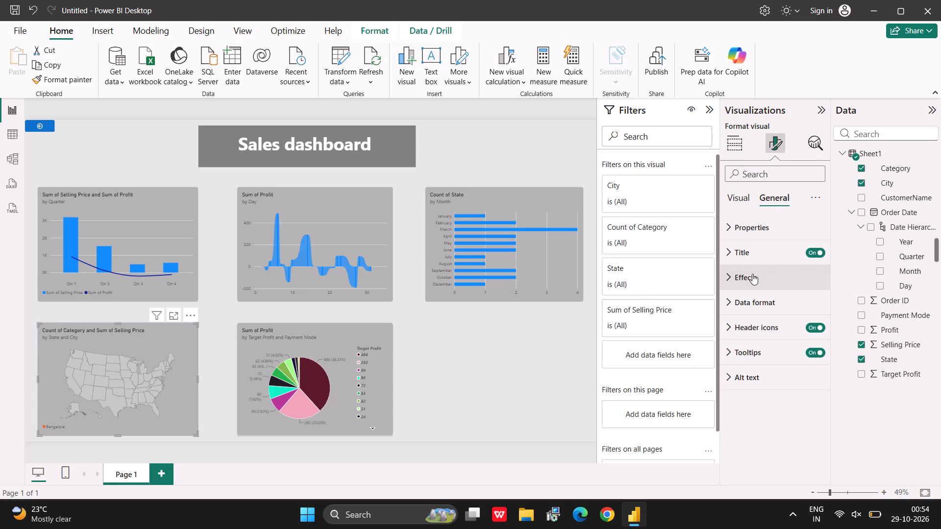
scroll(778, 338, "down", 2)
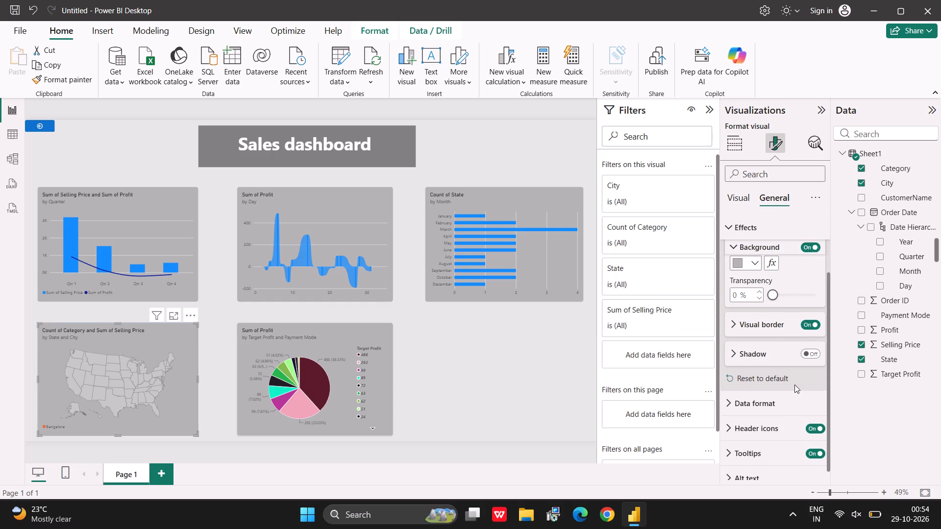
scroll(794, 385, "down", 1)
left_click(738, 313)
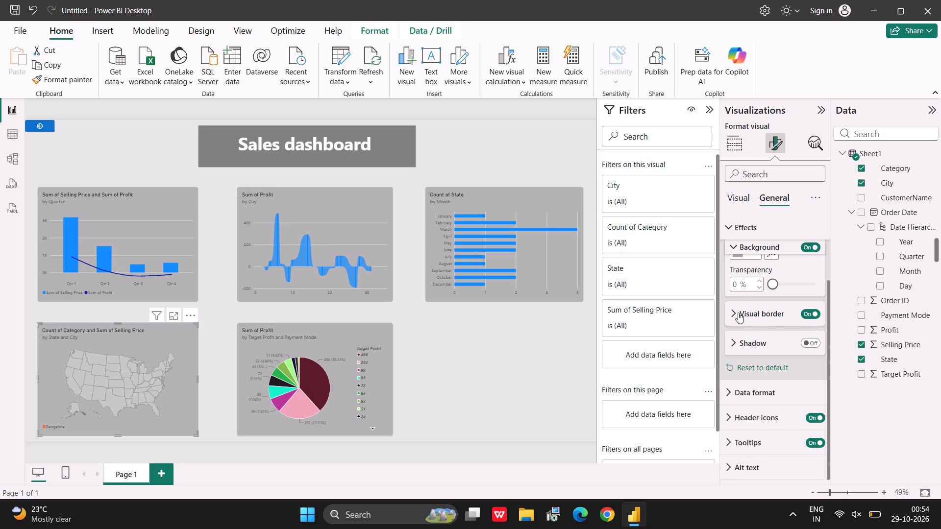
scroll(738, 313, "down", 1)
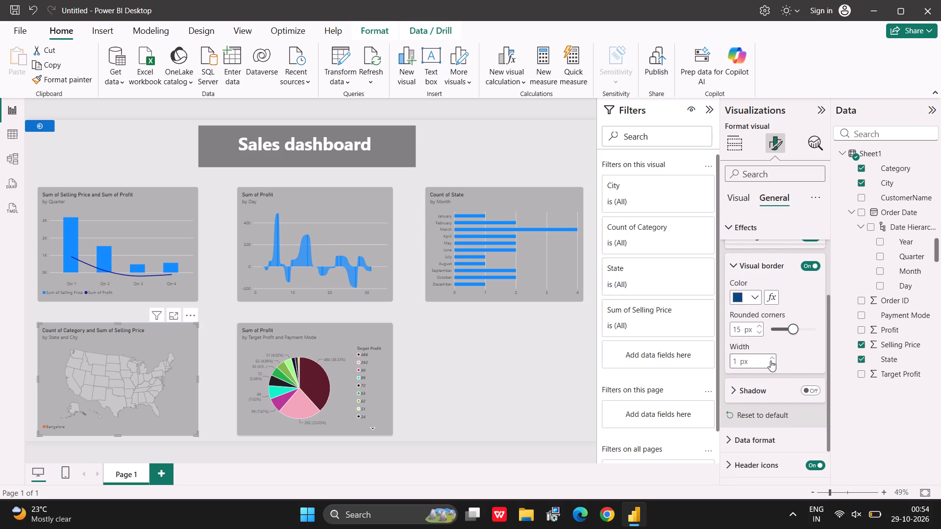
triple_click(771, 358)
triple_click(771, 358)
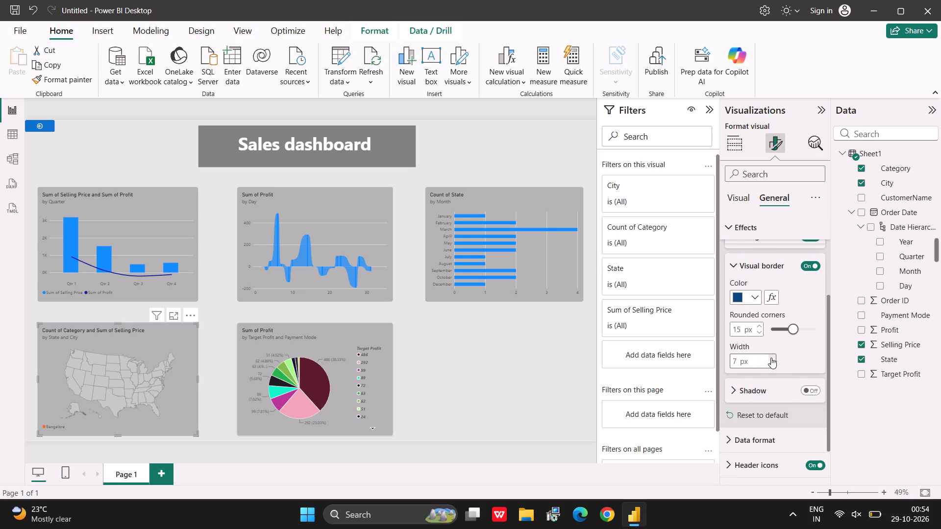
left_click(771, 358)
left_click(771, 358)
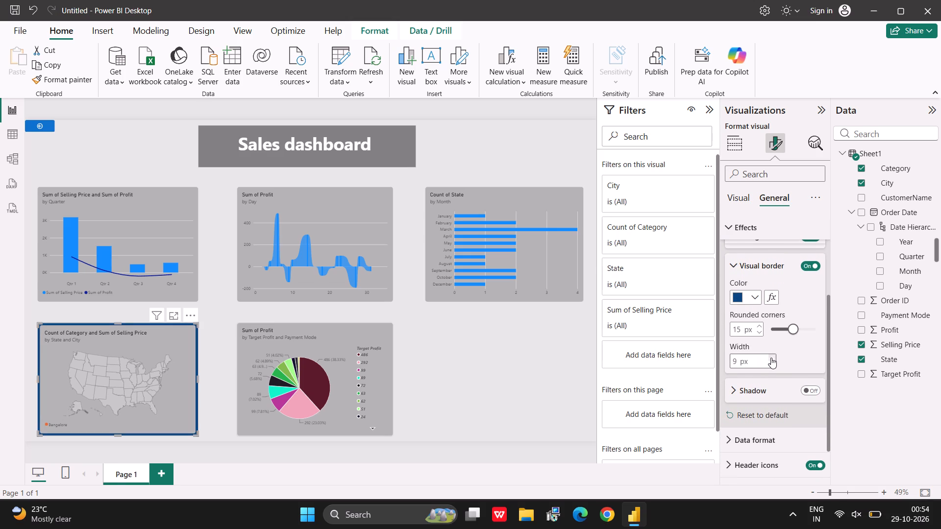
triple_click(773, 365)
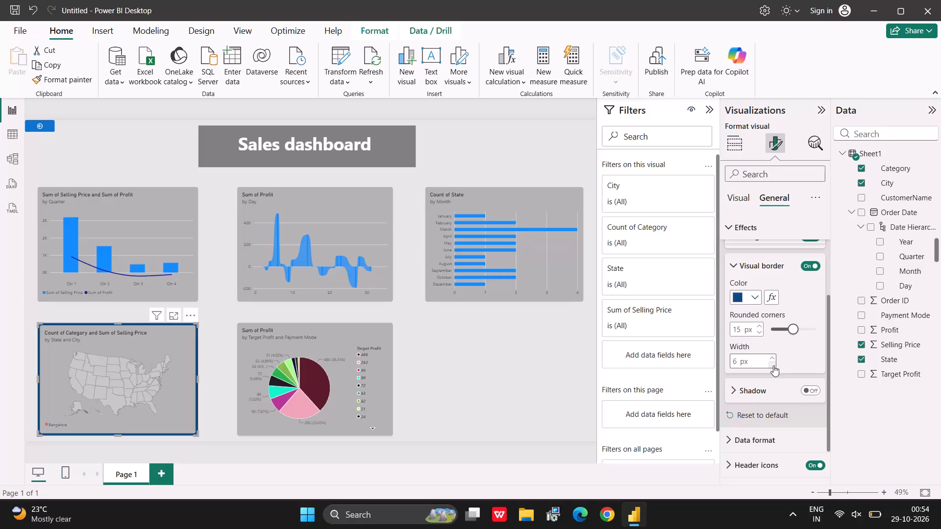
left_click(773, 365)
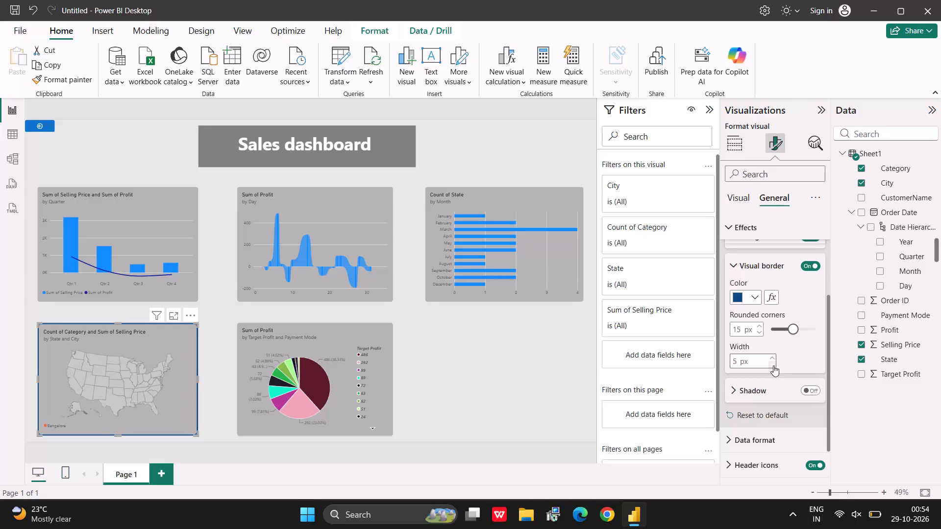
Change the shape map's visual border color to black.
left_click(756, 295)
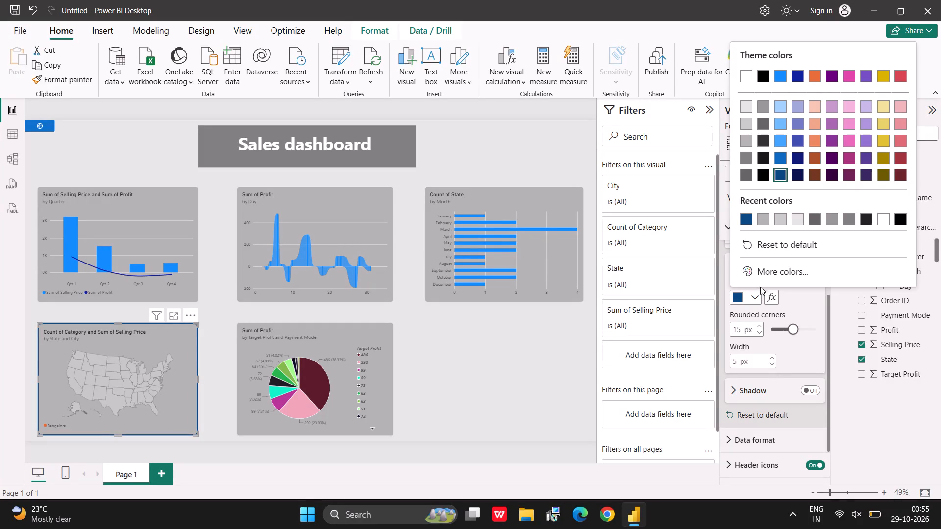
left_click(766, 75)
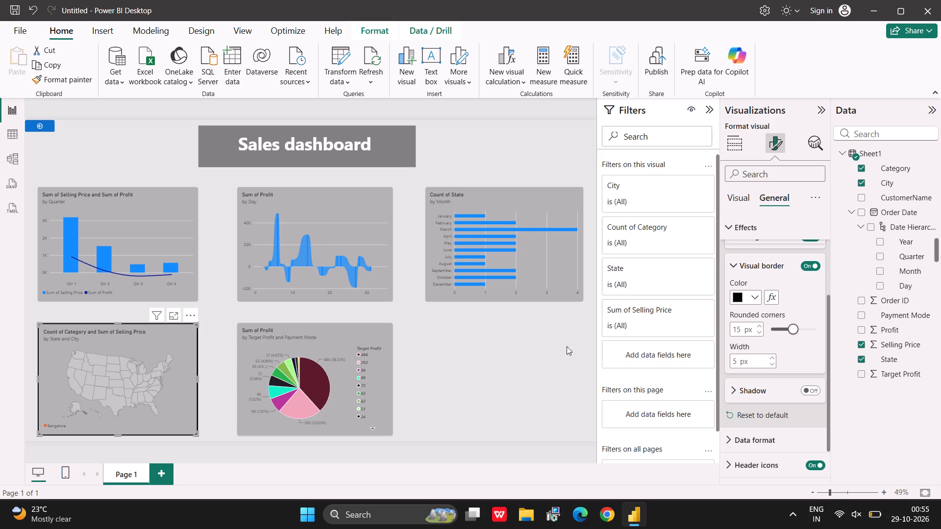
left_click(551, 355)
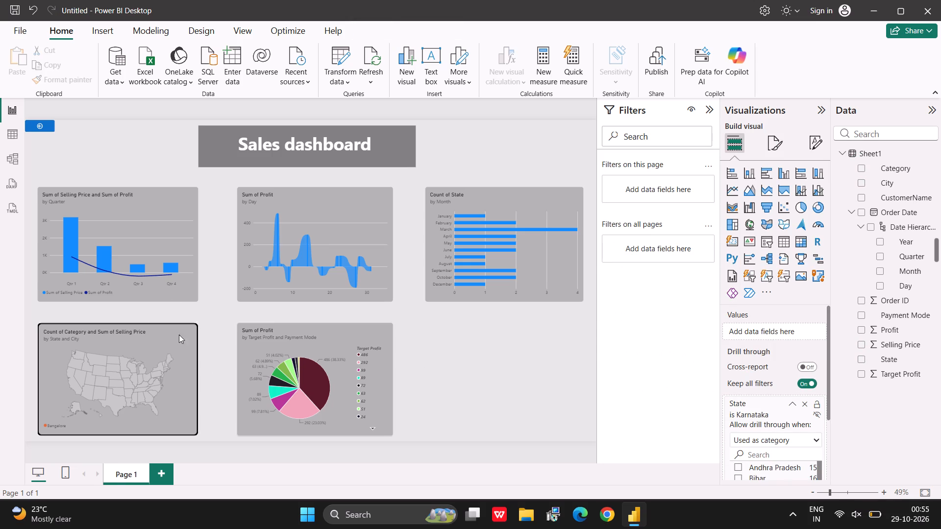
Set the visual border color of the Selling Price and Profit by Quarter combo chart to black.
left_click(188, 240)
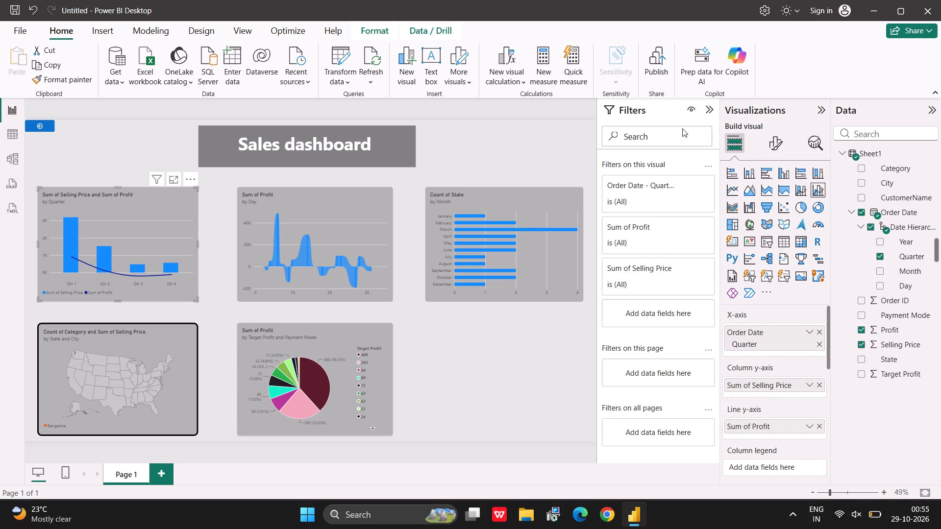
left_click(767, 136)
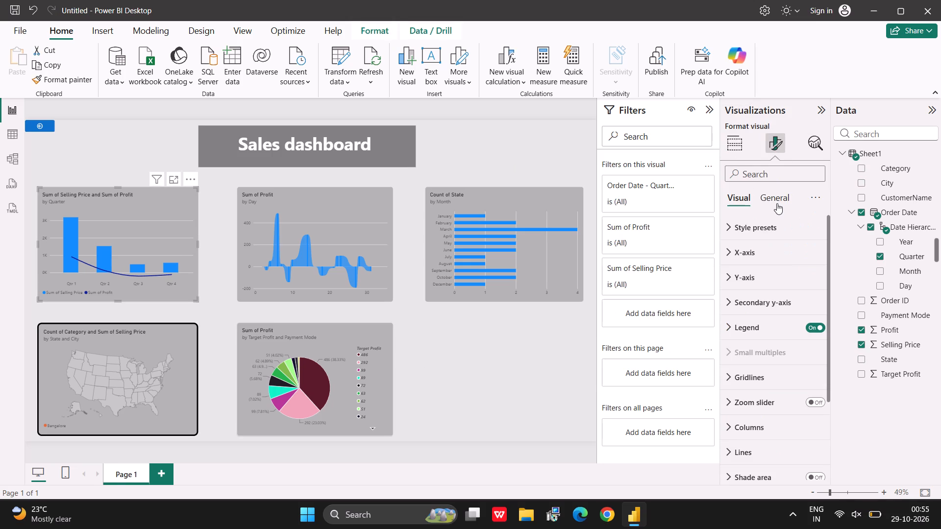
left_click(777, 203)
left_click(761, 255)
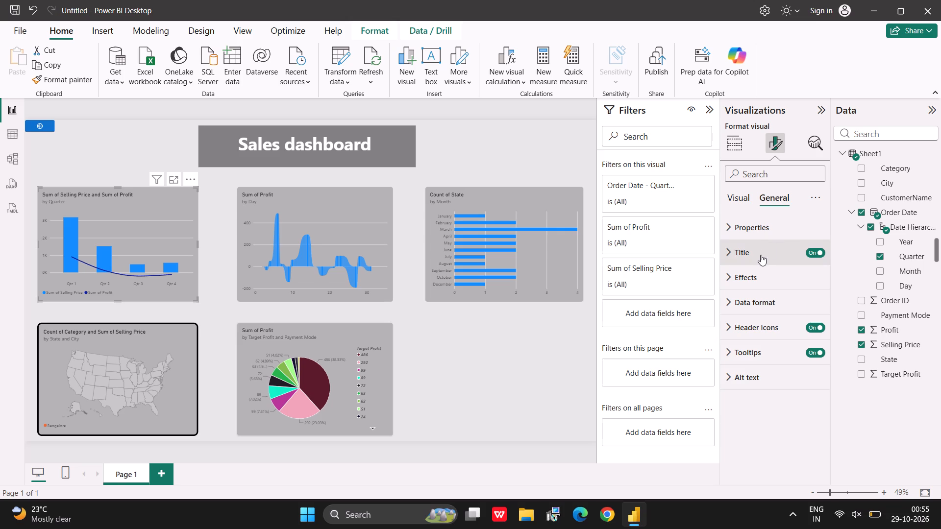
left_click(755, 253)
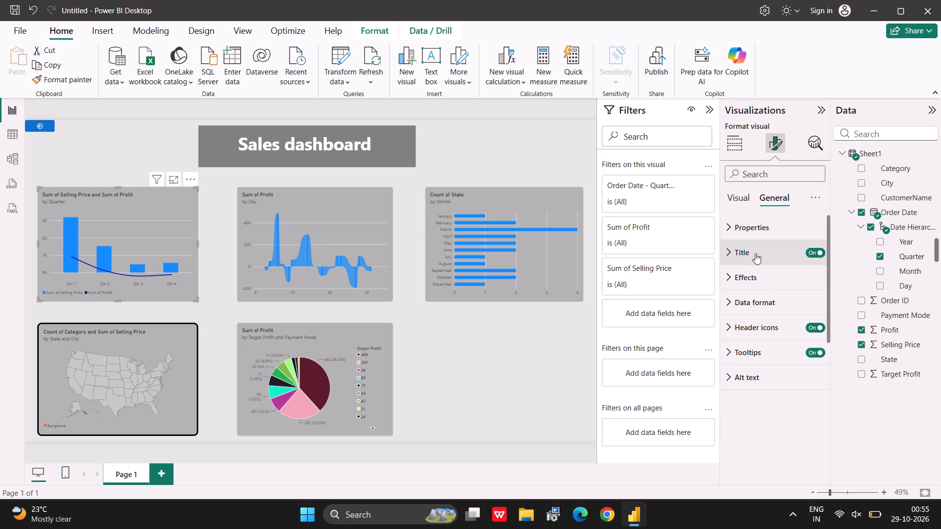
left_click(762, 281)
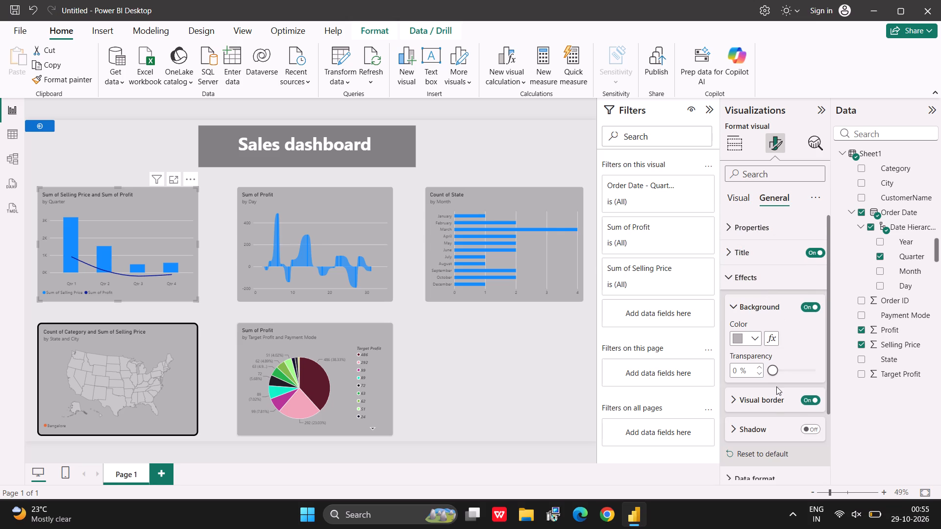
scroll(776, 386, "down", 1)
left_click(766, 388)
scroll(766, 388, "down", 2)
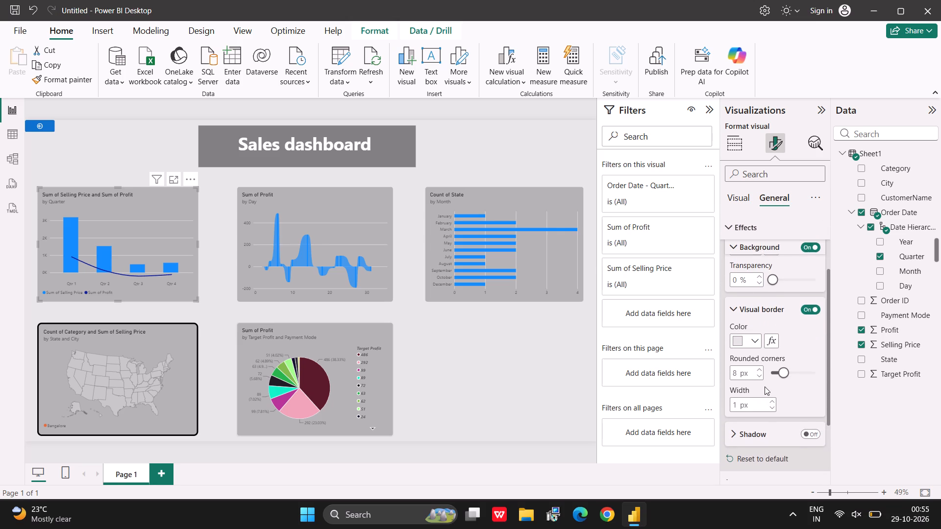
left_click(755, 342)
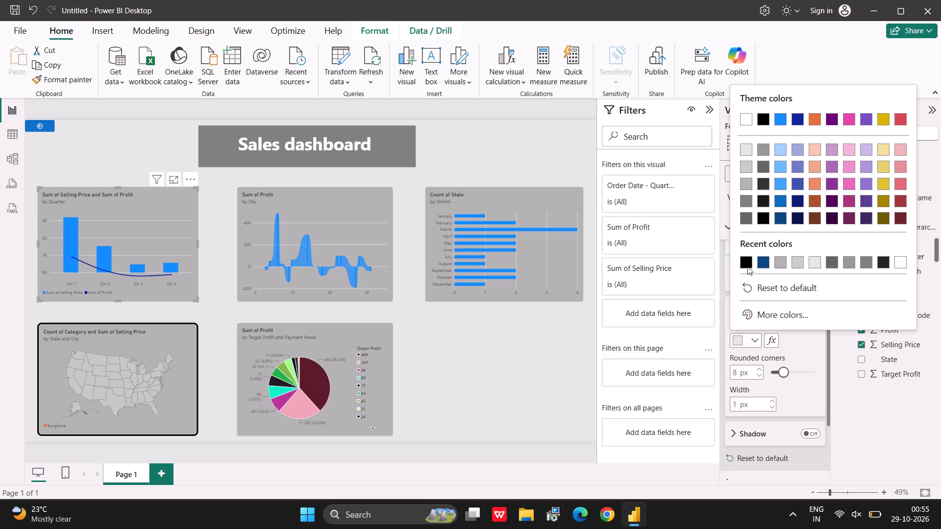
left_click(763, 118)
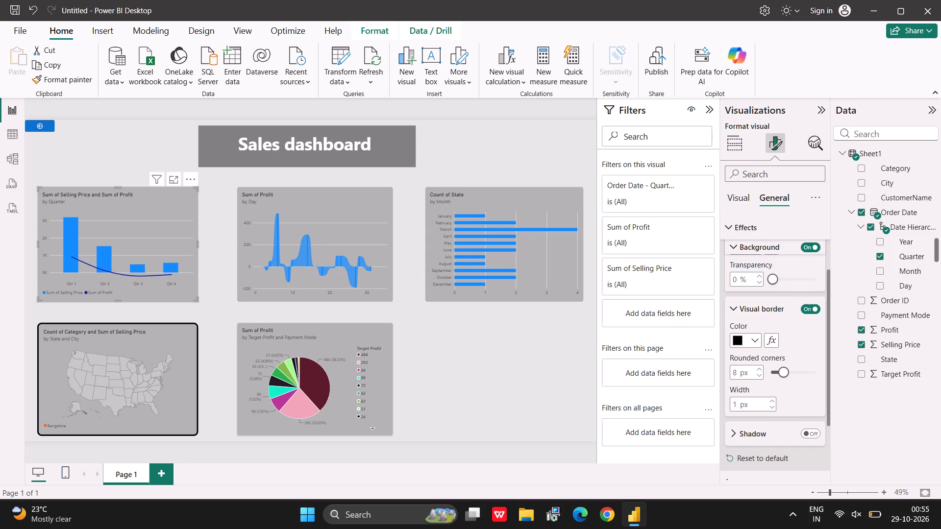
Set the Quarter combo chart's visual border to 15 px rounded corners and 5 px width.
triple_click(759, 369)
double_click(759, 369)
left_click(759, 369)
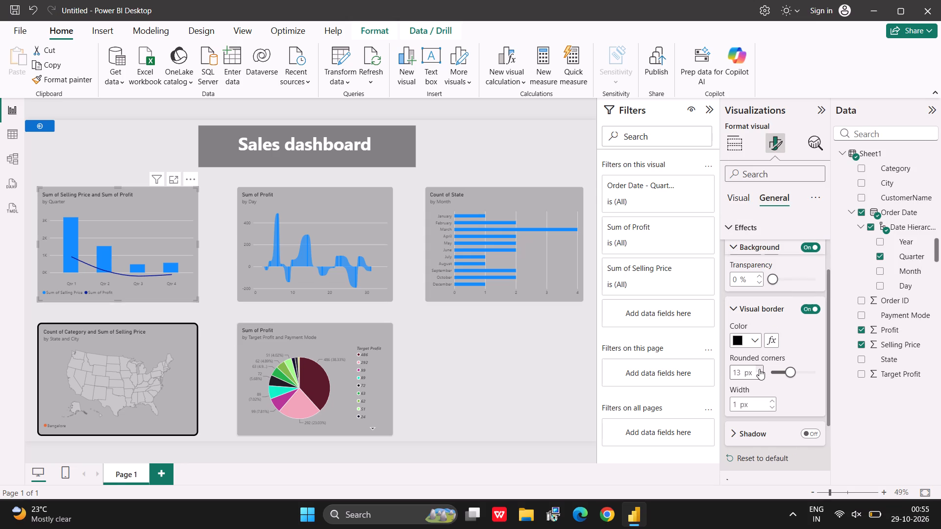
left_click(759, 369)
left_click(759, 369)
triple_click(771, 402)
left_click(771, 402)
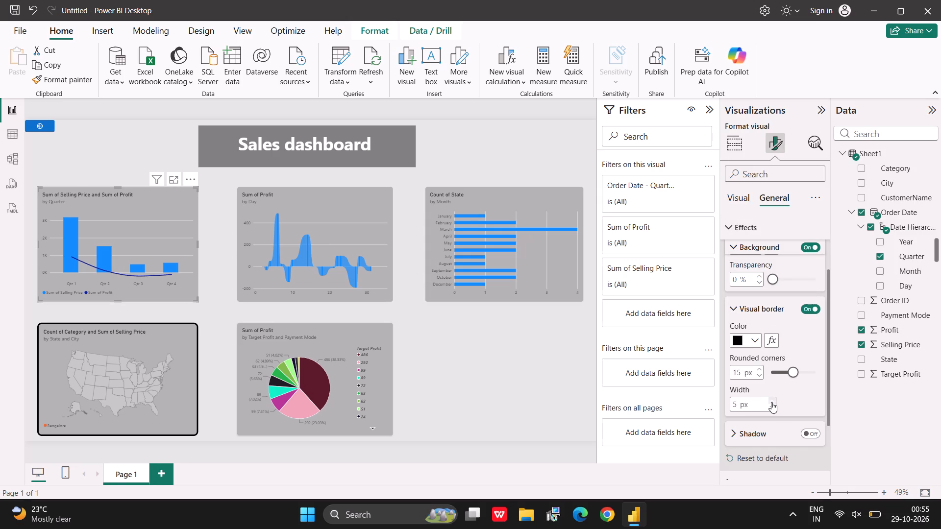
left_click(771, 402)
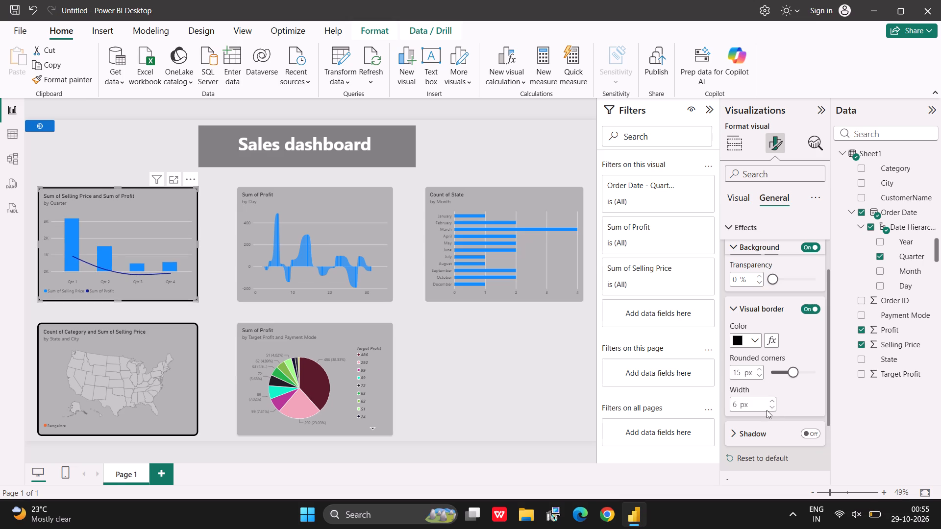
left_click(774, 410)
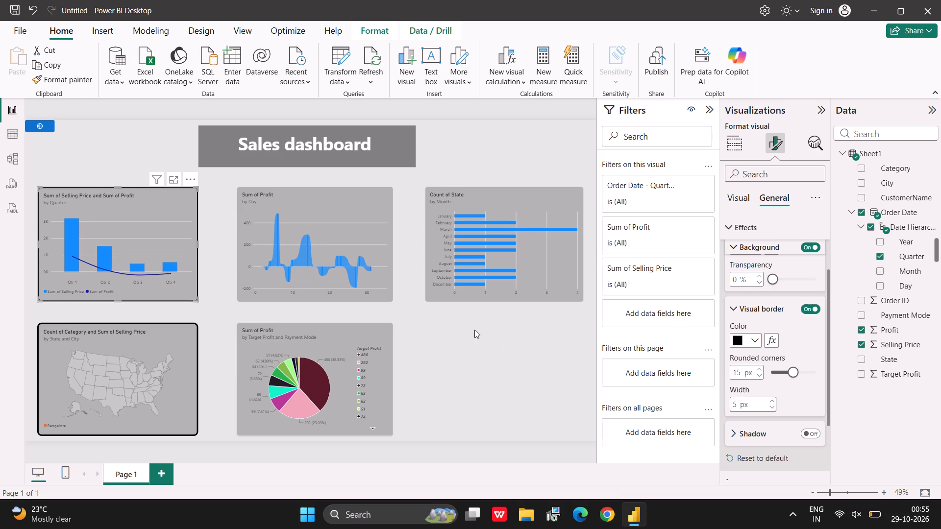
Give the Sum of Profit by Day chart a black visual border with 15 px rounded corners and 5 px width.
left_click(370, 250)
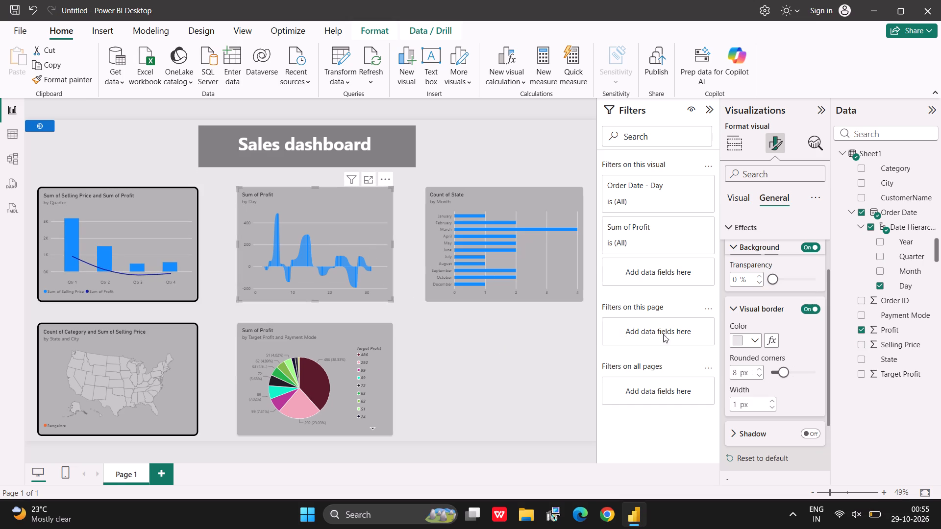
left_click(757, 336)
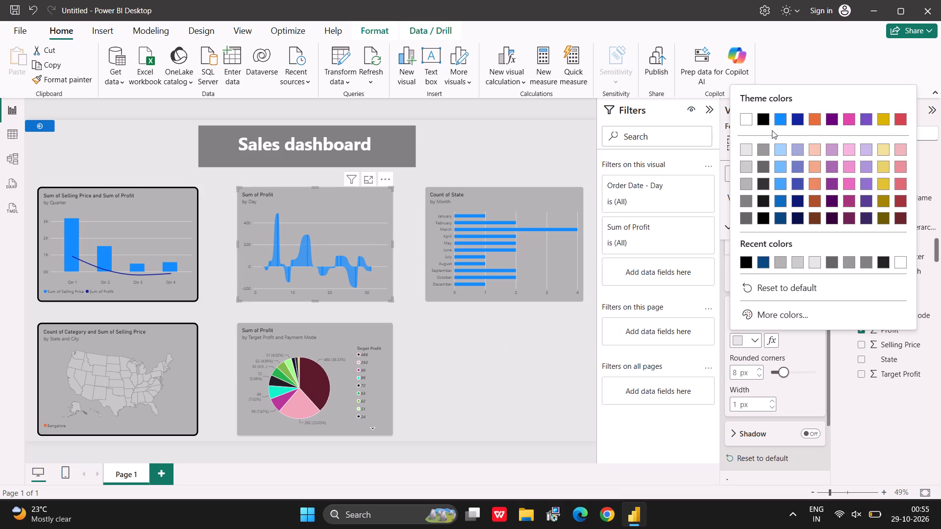
left_click(764, 119)
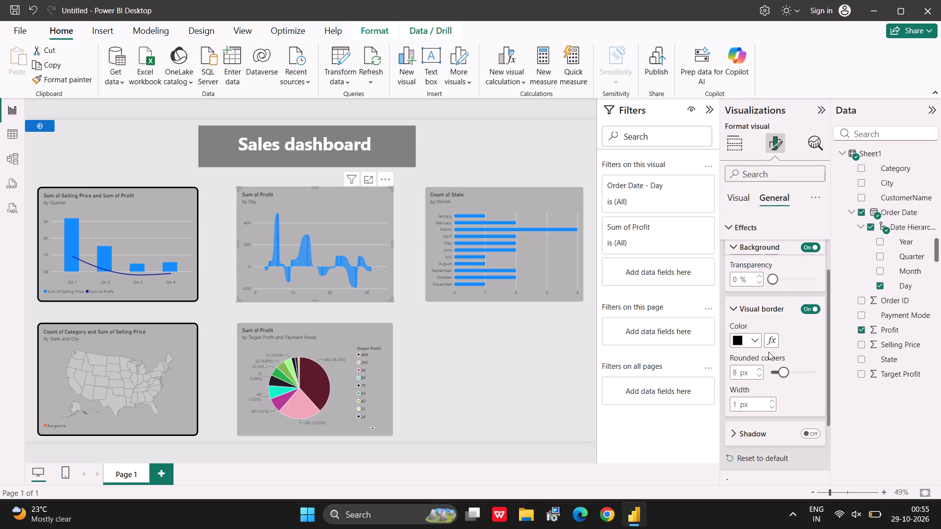
triple_click(760, 366)
triple_click(760, 366)
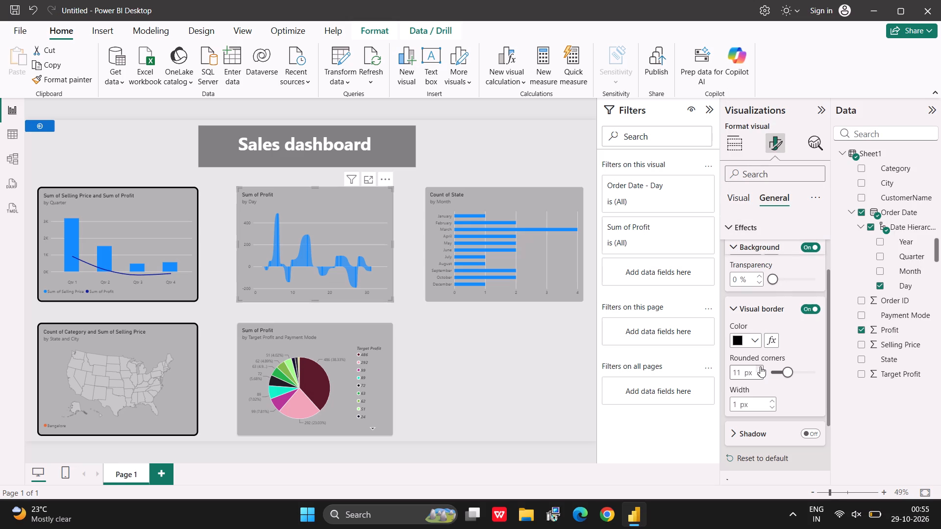
left_click(760, 366)
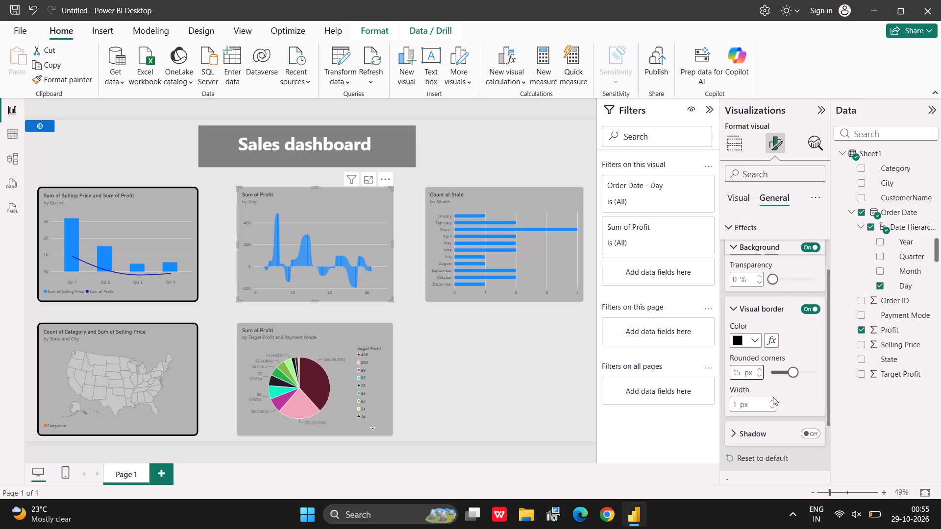
triple_click(771, 400)
left_click(771, 400)
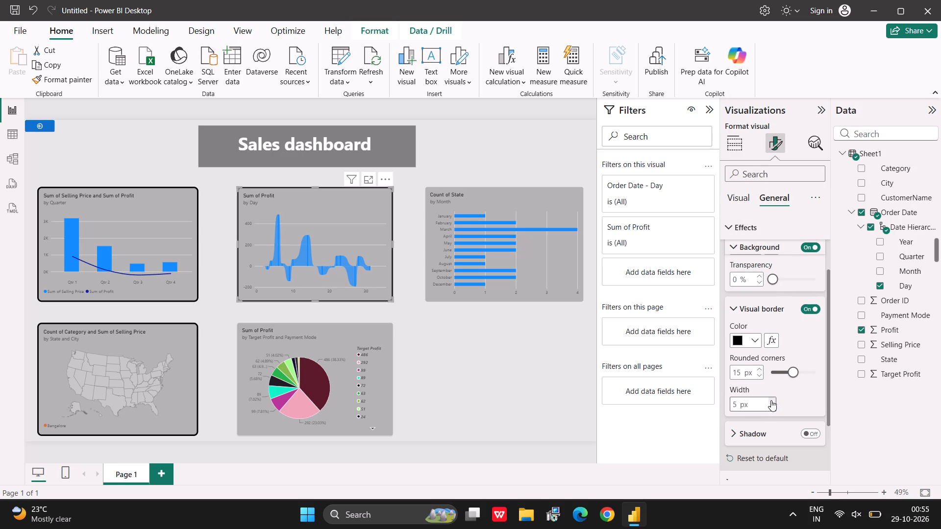
Give the Count of State by Month bar chart a black visual border with 15 px rounded corners and 5 px width.
left_click(581, 271)
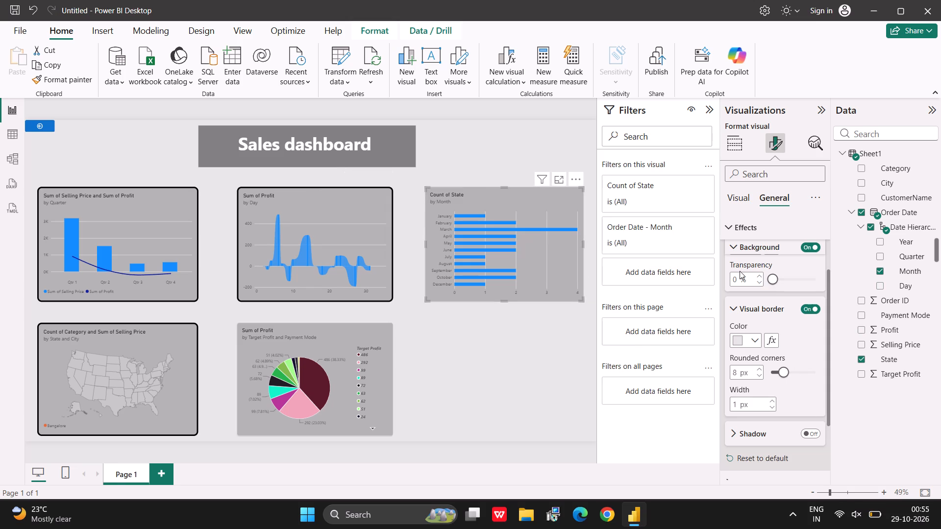
left_click(755, 340)
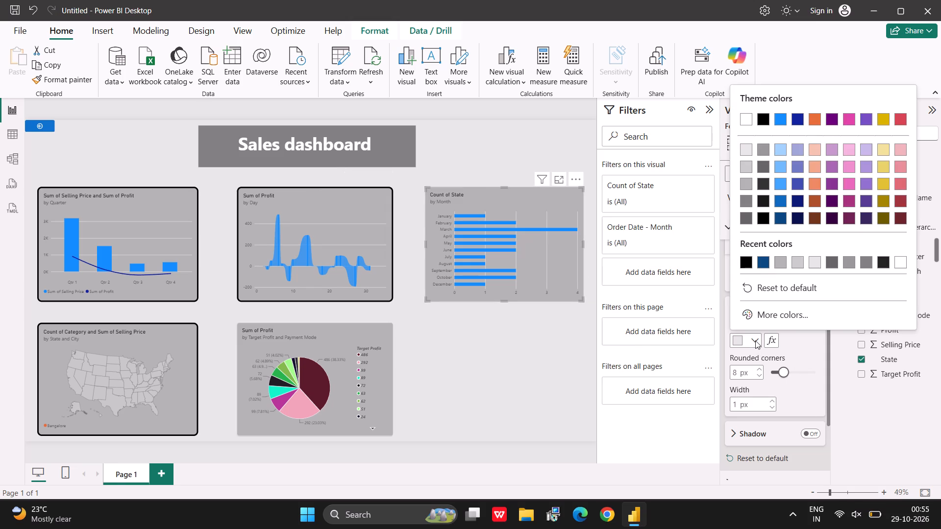
left_click(761, 122)
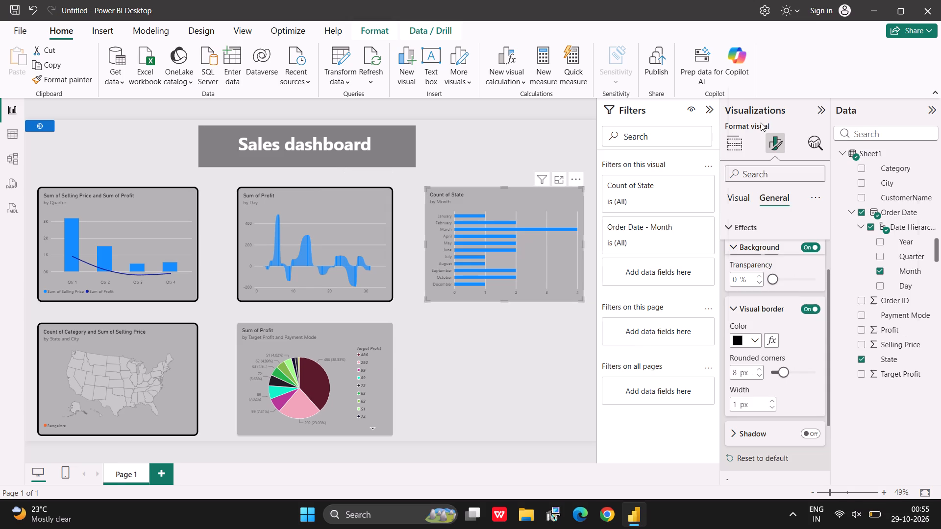
left_click(760, 367)
triple_click(760, 367)
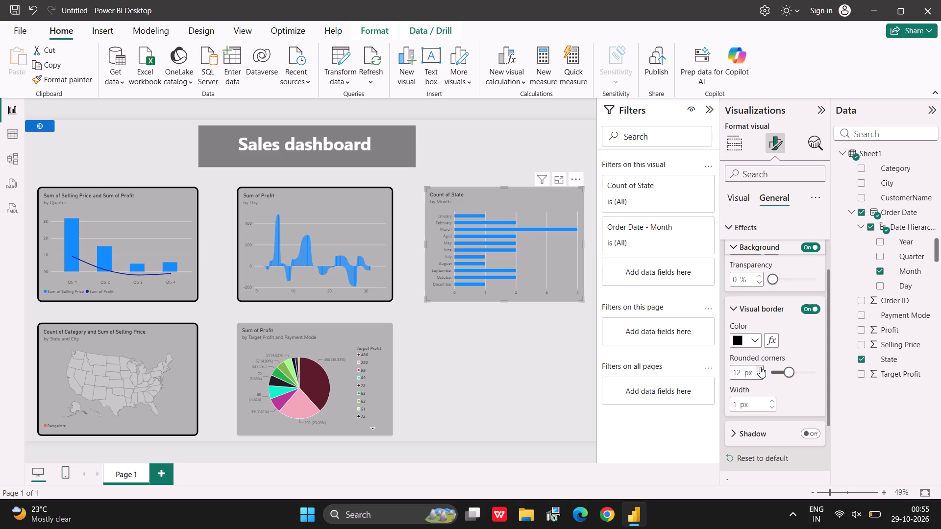
left_click(760, 367)
left_click(760, 367)
left_click(760, 367)
left_click(760, 367)
triple_click(772, 398)
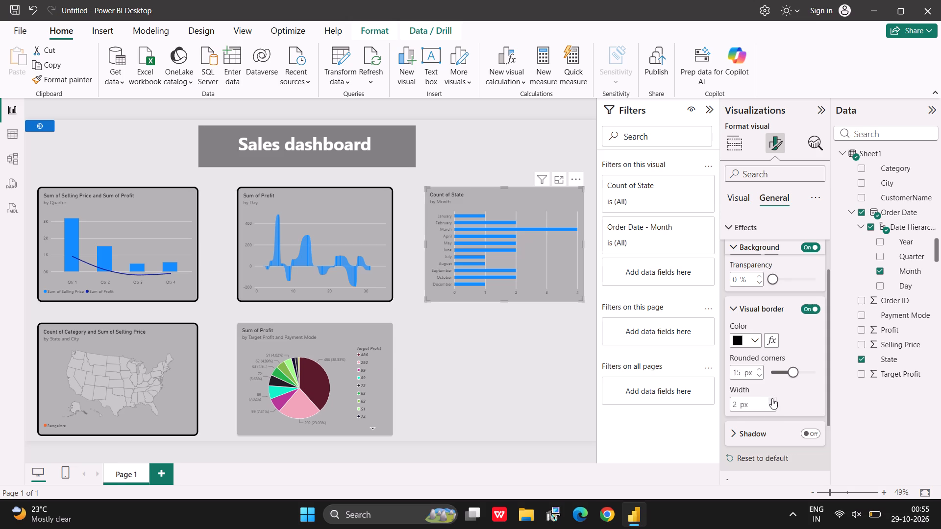
left_click(772, 398)
left_click(772, 398)
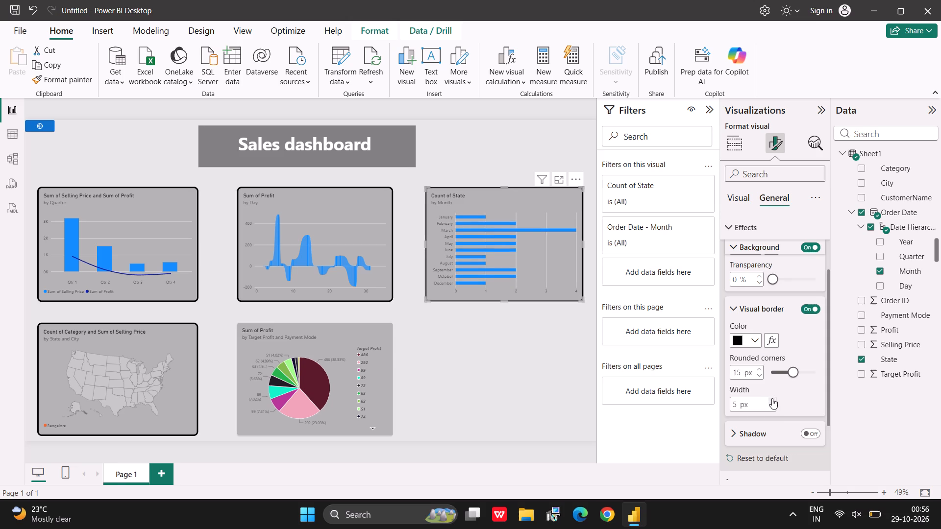
left_click(522, 392)
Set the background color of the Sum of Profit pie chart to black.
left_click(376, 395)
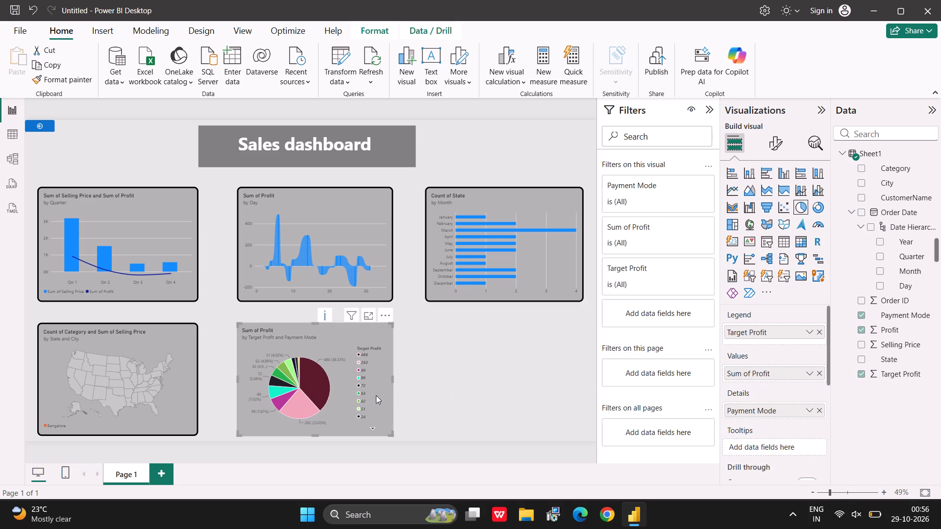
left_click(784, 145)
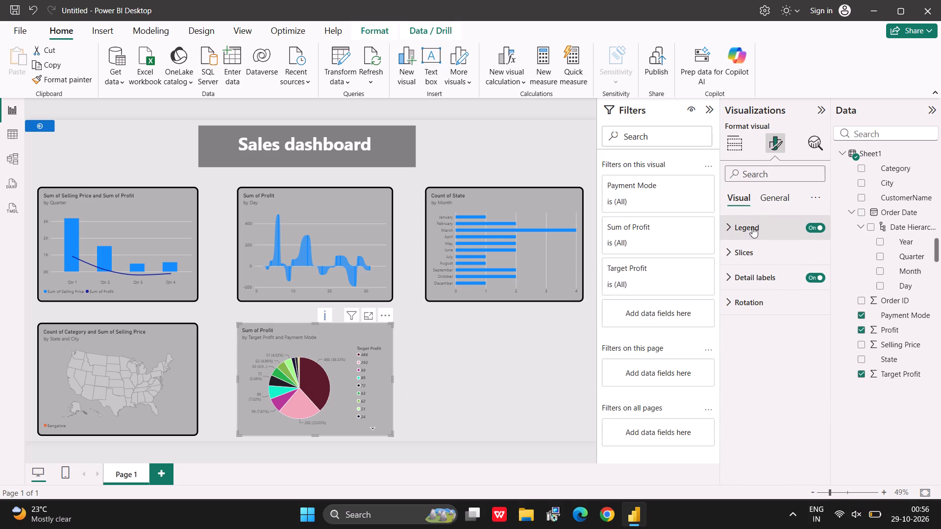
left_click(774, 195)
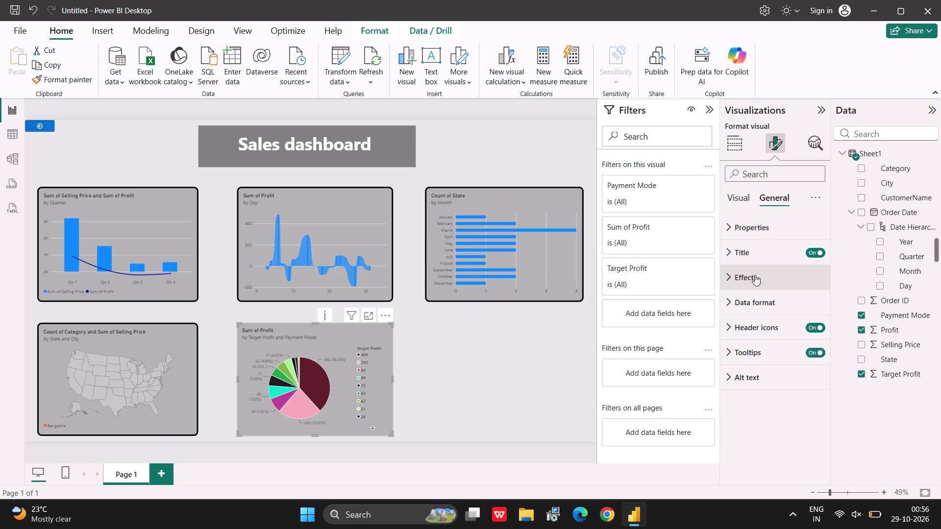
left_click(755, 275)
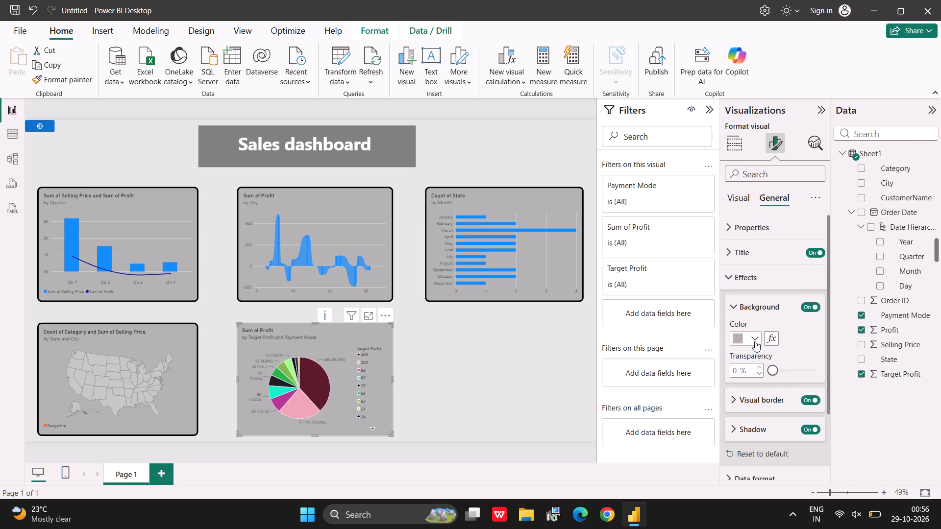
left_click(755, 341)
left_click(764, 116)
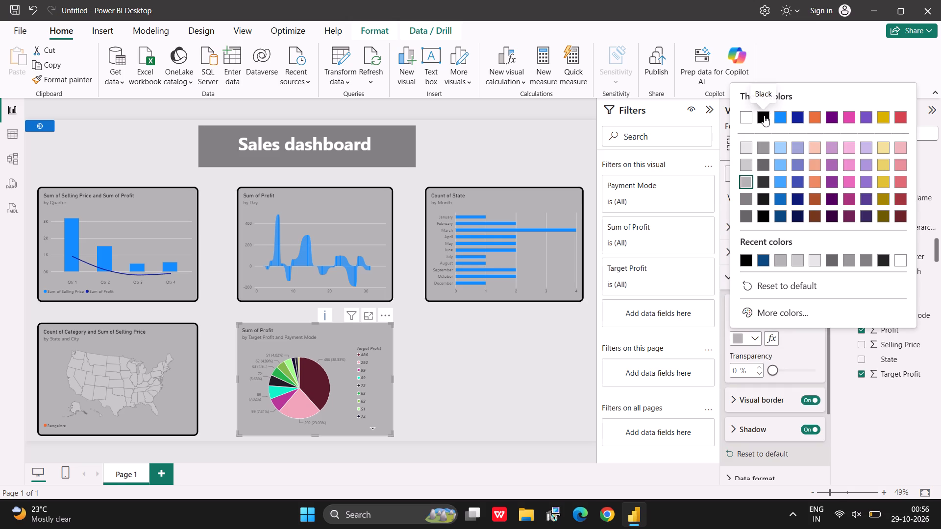
Change the pie chart's background color to medium grey and then to a lighter grey.
left_click(756, 337)
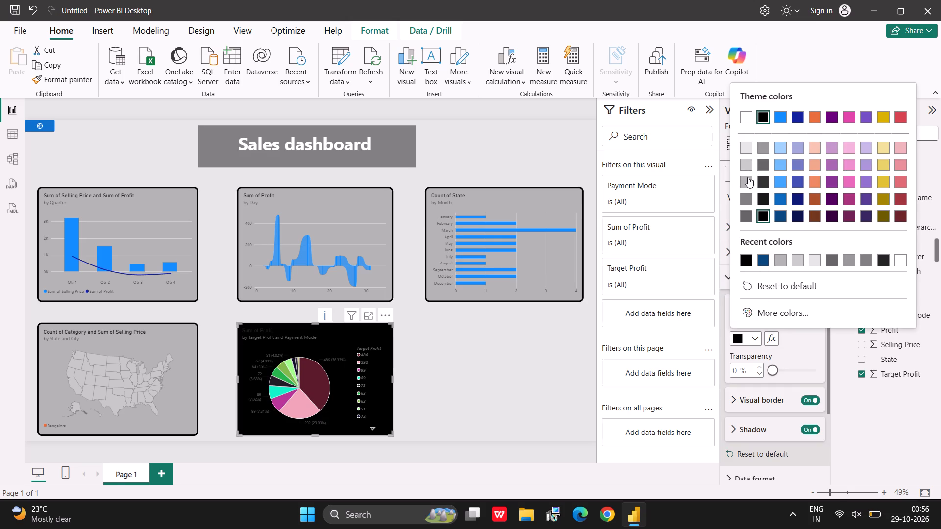
left_click(748, 177)
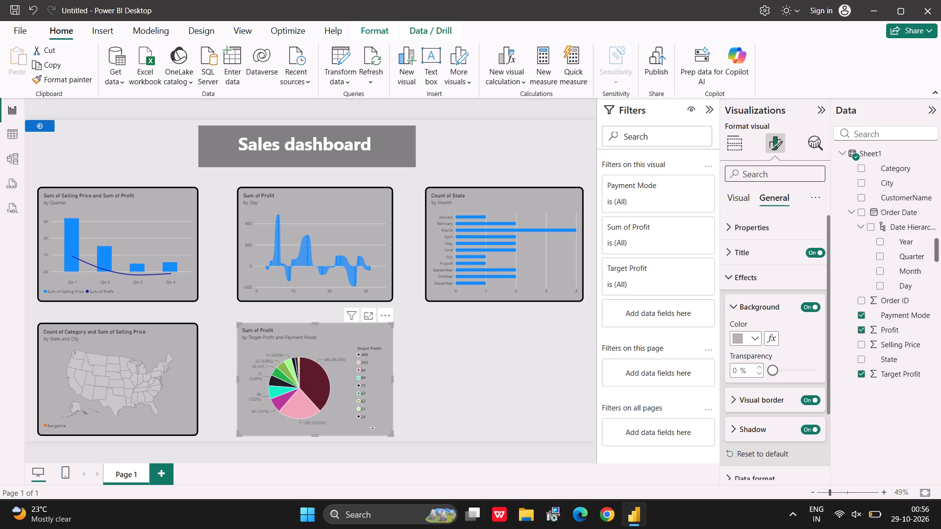
left_click(757, 337)
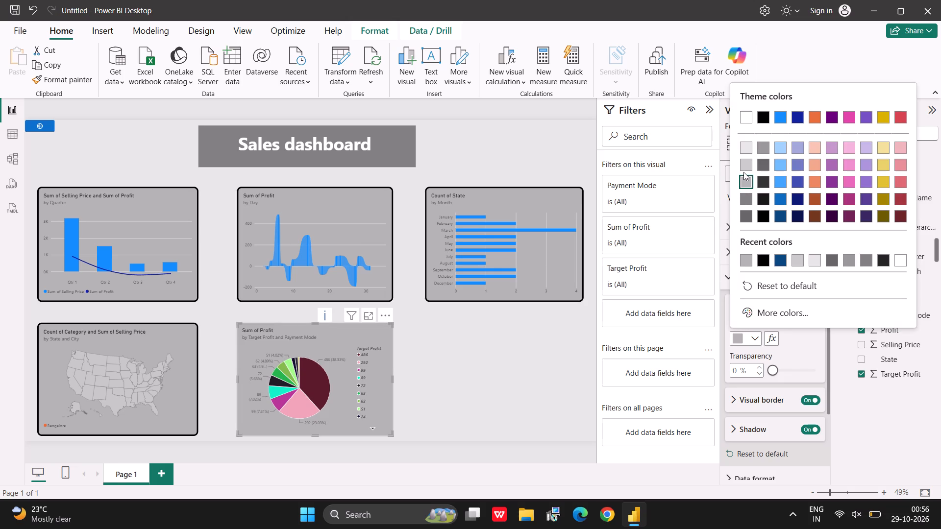
left_click(748, 166)
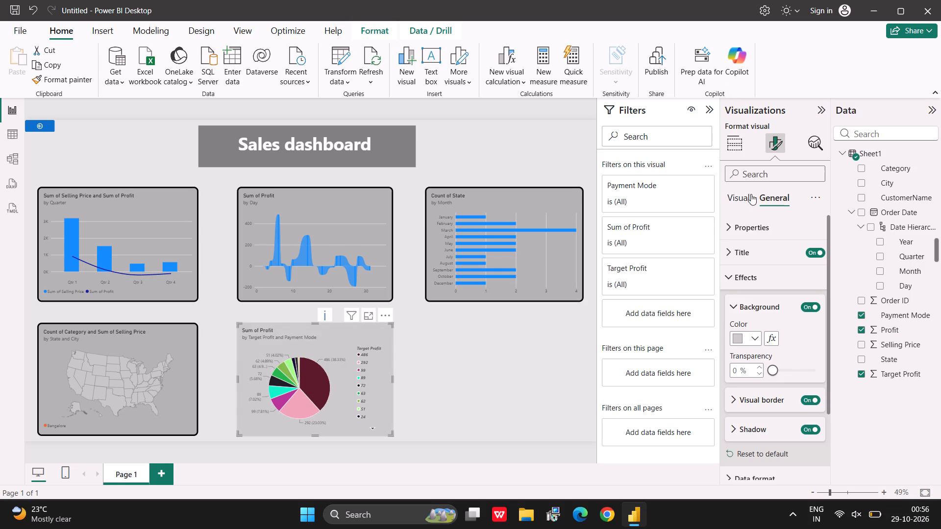
Set the Sum of Profit pie chart's background to the slightly darker grey that matches the other charts.
left_click(750, 334)
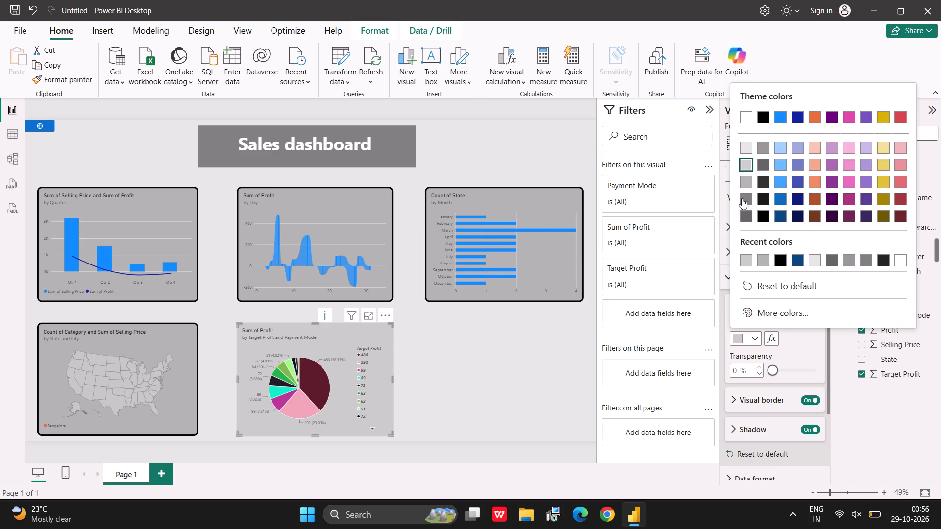
left_click(746, 180)
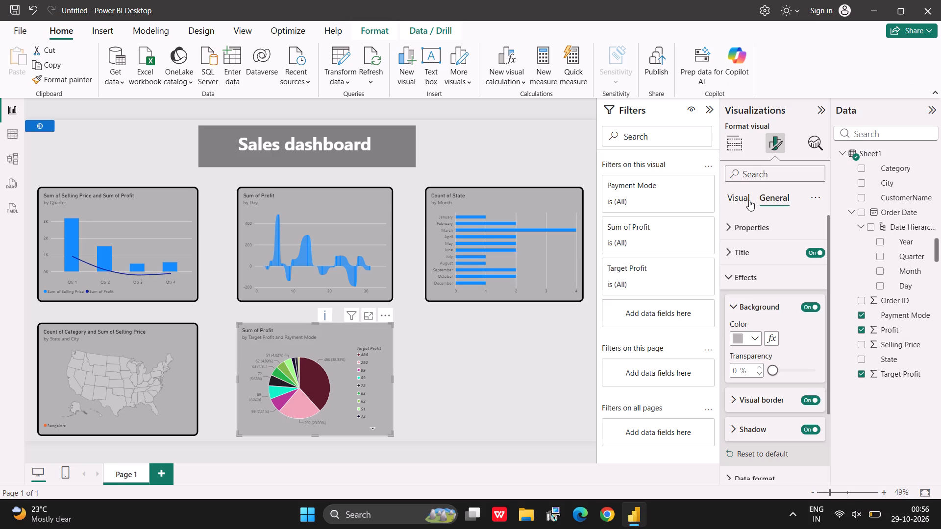
Give the Sum of Profit pie chart a black visual border with 15 px rounded corners.
left_click(753, 402)
scroll(753, 402, "down", 1)
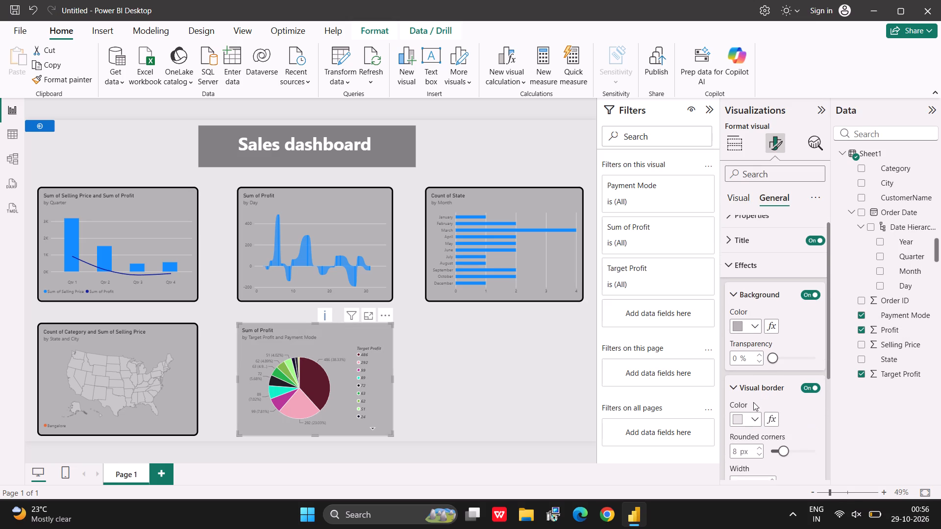
scroll(753, 402, "down", 1)
left_click(755, 392)
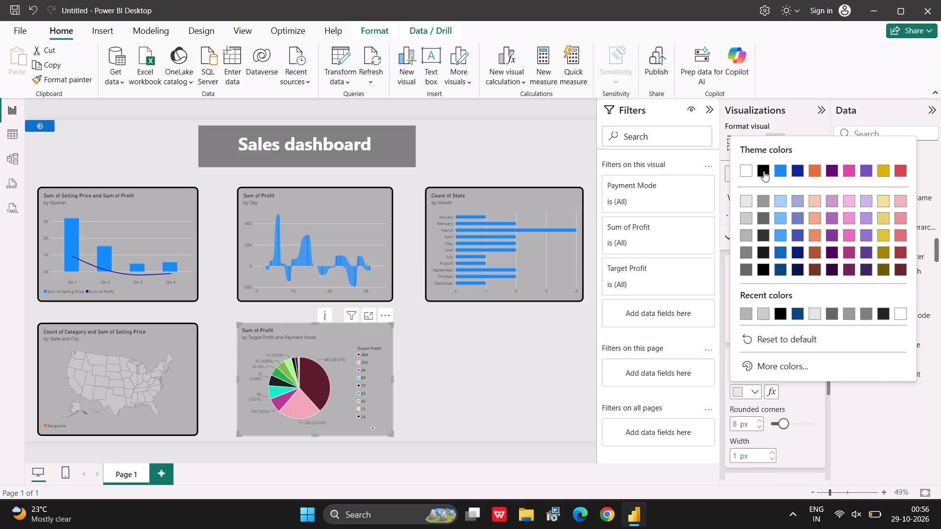
left_click(764, 171)
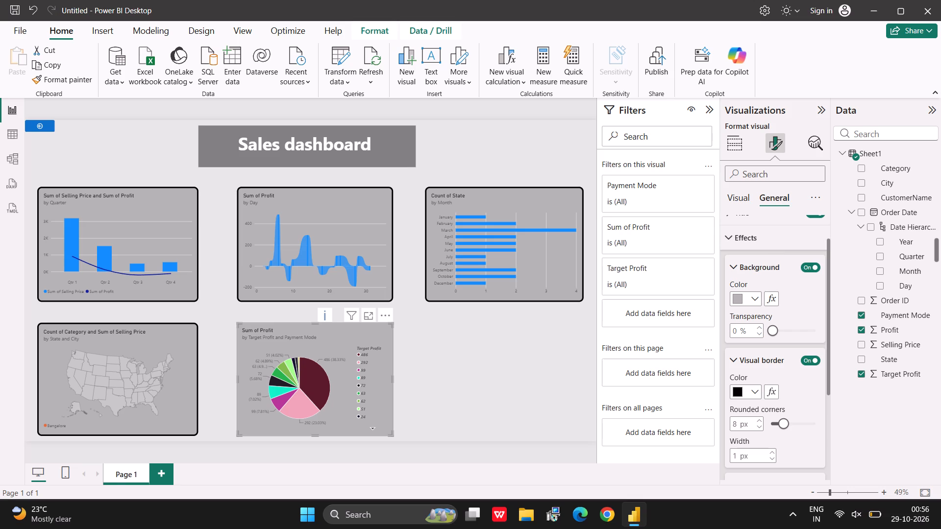
left_click(759, 418)
left_click(759, 418)
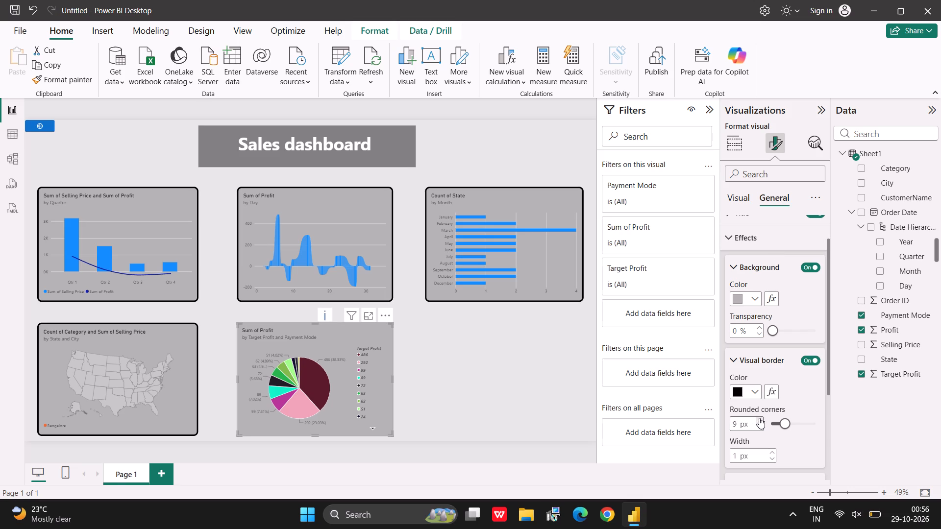
left_click(759, 418)
left_click(759, 418)
left_click(759, 418)
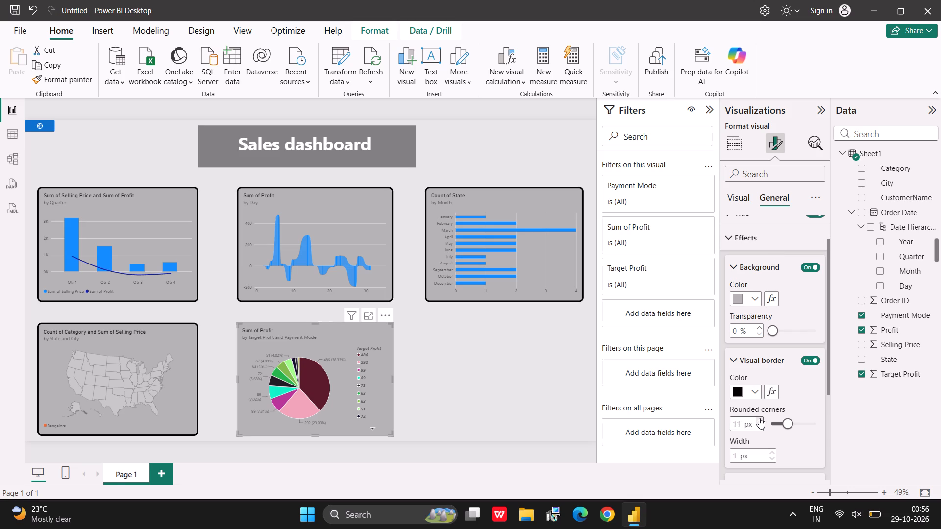
left_click(759, 418)
left_click(759, 418)
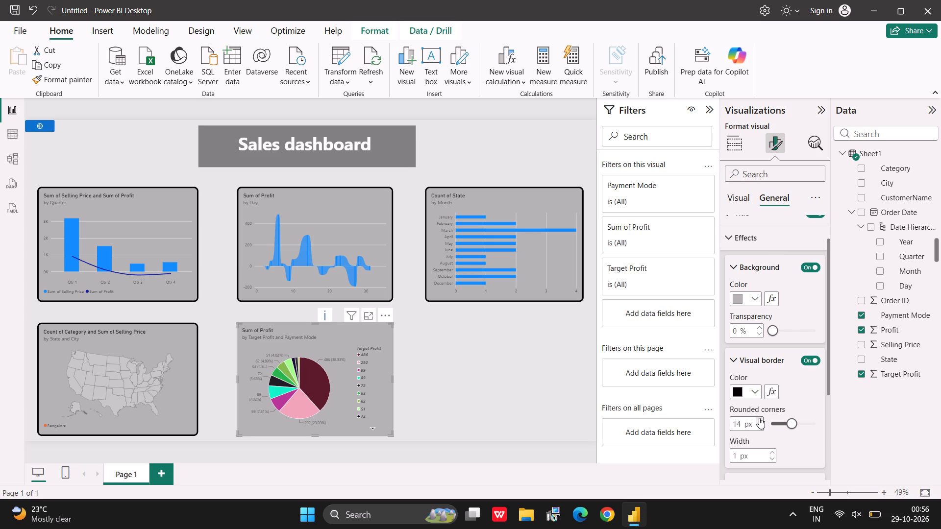
left_click(759, 418)
Set the pie chart's visual border width to 5 px.
left_click(771, 451)
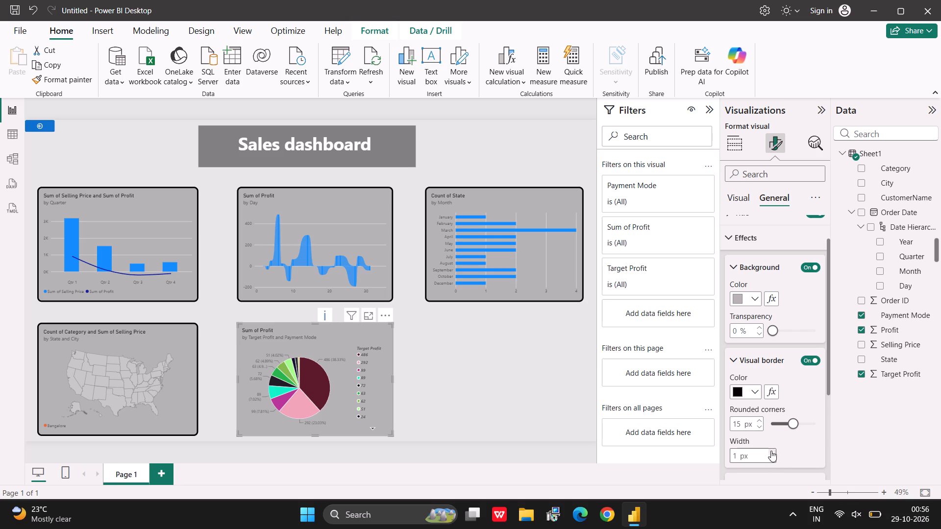
left_click(771, 451)
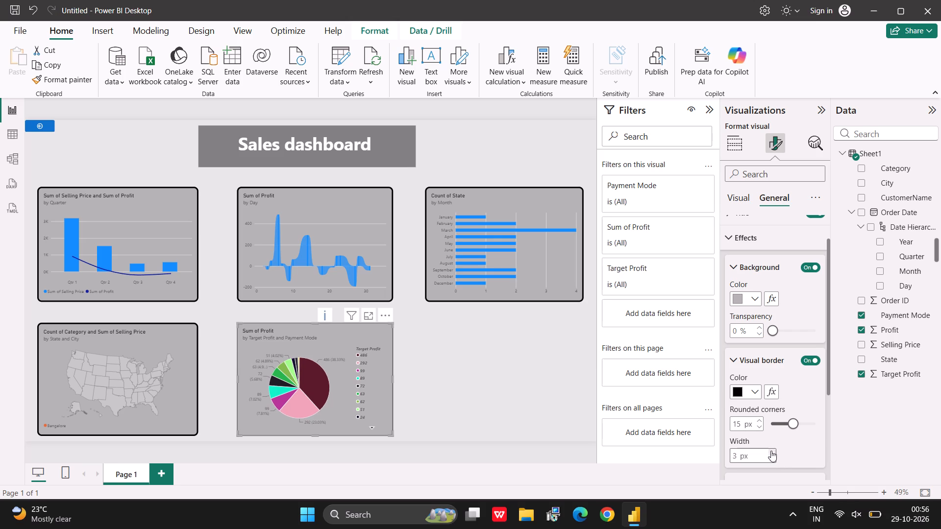
left_click(771, 451)
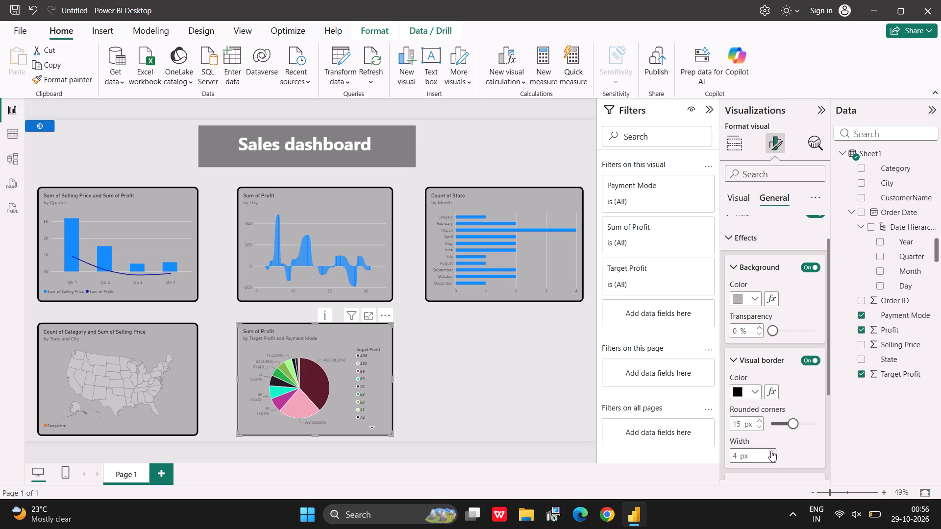
left_click(771, 451)
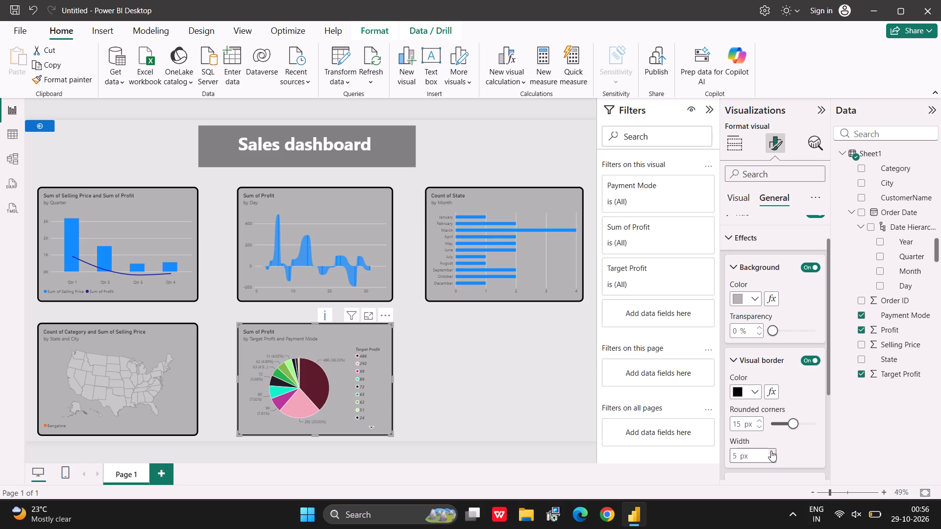
left_click(771, 451)
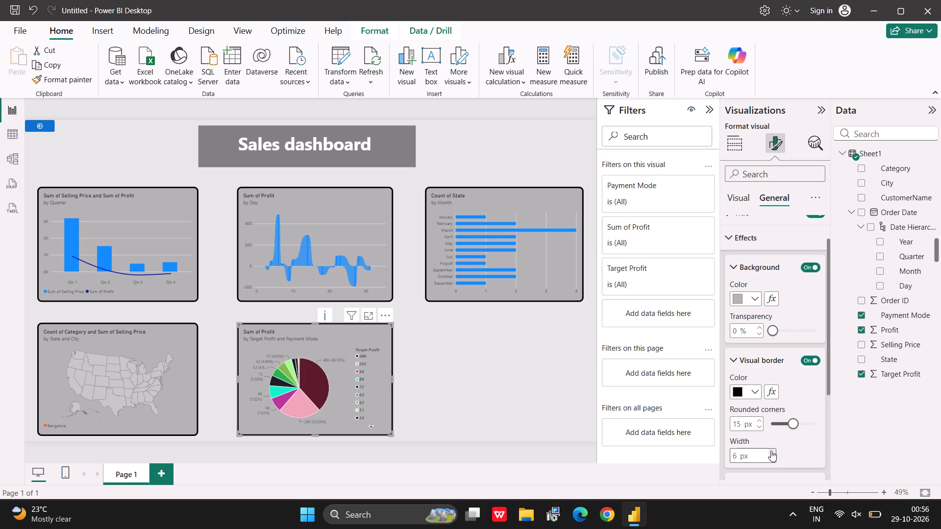
left_click(771, 451)
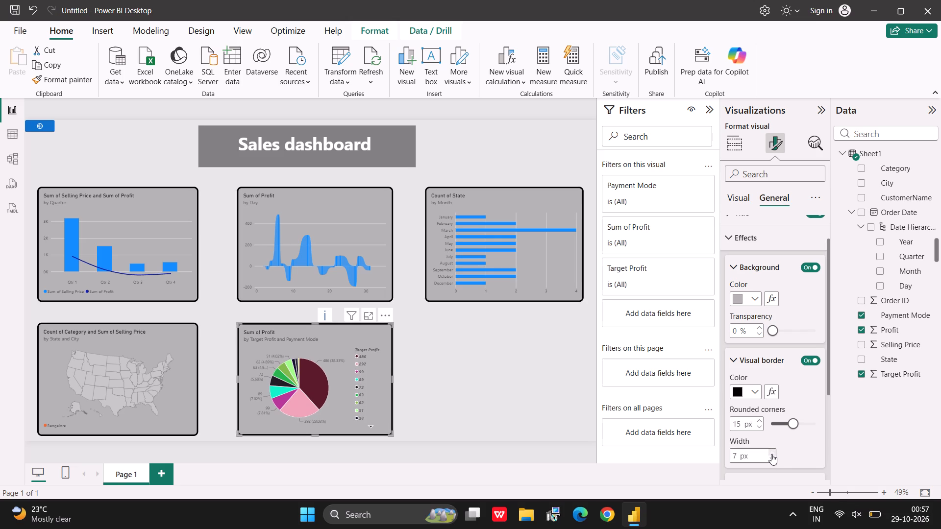
left_click(772, 456)
left_click(772, 456)
Insert a donut chart with Category as the legend, count of State as the values and Profit as the details.
left_click(474, 384)
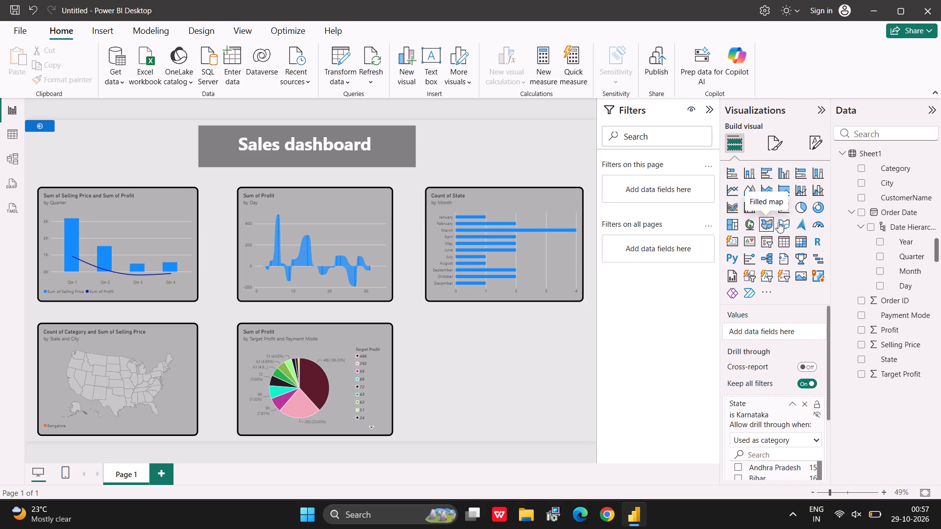
left_click(822, 212)
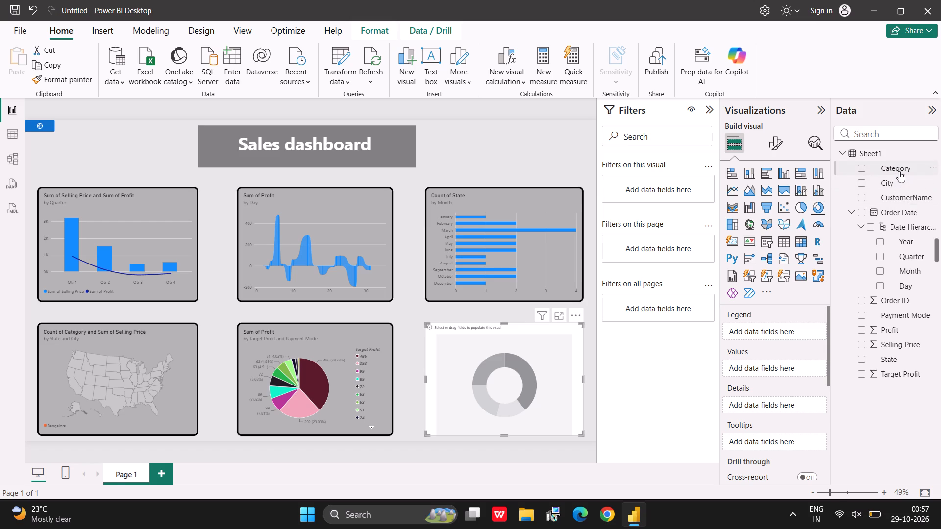
left_click_drag(899, 171, 794, 323)
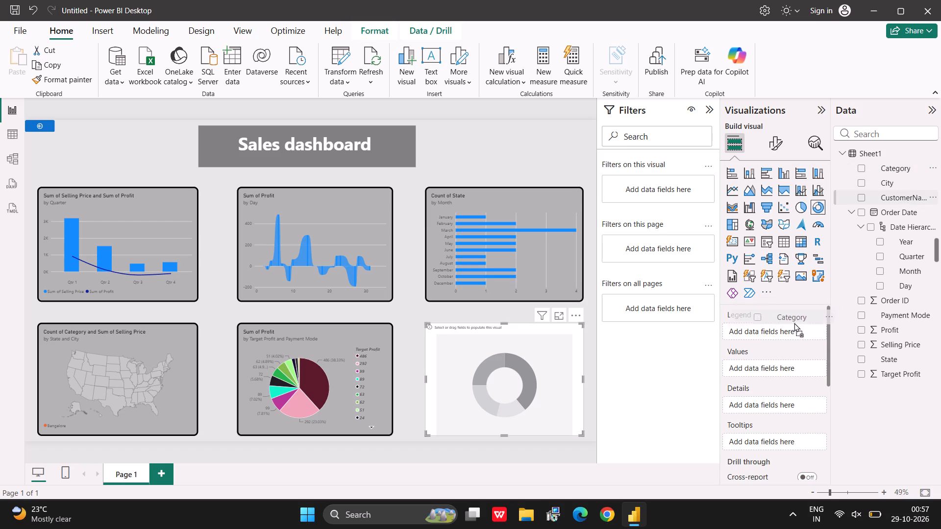
left_click_drag(794, 323, 787, 333)
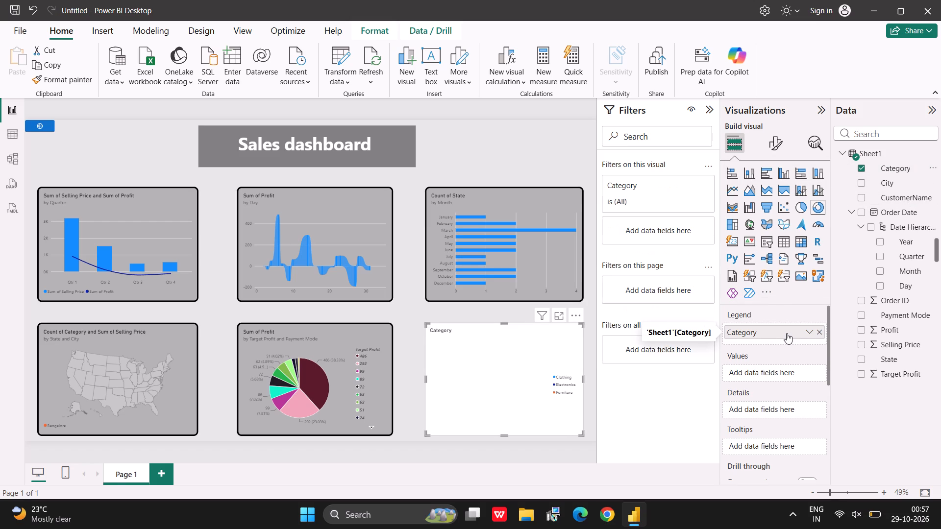
left_click_drag(881, 359, 794, 377)
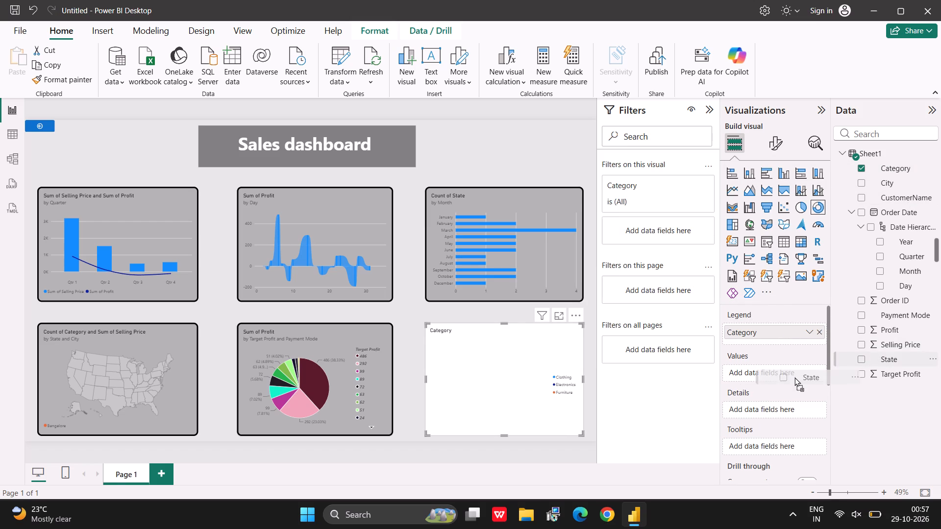
left_click_drag(794, 377, 777, 375)
left_click(777, 375)
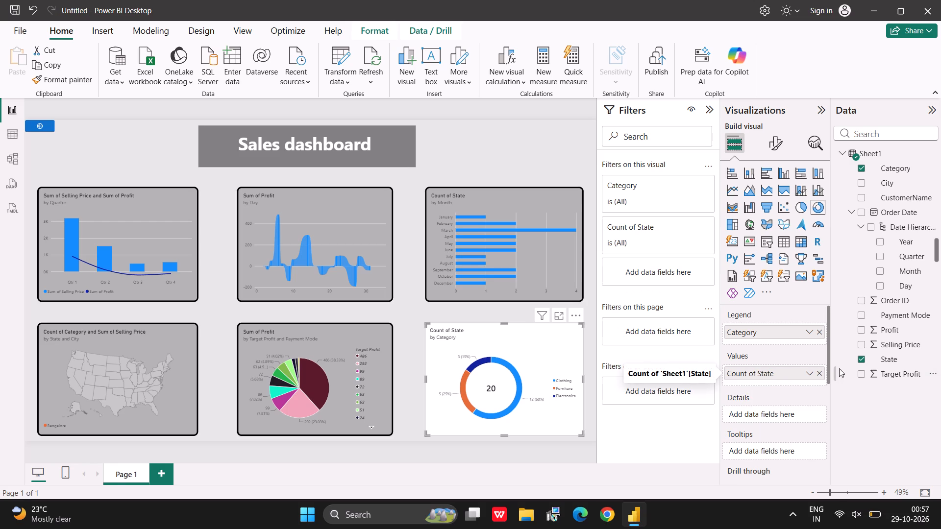
left_click_drag(890, 334, 778, 421)
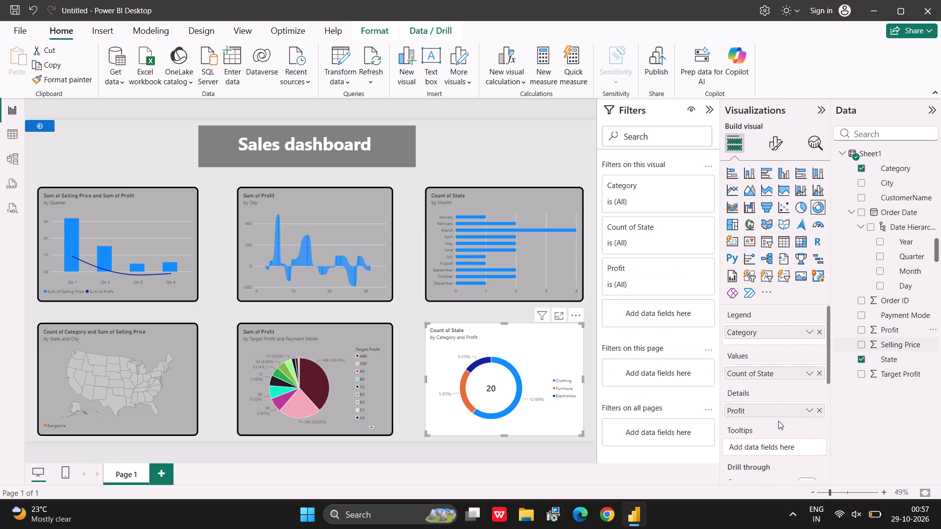
left_click(778, 421)
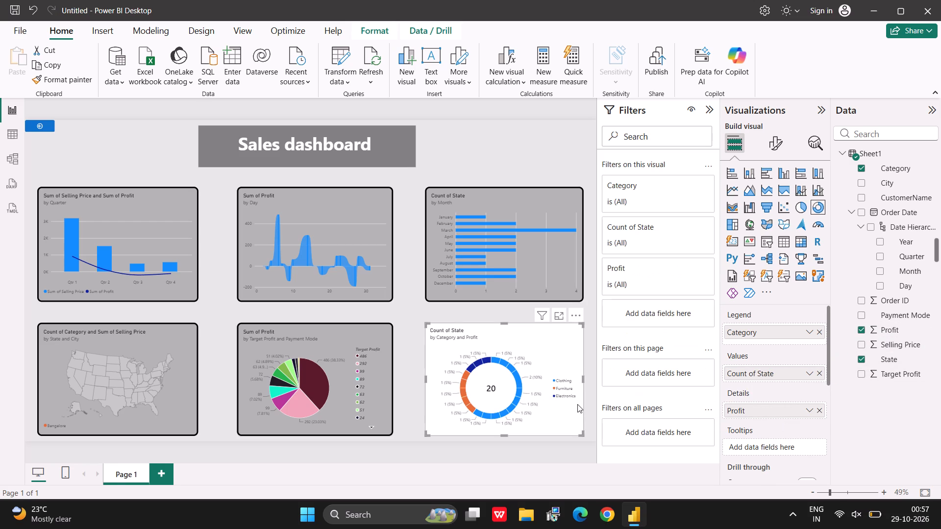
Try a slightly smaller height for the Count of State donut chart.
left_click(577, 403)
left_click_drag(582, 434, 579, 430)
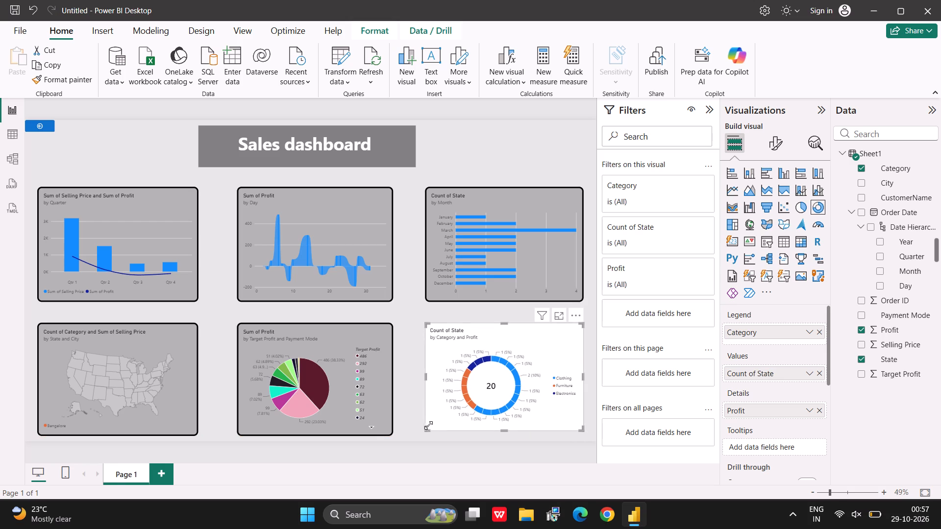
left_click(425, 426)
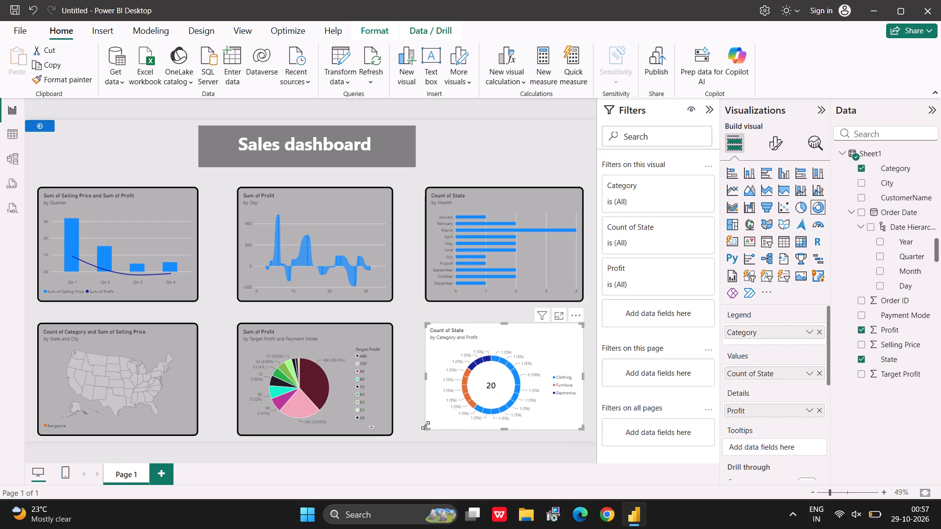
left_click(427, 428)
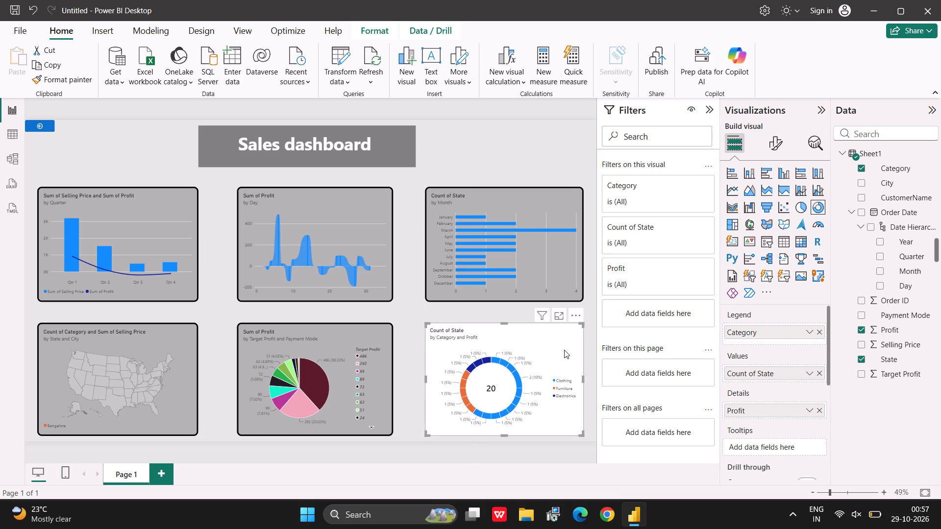
Set the donut chart's background to the same medium-light grey as the other charts.
left_click(767, 146)
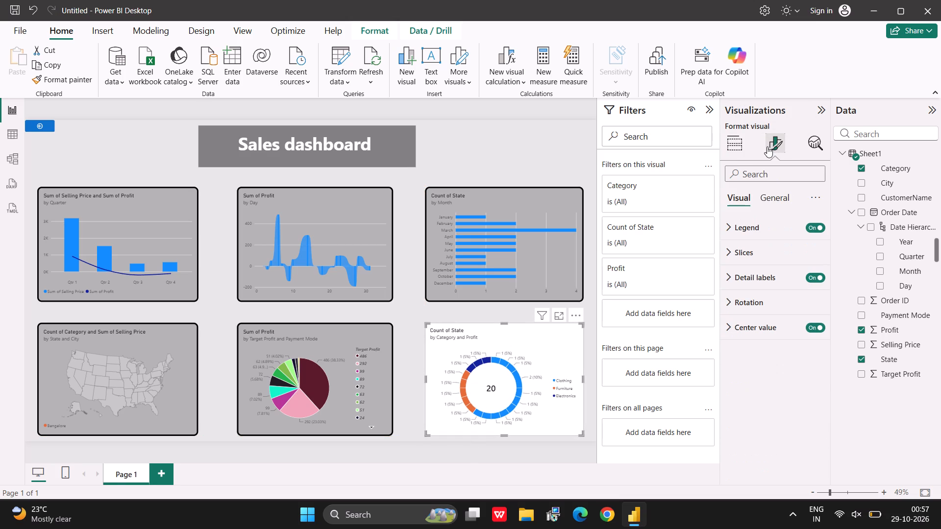
left_click(769, 198)
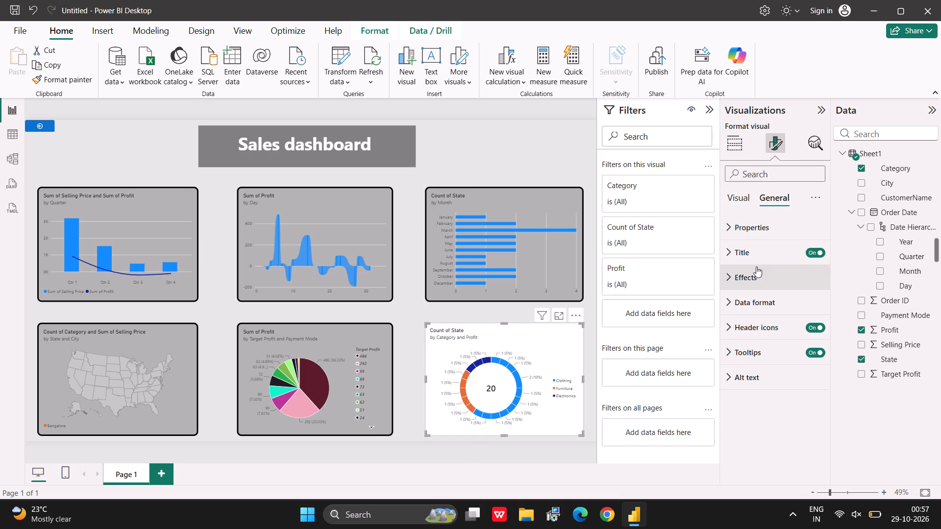
left_click(753, 273)
left_click(758, 337)
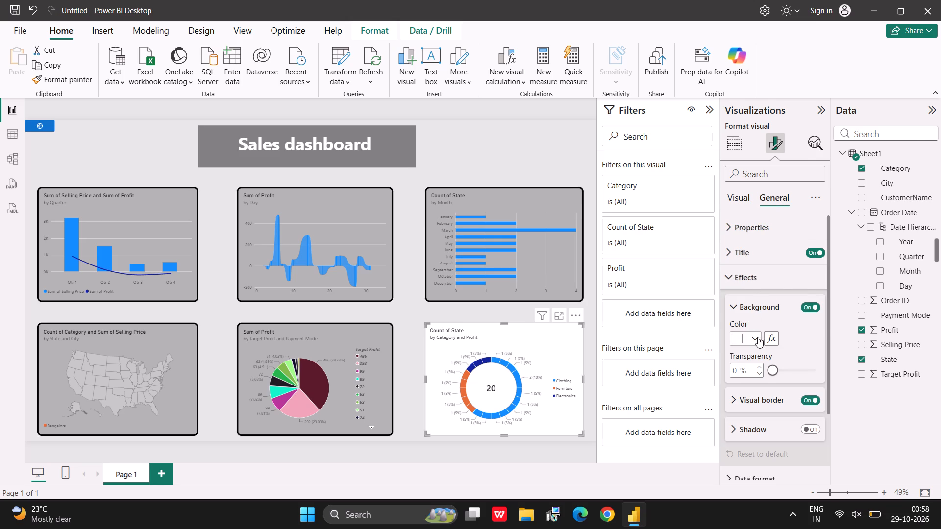
left_click(746, 184)
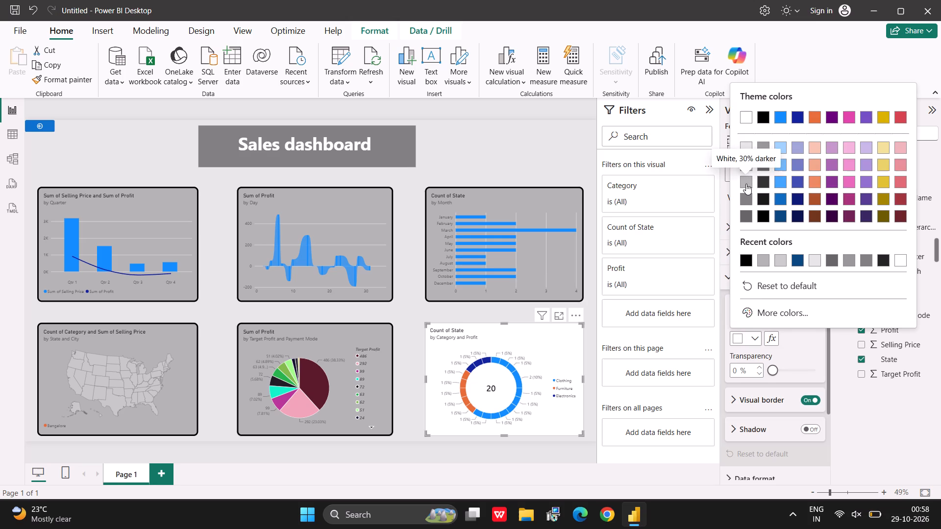
Set the donut chart's visual border to black with 15 px rounded corners.
left_click(766, 402)
left_click(755, 429)
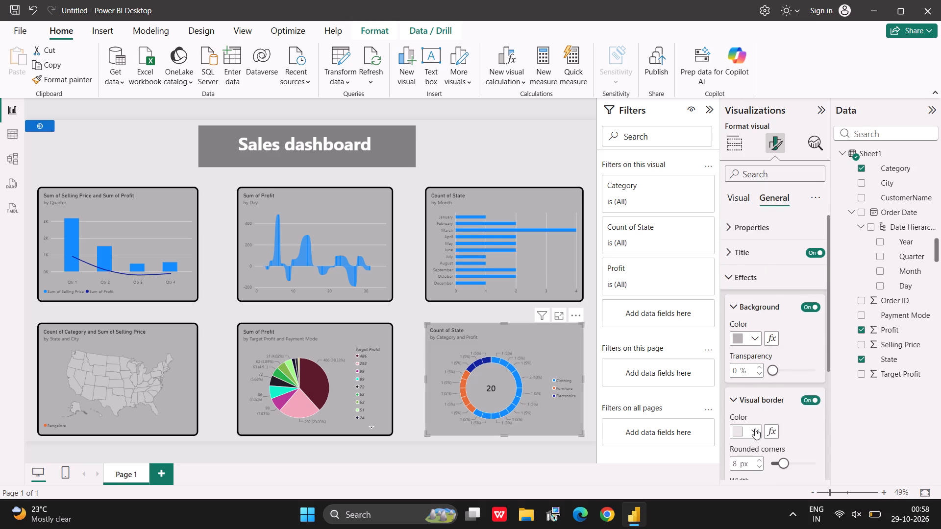
left_click(763, 212)
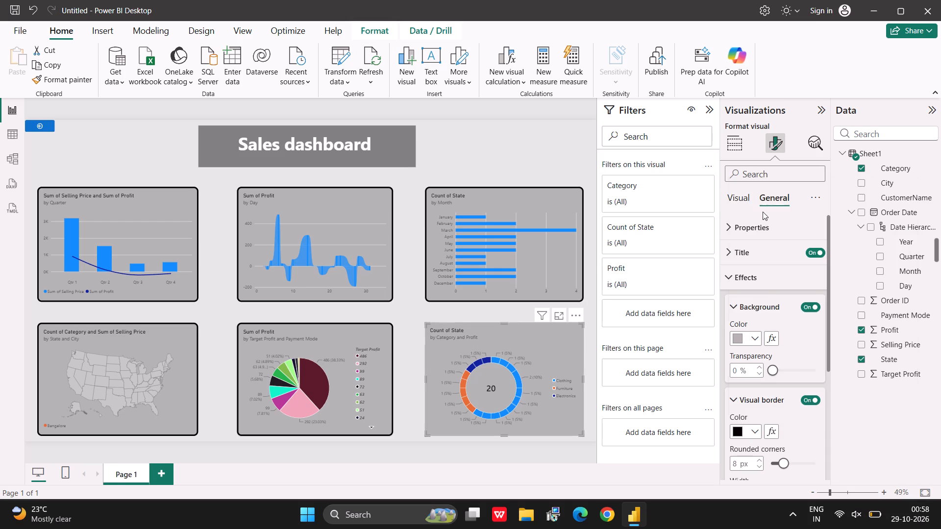
scroll(754, 451, "down", 1)
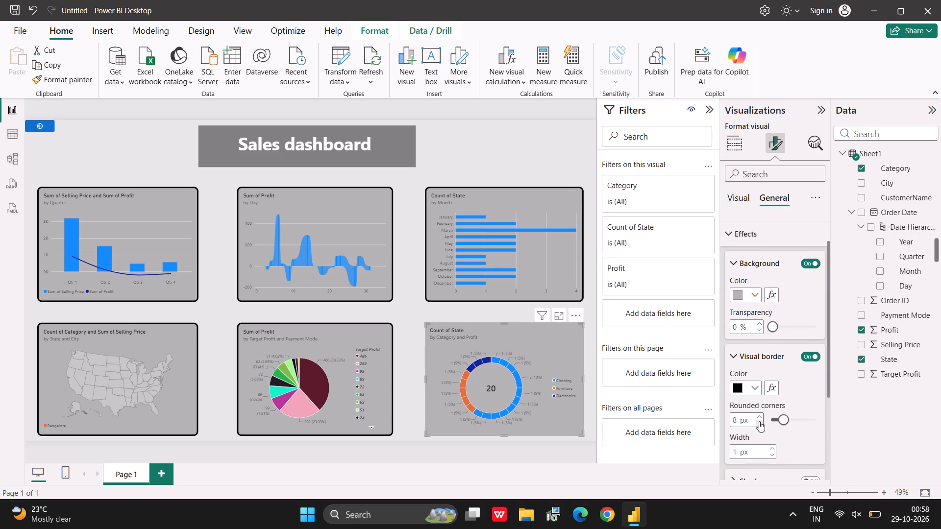
triple_click(760, 416)
left_click(760, 416)
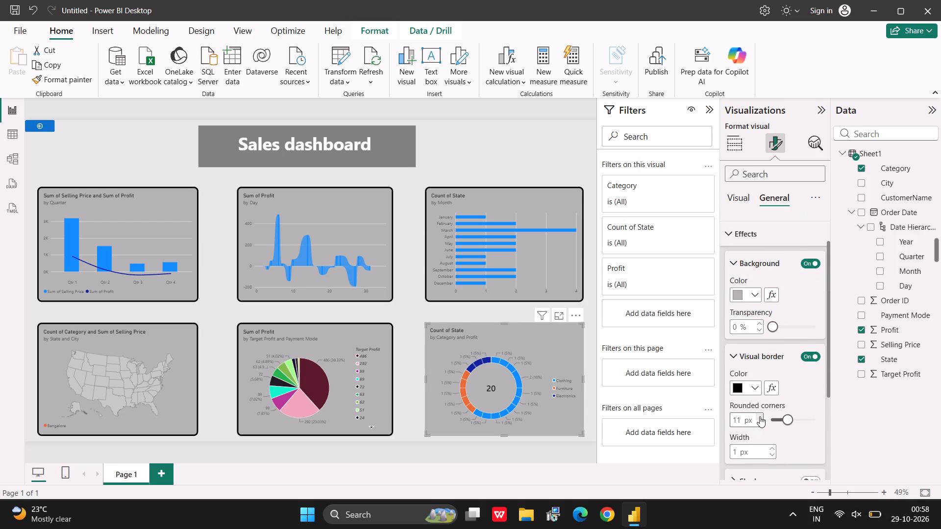
left_click(760, 416)
left_click(760, 416)
left_click(760, 416)
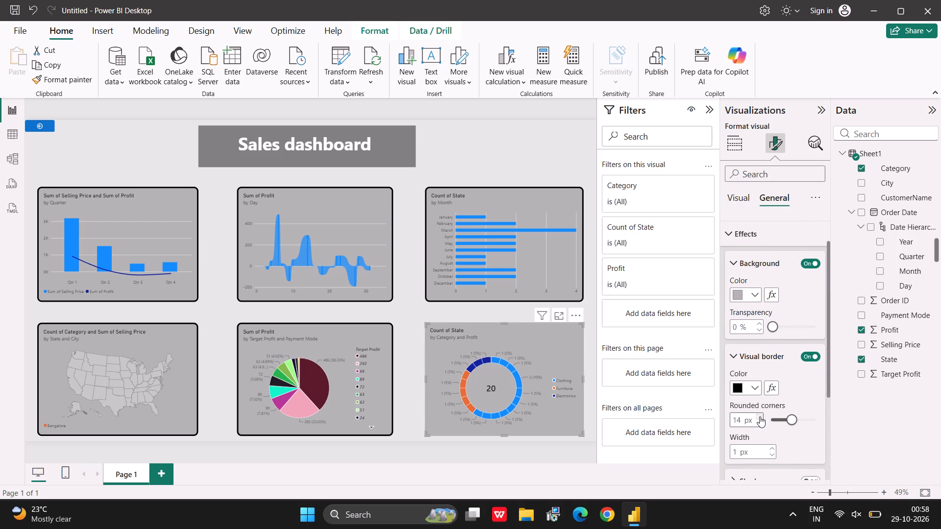
left_click(760, 416)
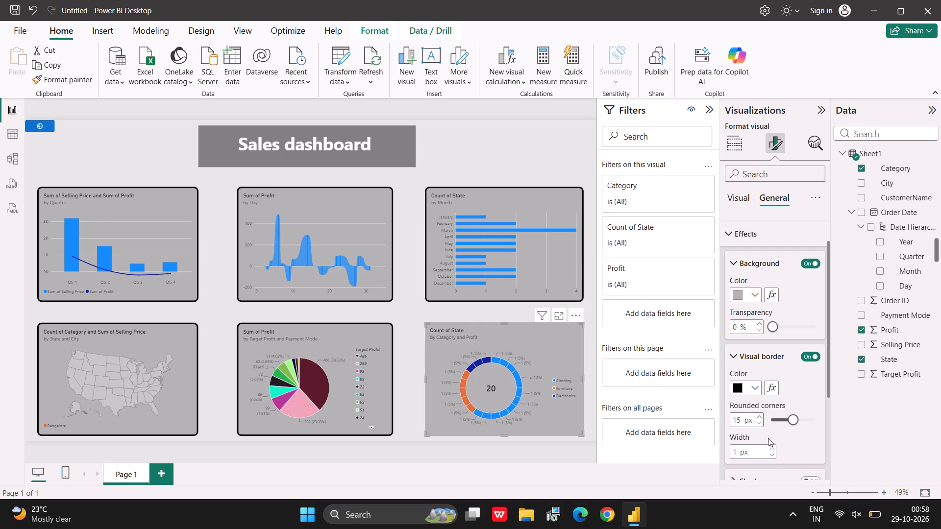
Set the donut chart's visual border width to 5 px.
left_click(771, 446)
triple_click(771, 446)
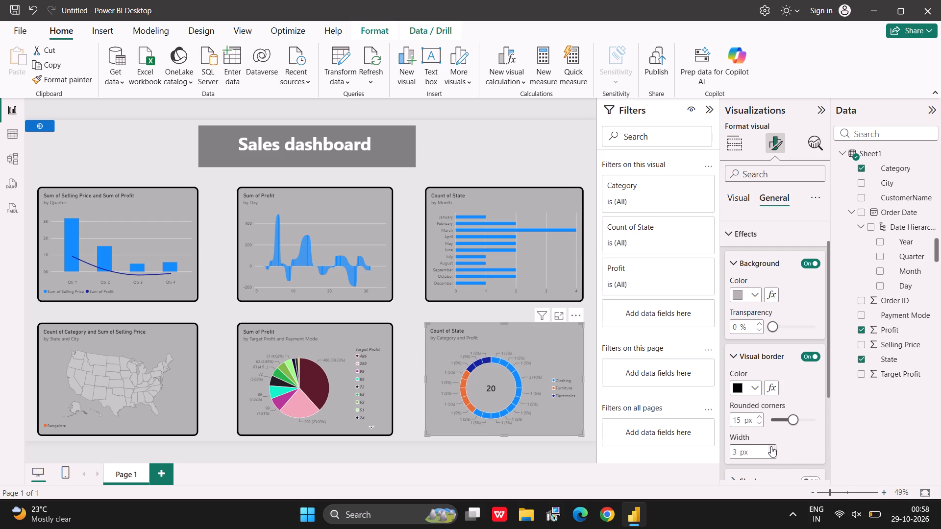
left_click(771, 446)
left_click(771, 446)
left_click(771, 446)
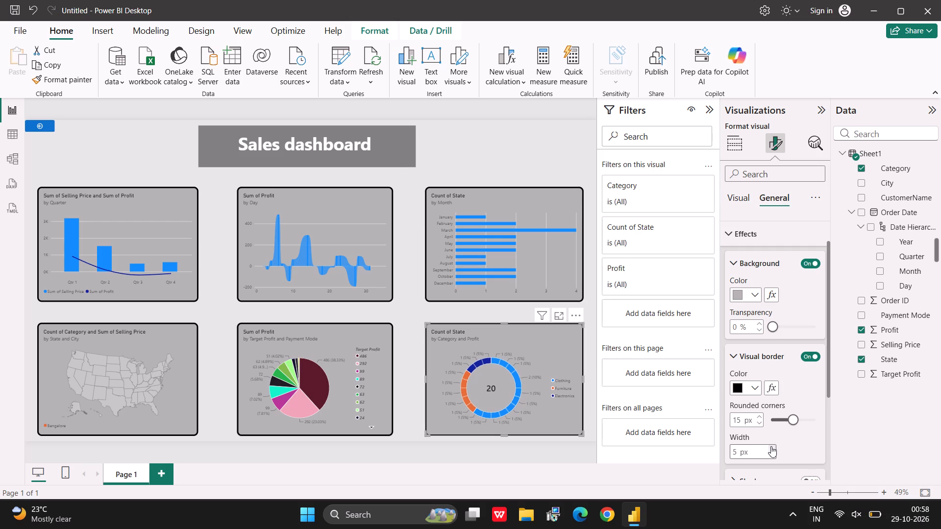
left_click(771, 456)
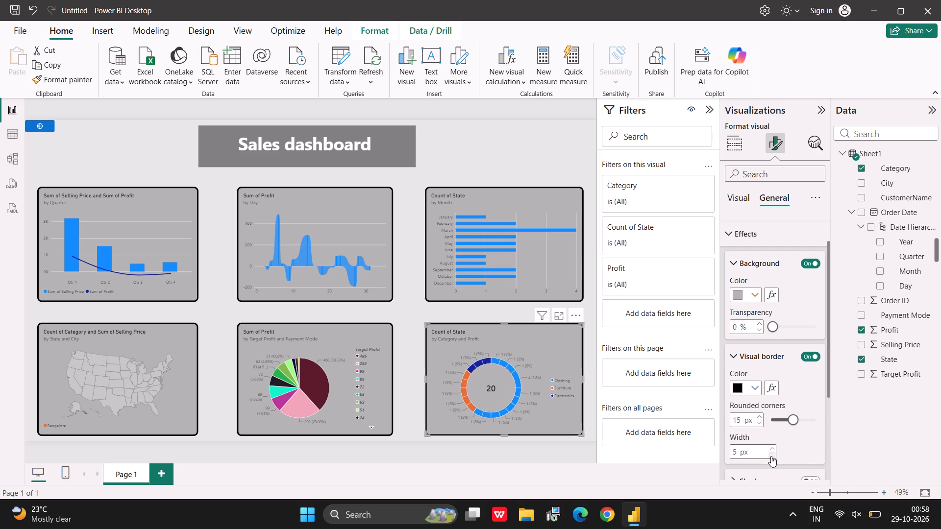
left_click(397, 359)
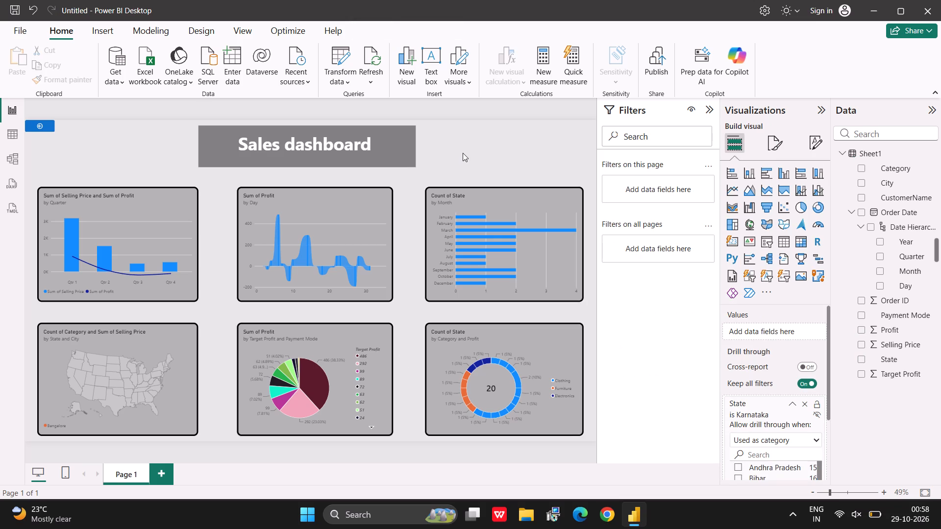
Turn on the Sales dashboard banner's visual border in dark grey with 20 px rounded corners.
left_click(390, 140)
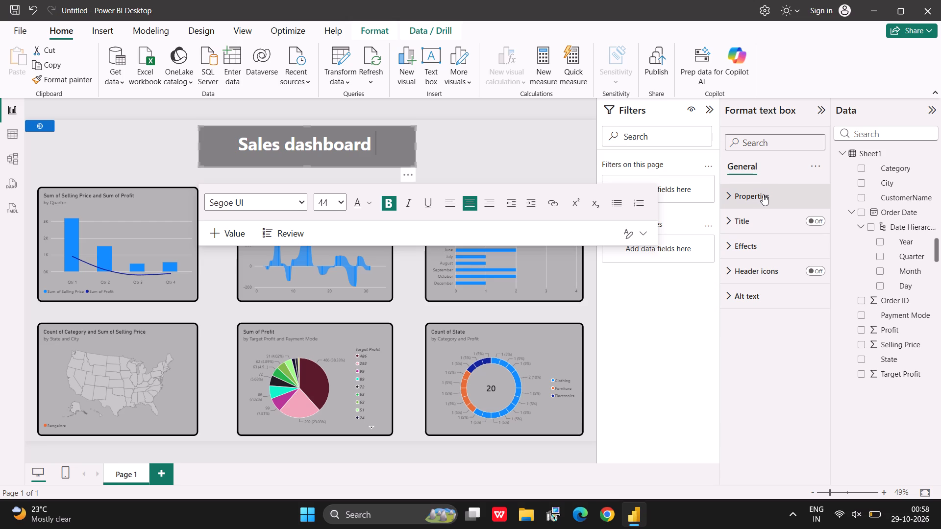
left_click(761, 248)
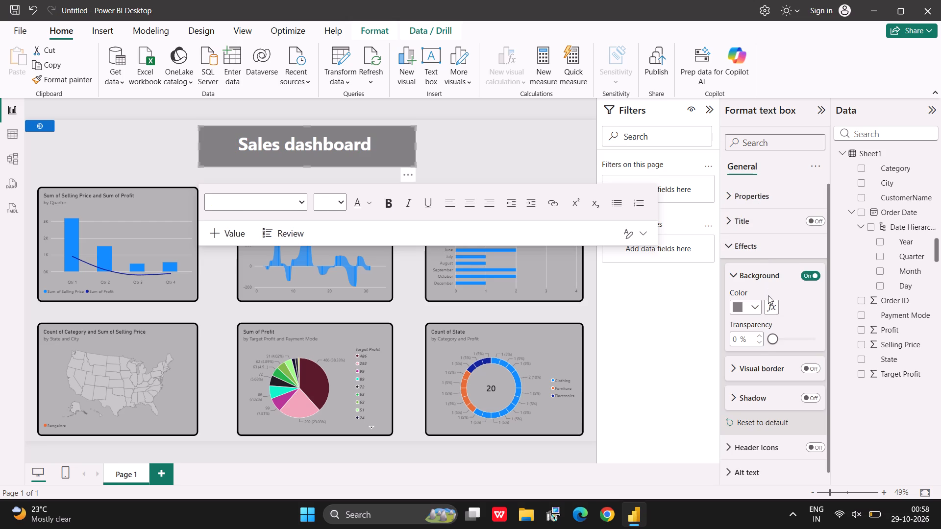
left_click(811, 367)
left_click(759, 368)
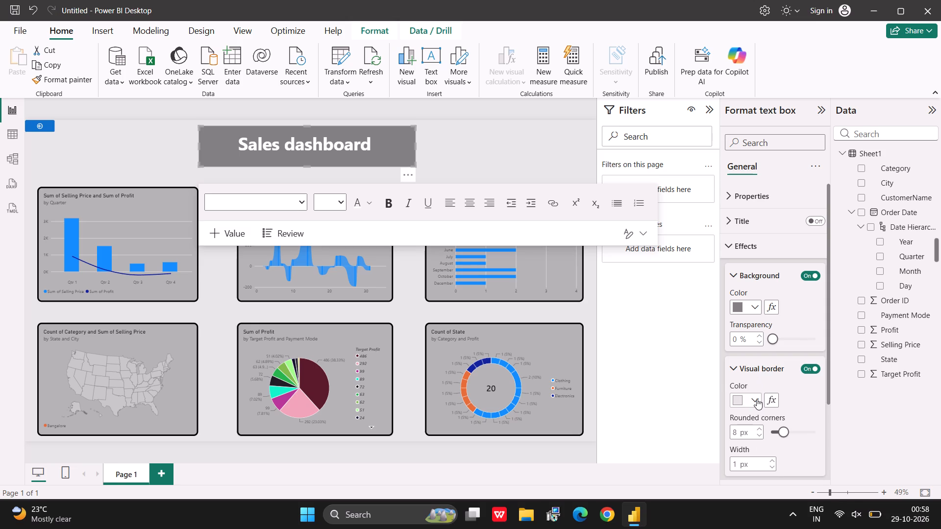
left_click(757, 399)
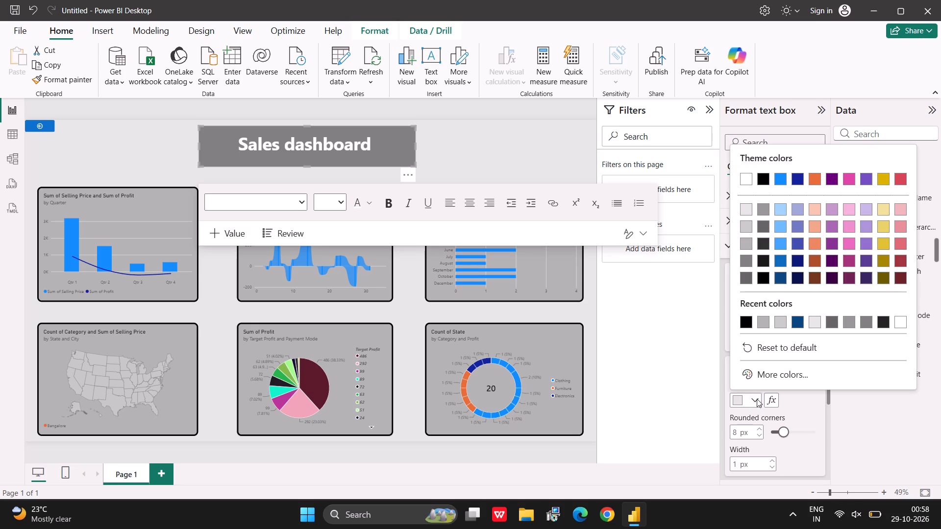
left_click(765, 245)
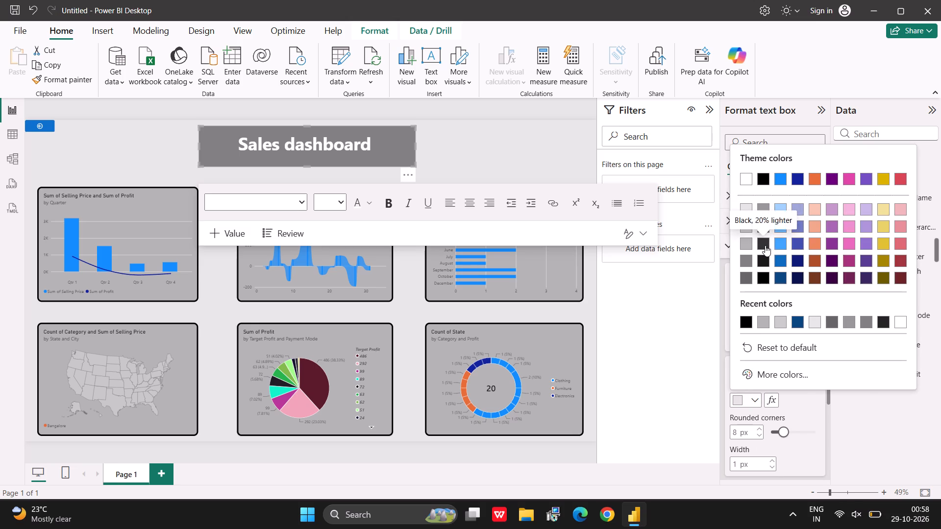
triple_click(760, 429)
triple_click(760, 429)
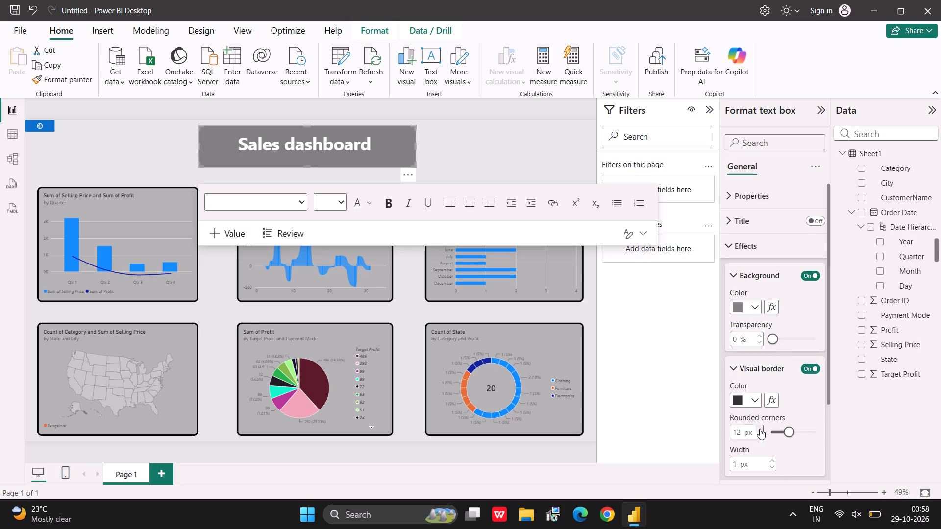
left_click(760, 429)
triple_click(760, 429)
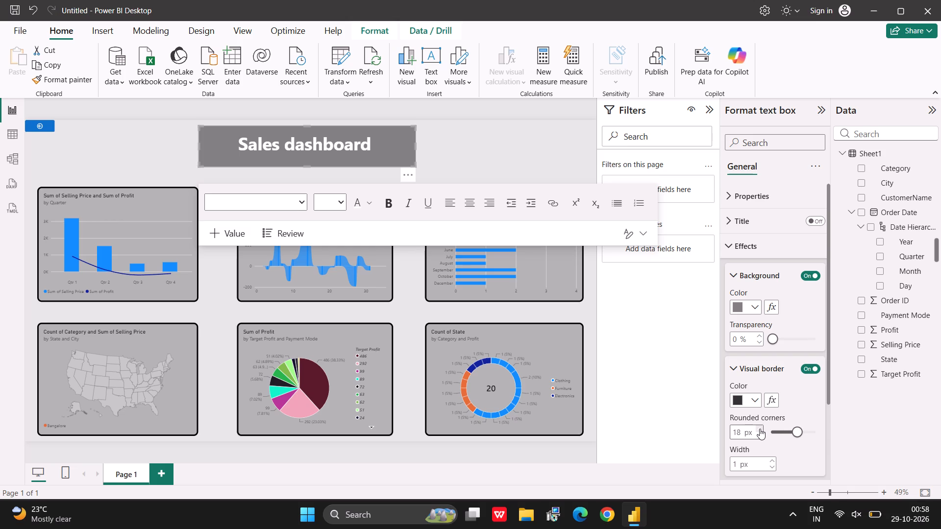
left_click(760, 429)
left_click(760, 429)
Set the banner's visual border width to 4 px.
scroll(760, 429, "down", 1)
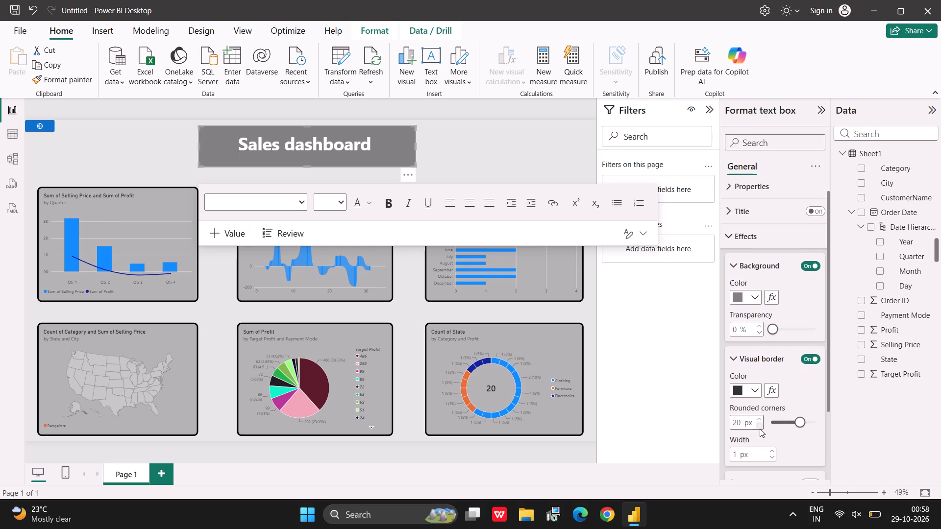
scroll(760, 429, "down", 1)
triple_click(772, 409)
triple_click(772, 409)
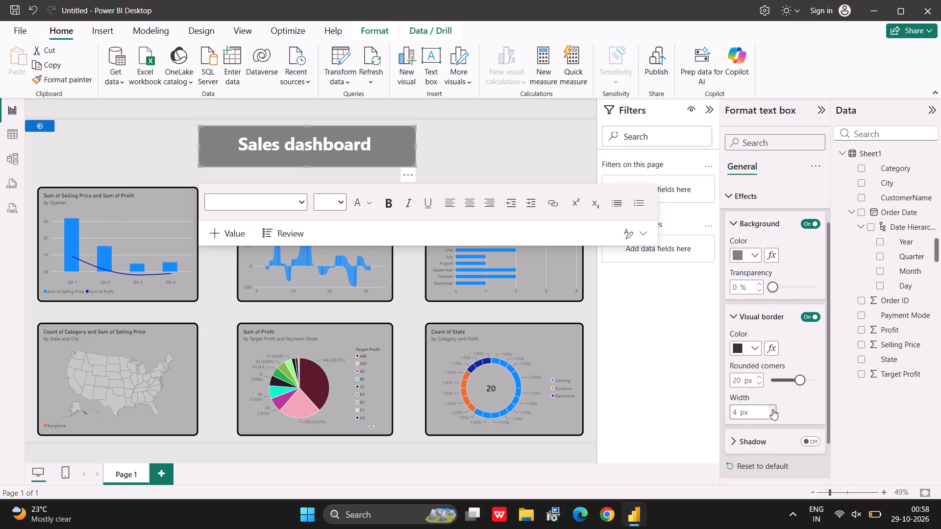
double_click(774, 416)
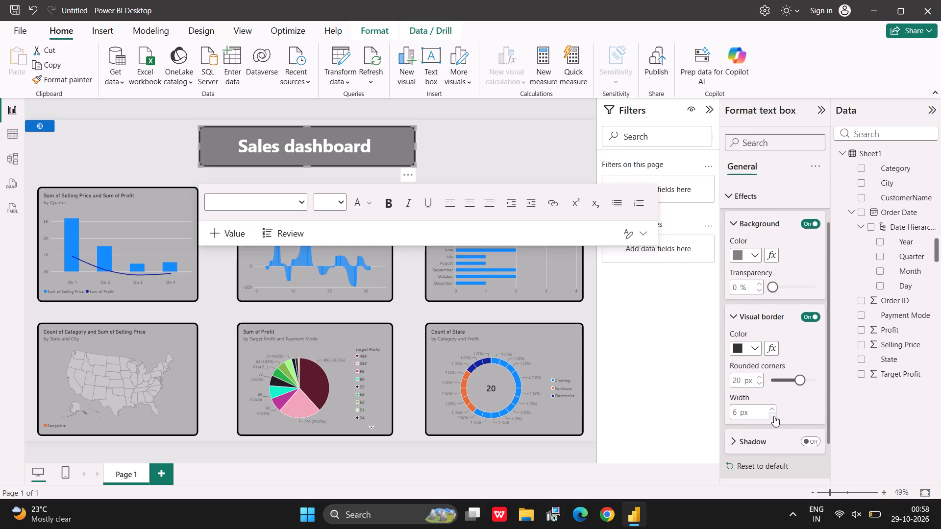
left_click(774, 416)
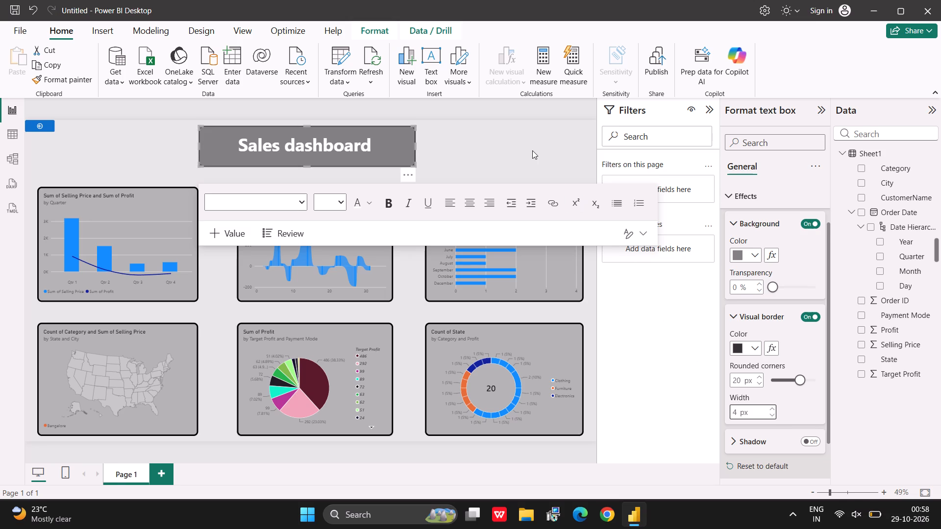
left_click(532, 150)
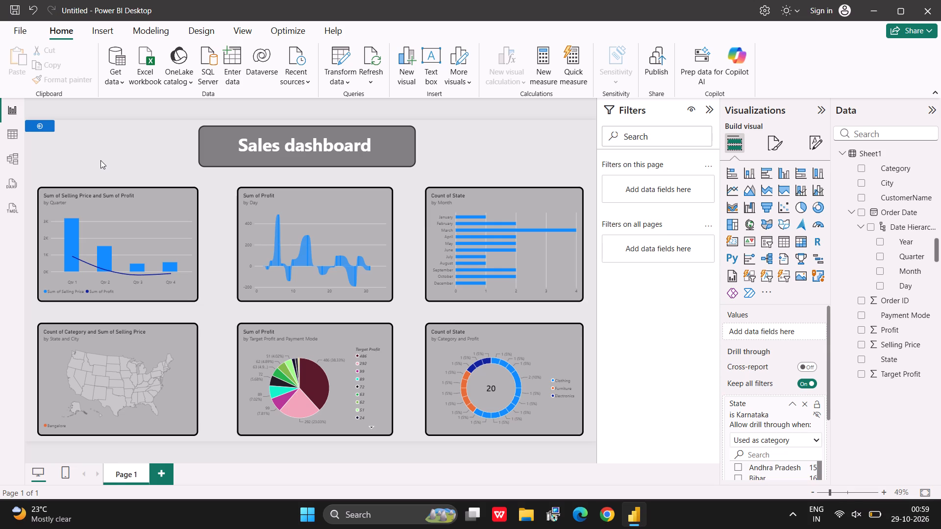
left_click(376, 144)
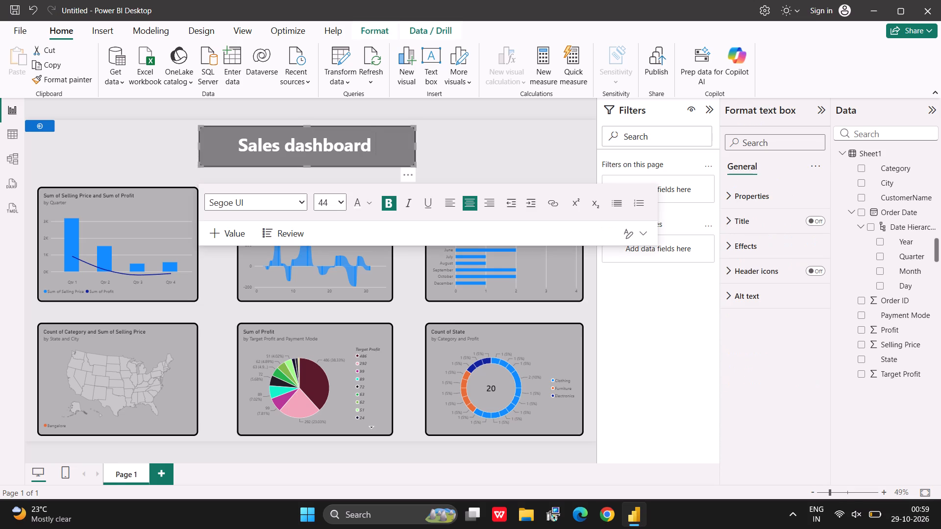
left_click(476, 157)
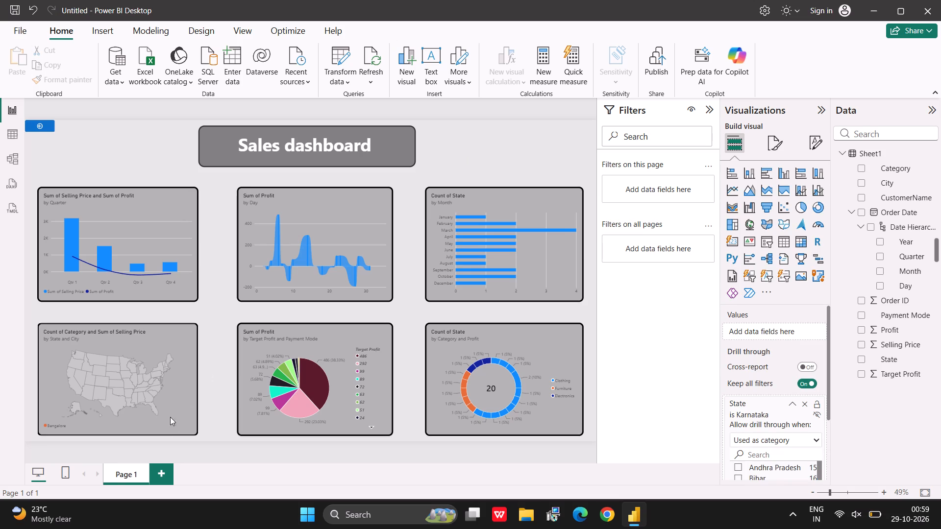
Add a second, blank page to the report.
left_click(159, 477)
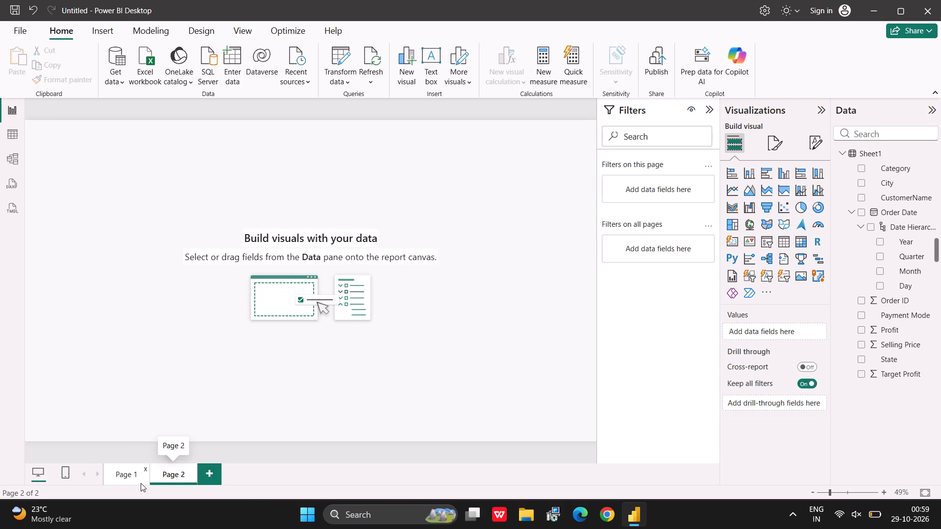
left_click(131, 476)
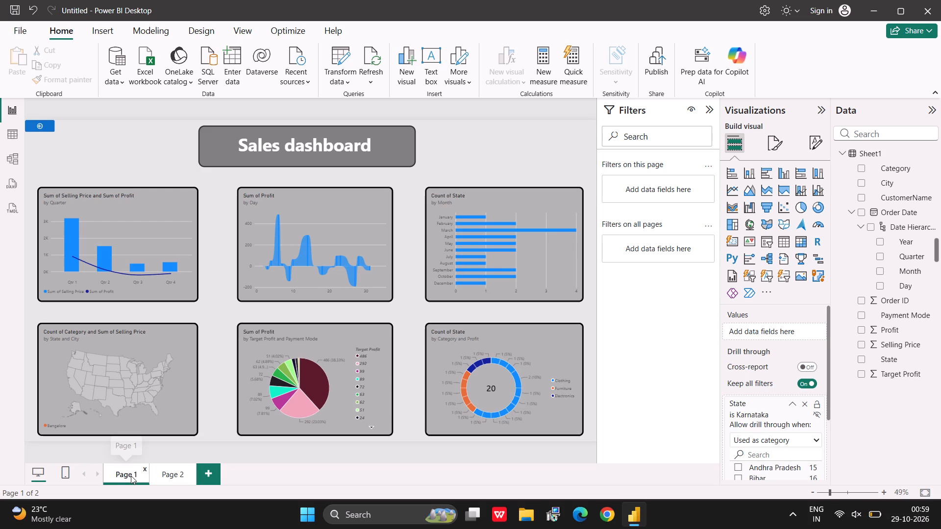
left_click(175, 481)
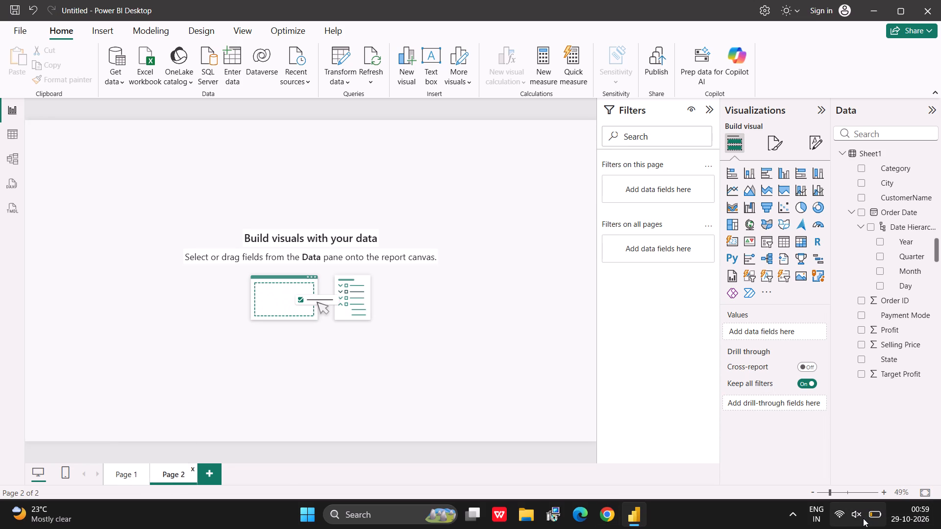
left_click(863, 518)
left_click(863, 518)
Insert an empty text box at the top of Page 2.
left_click(433, 55)
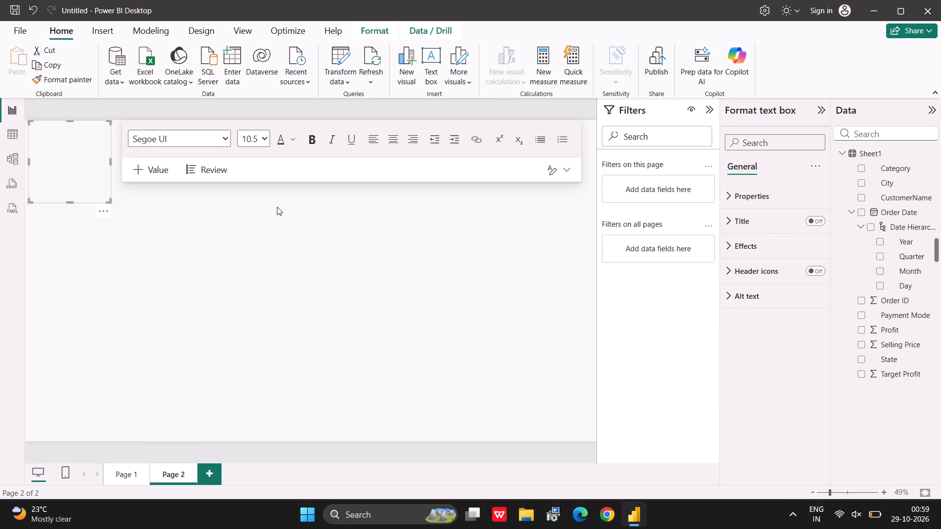
left_click(126, 466)
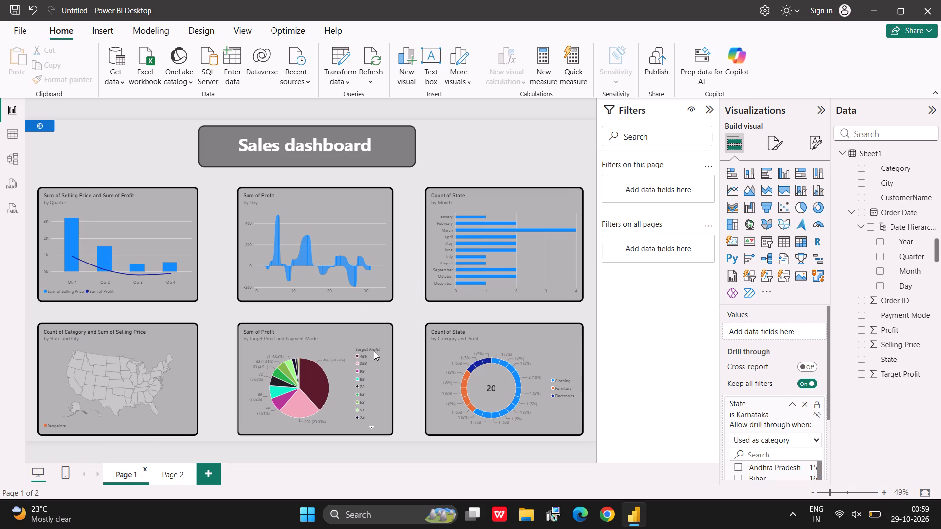
left_click(159, 473)
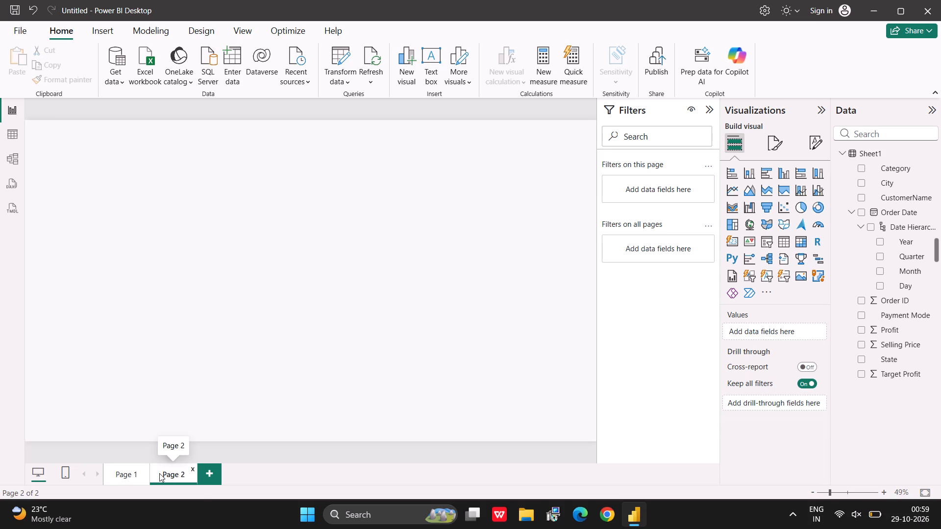
Insert a text box on Page 2 with its text set to size 42 and bold.
left_click(430, 58)
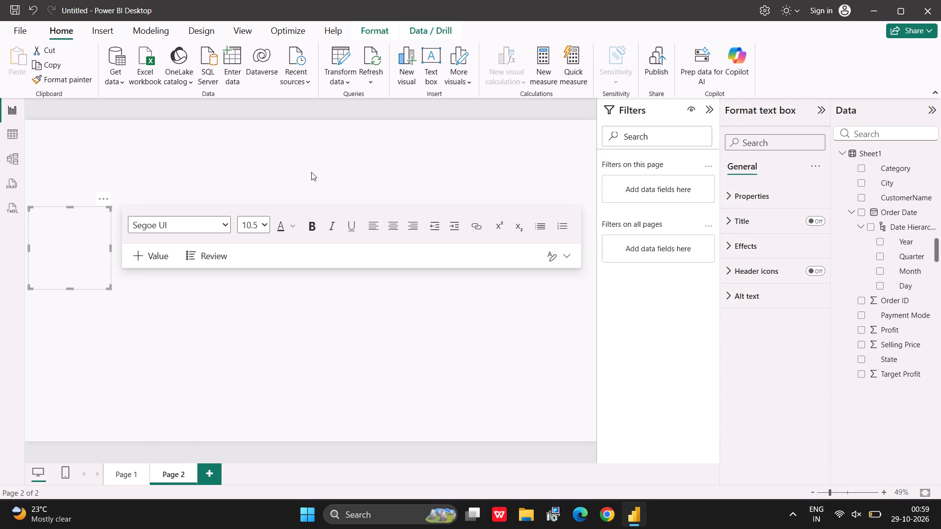
left_click(265, 218)
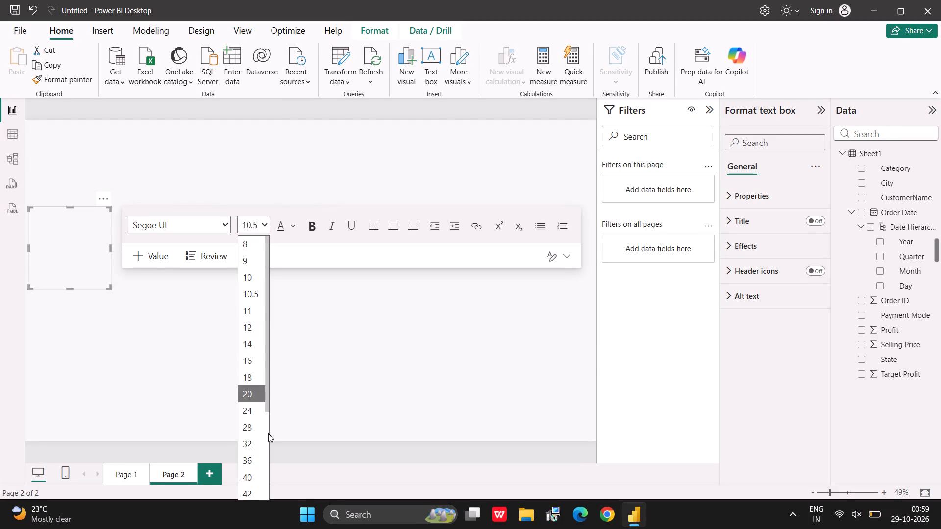
left_click(255, 492)
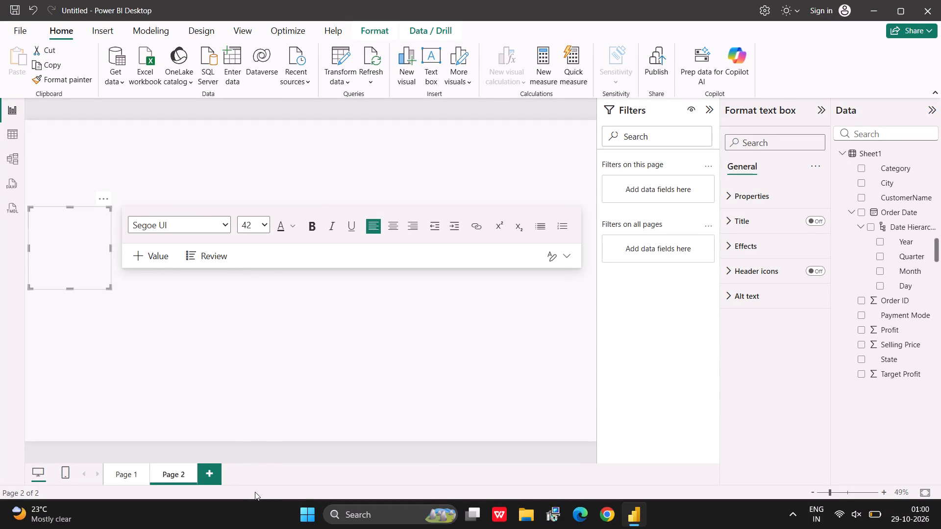
left_click(314, 233)
Enter "Sales Report" as the title in the new text box.
left_click(61, 220)
type("Sa")
type("les")
key("space")
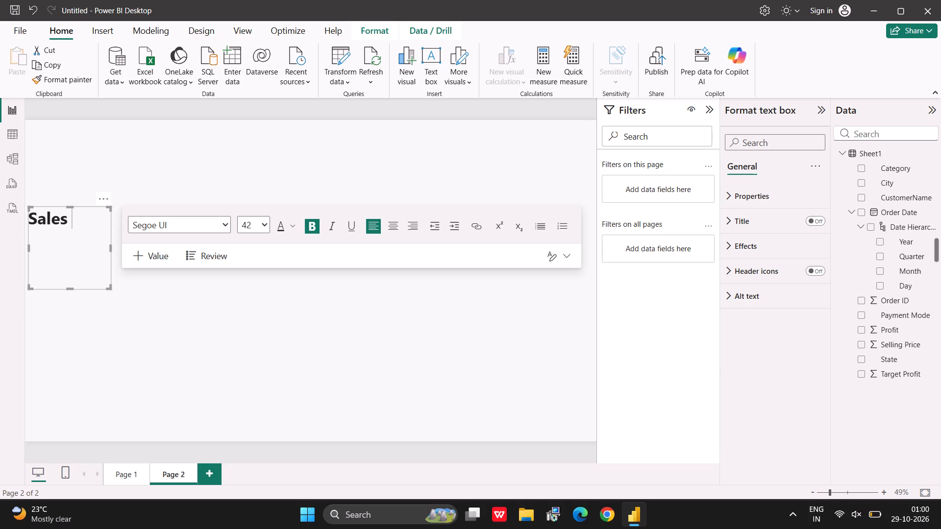
type("RE")
key("BackSpace")
type("eport")
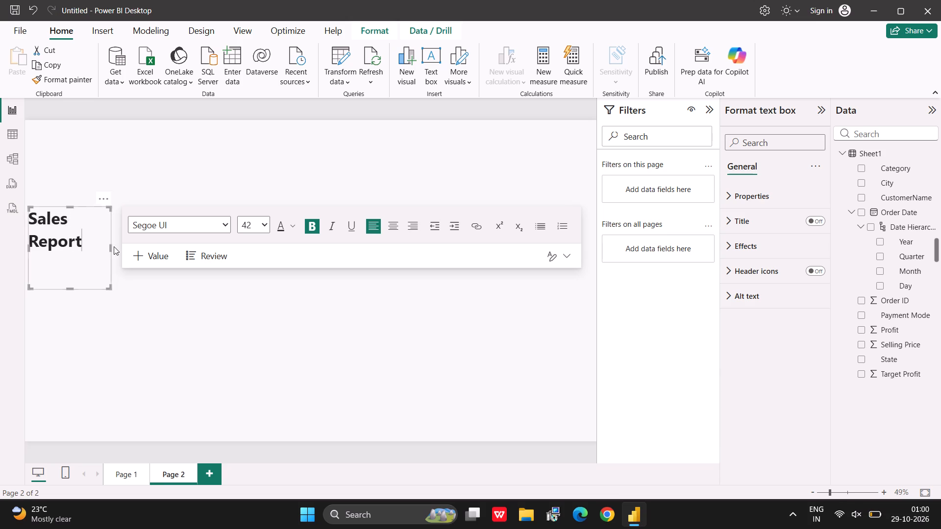
Append "Today" to the title and widen the text box so "Sales Report Today" fits on one line.
left_click_drag(110, 250, 145, 245)
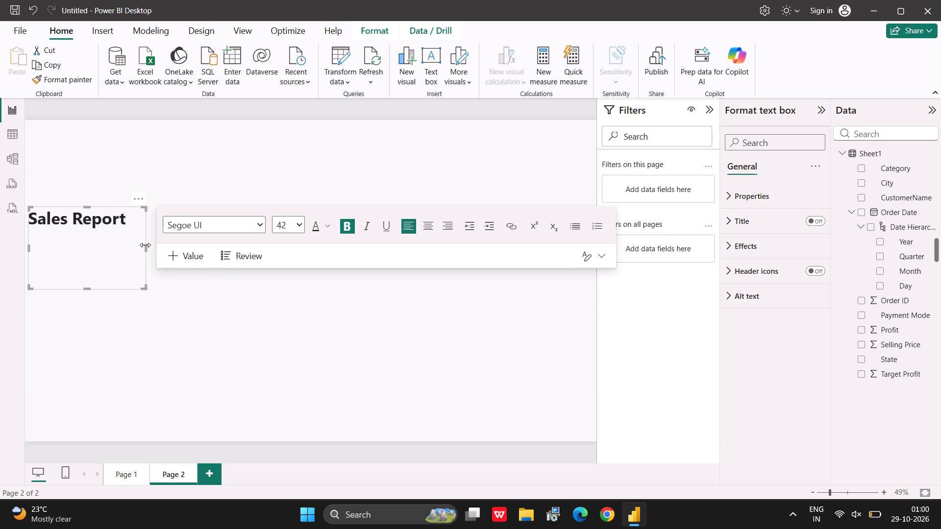
key("space")
type("today")
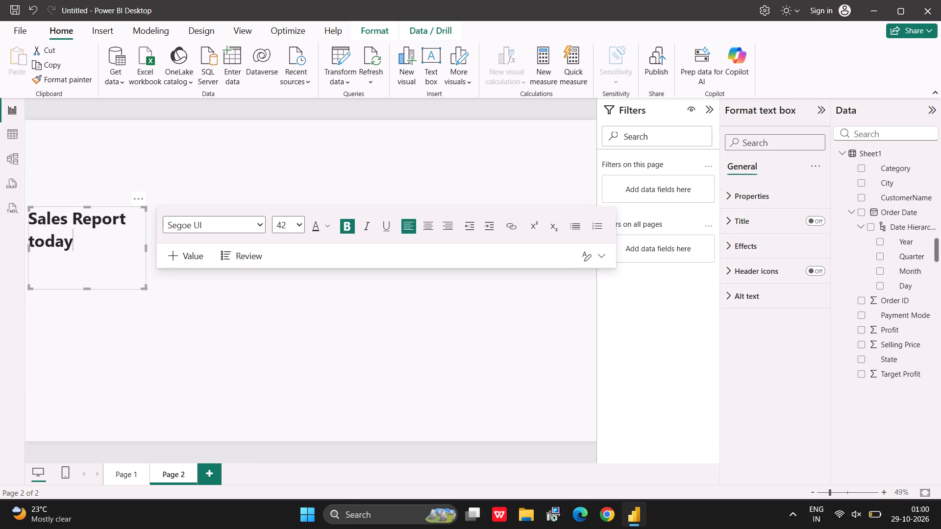
key("BackSpace")
key("BackSpace")
key("BackSpace")
key("BackSpace")
key("BackSpace")
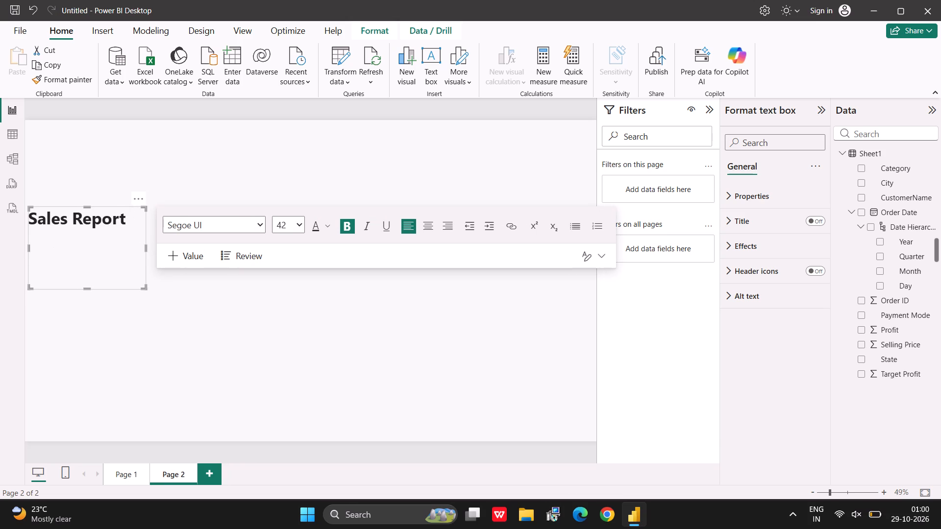
key("shift+t")
type("oday")
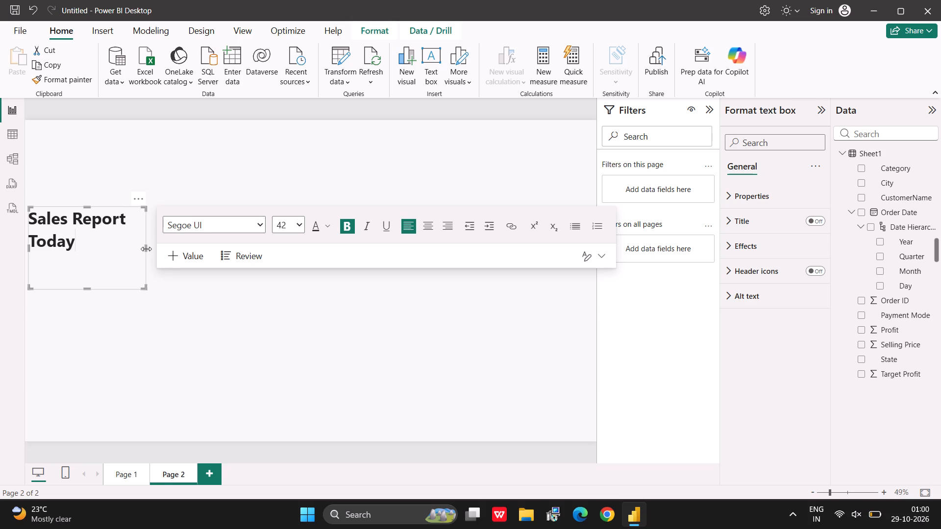
left_click_drag(146, 249, 192, 204)
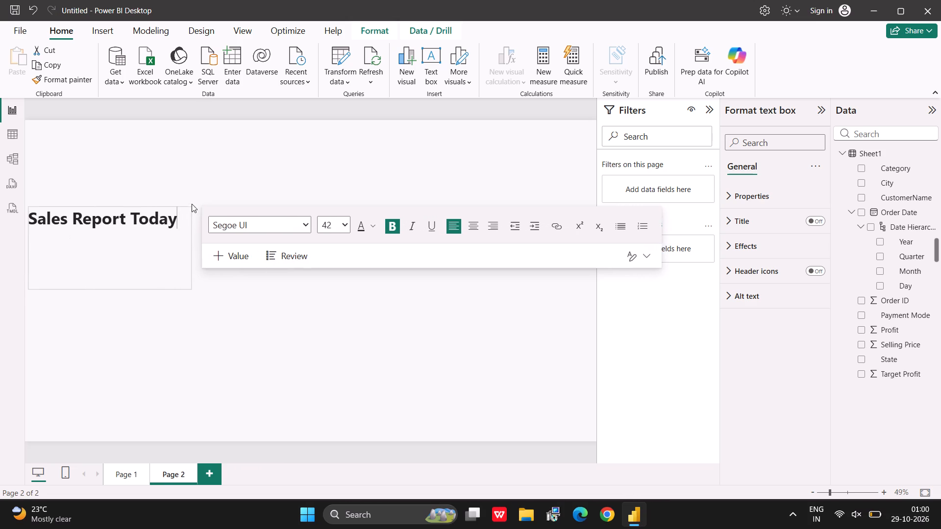
left_click_drag(192, 204, 199, 209)
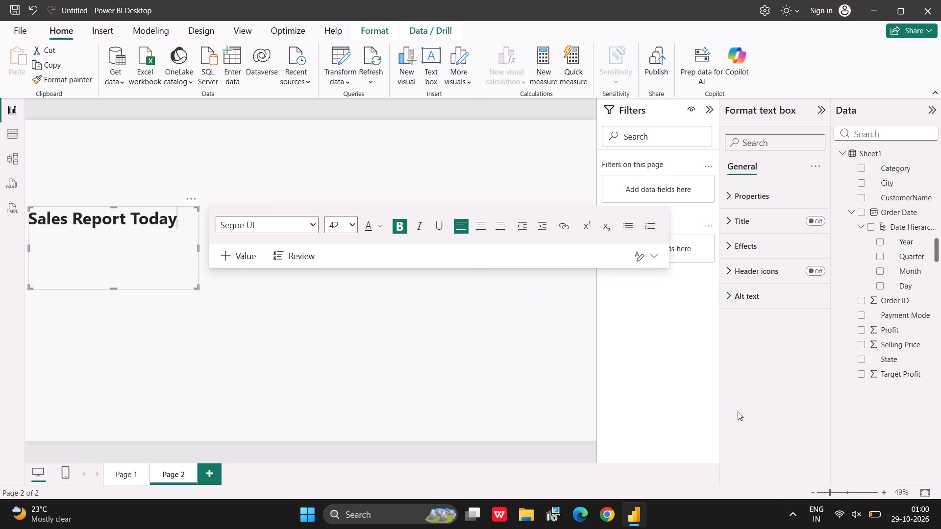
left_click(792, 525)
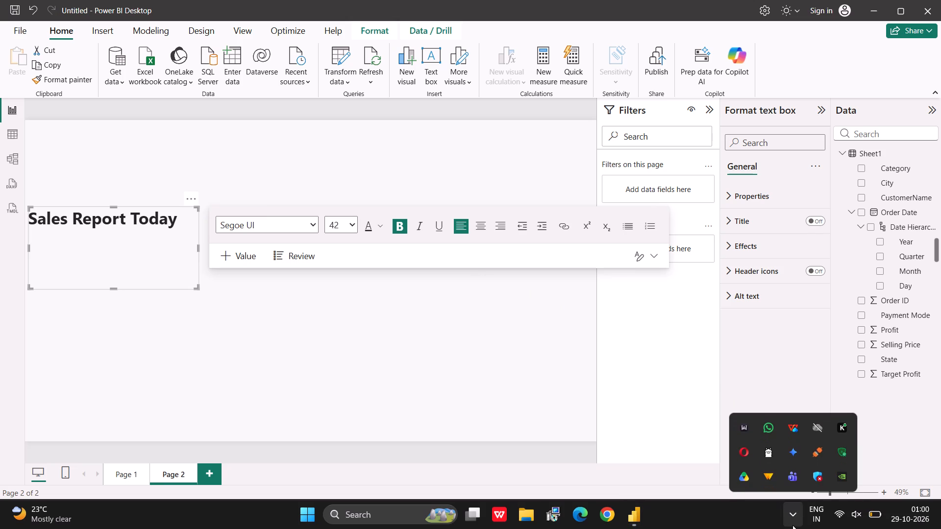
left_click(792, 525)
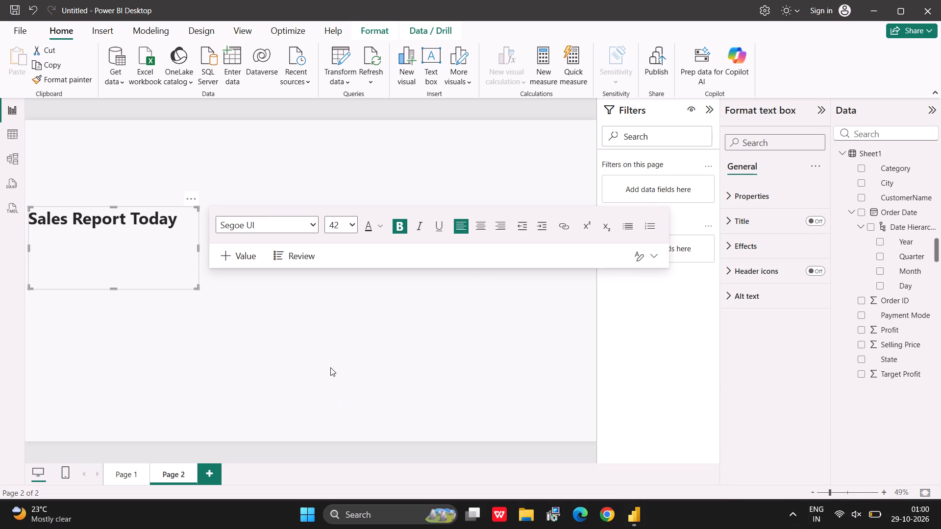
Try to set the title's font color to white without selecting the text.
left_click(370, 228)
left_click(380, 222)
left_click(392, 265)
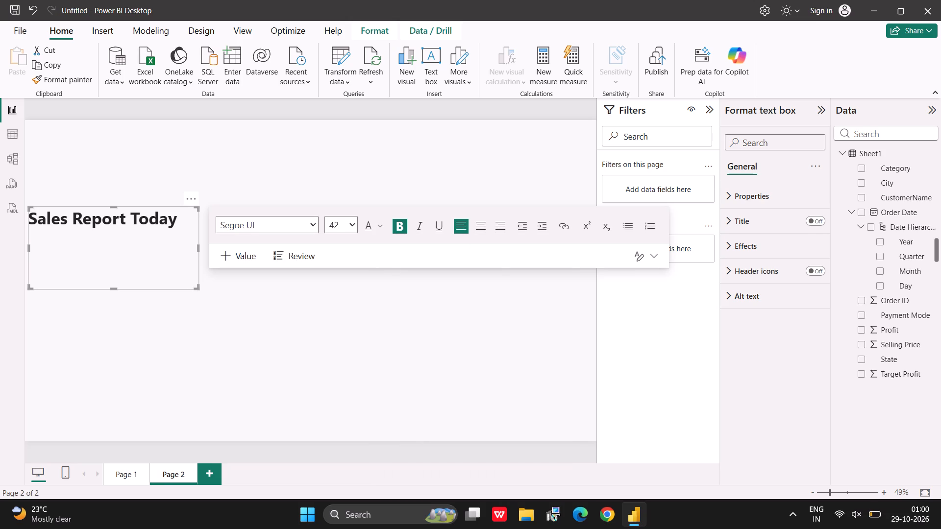
Center-align the whole "Sales Report Today" title within its text box.
left_click_drag(183, 215, 33, 221)
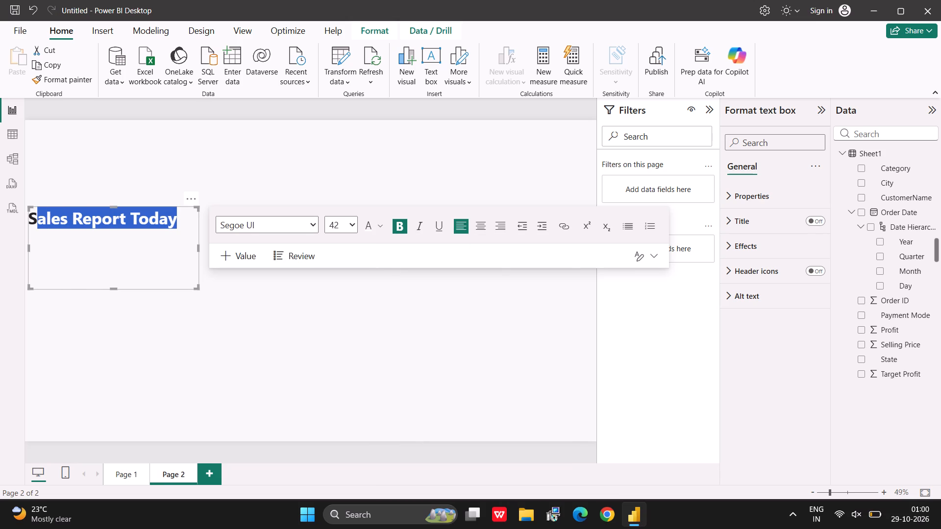
left_click_drag(33, 221, 30, 218)
left_click(486, 231)
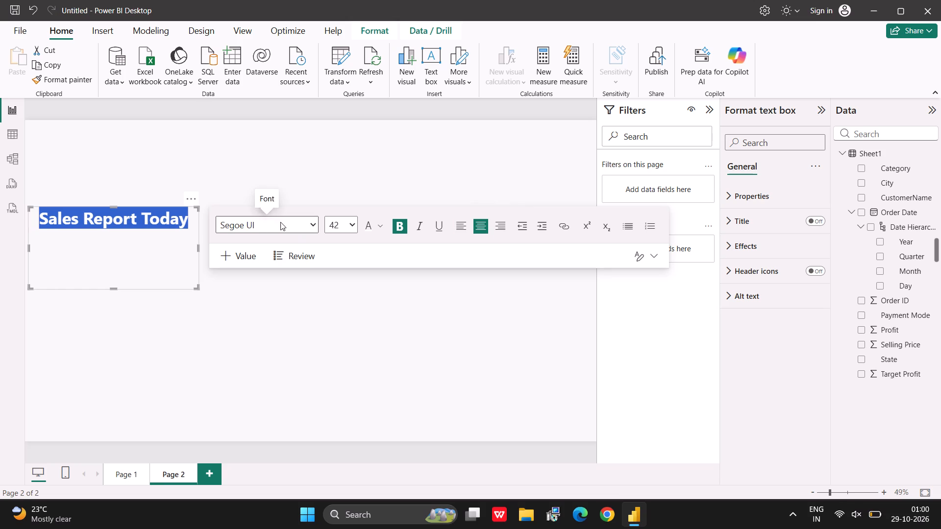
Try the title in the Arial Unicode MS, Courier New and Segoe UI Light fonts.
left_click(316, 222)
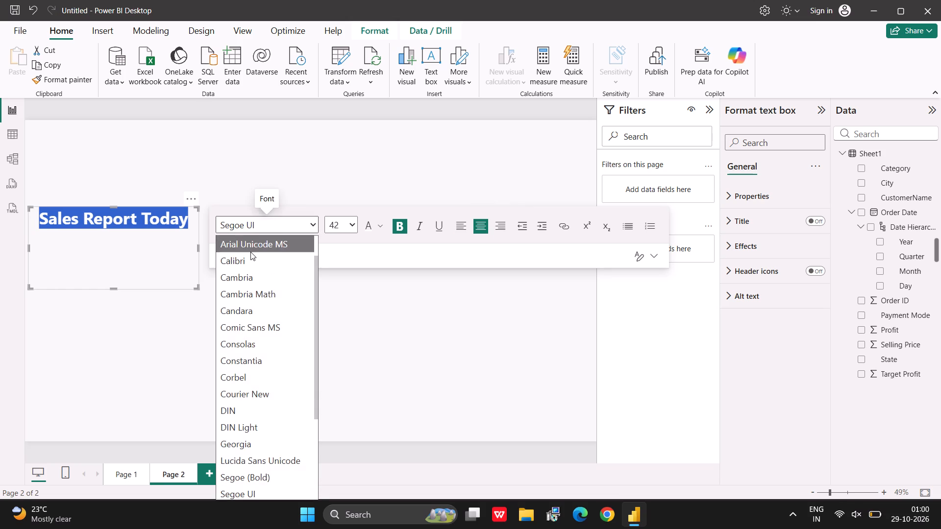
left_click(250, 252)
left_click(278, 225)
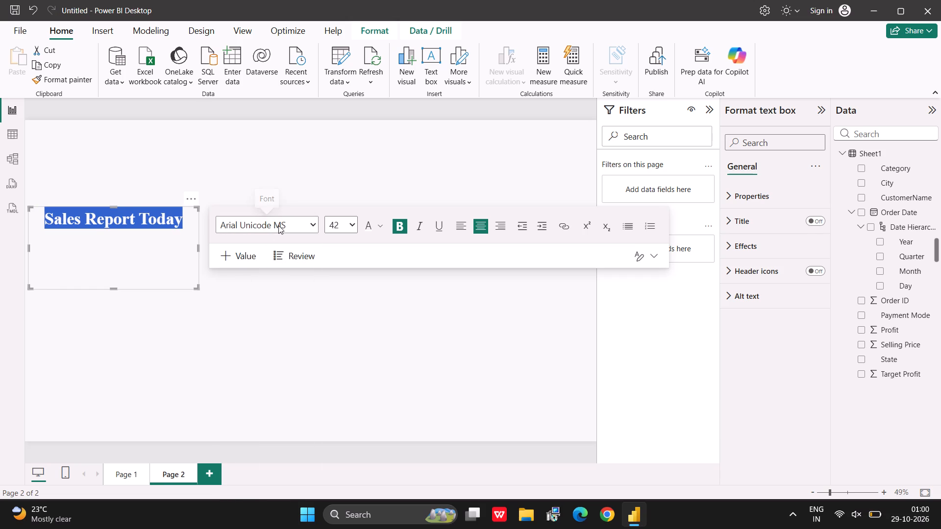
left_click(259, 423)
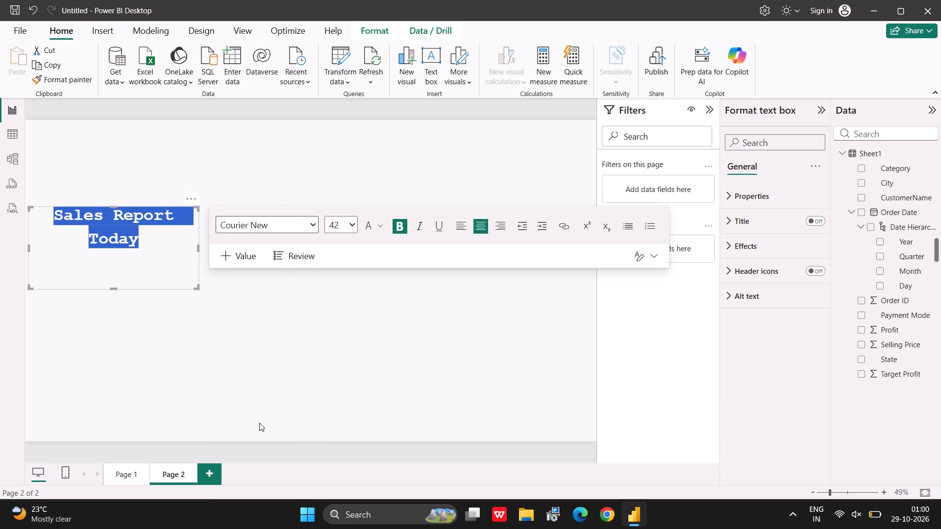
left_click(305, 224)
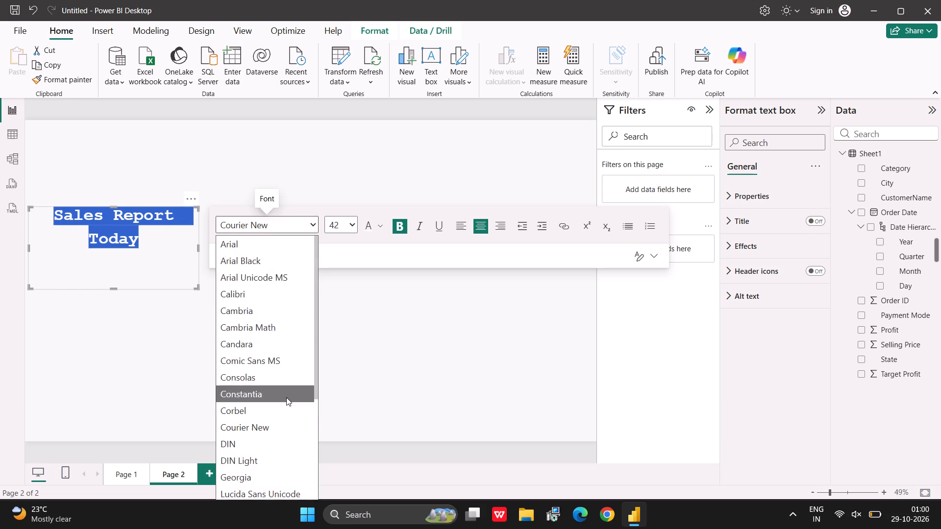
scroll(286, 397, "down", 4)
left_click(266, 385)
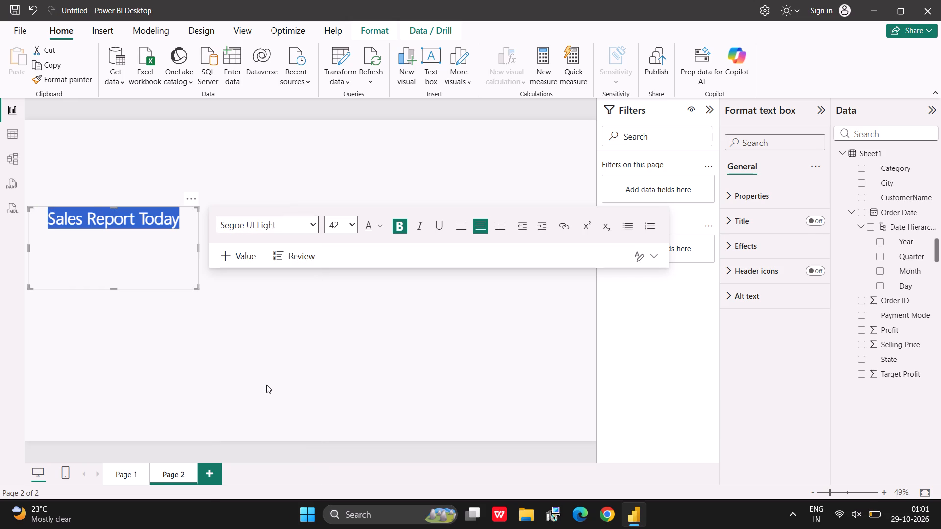
Set the title's font to Segoe (Bold).
left_click_drag(266, 224, 260, 445)
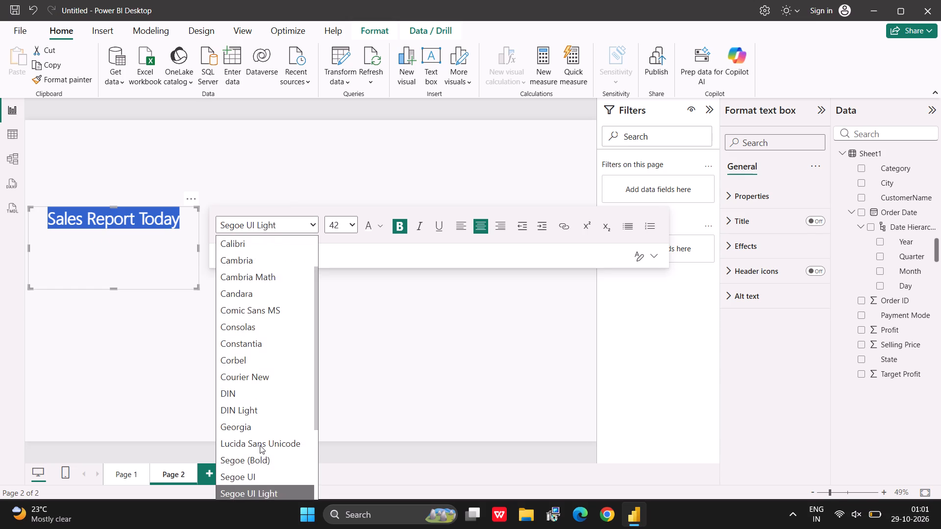
left_click(264, 465)
scroll(264, 465, "down", 1)
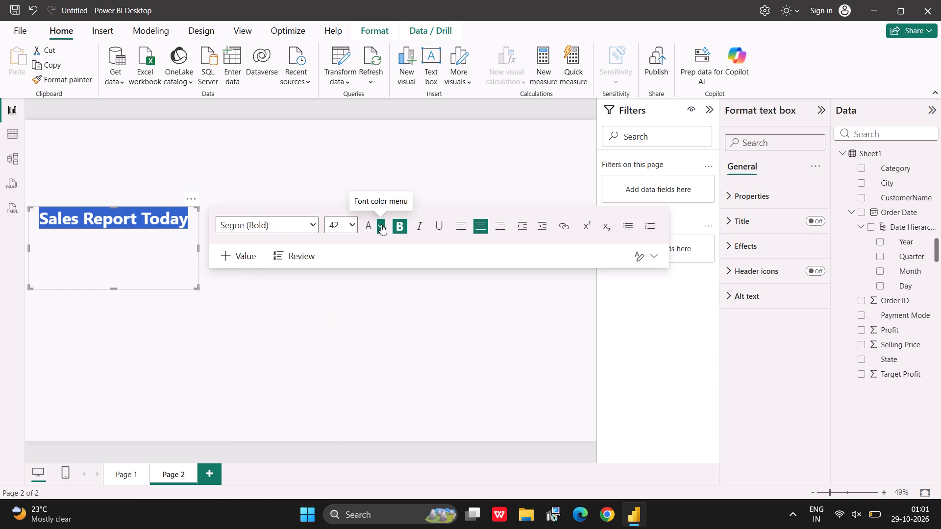
Turn on the title text box's background and set its color to light blue.
left_click(746, 238)
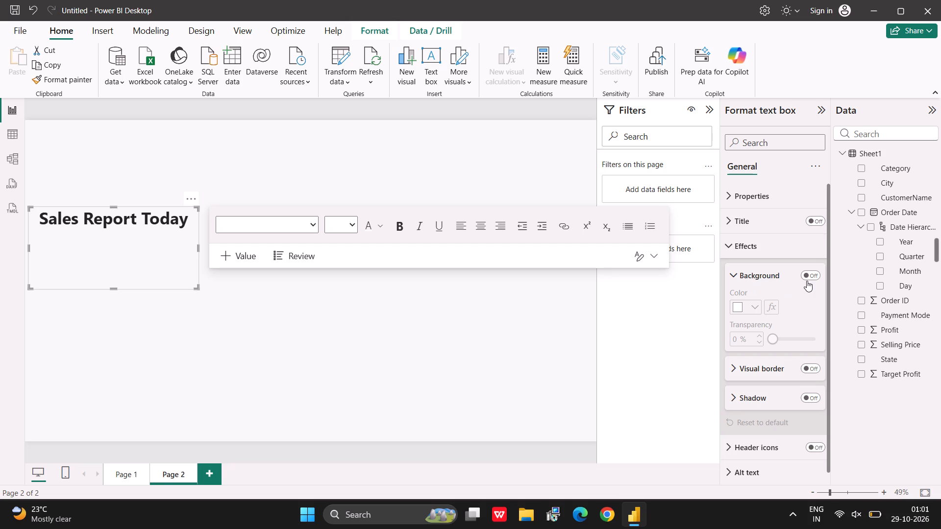
left_click(811, 276)
left_click(756, 310)
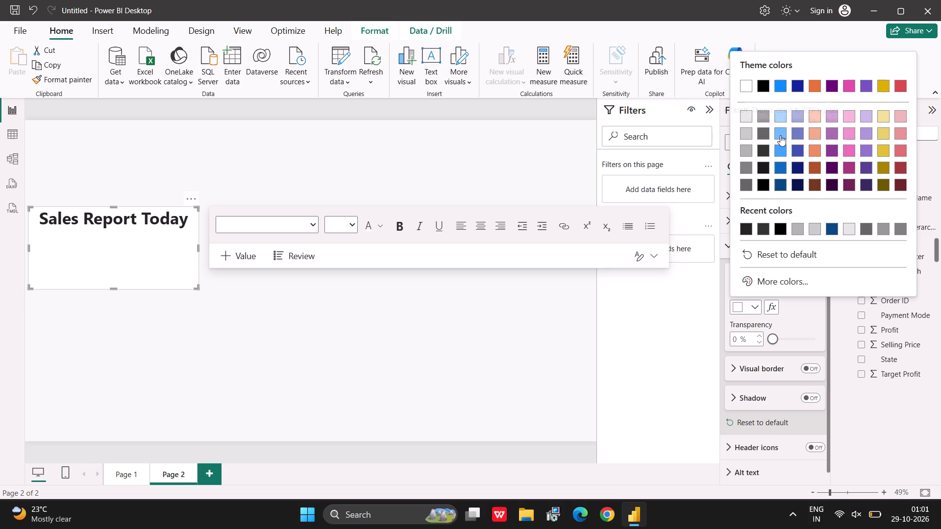
left_click(780, 136)
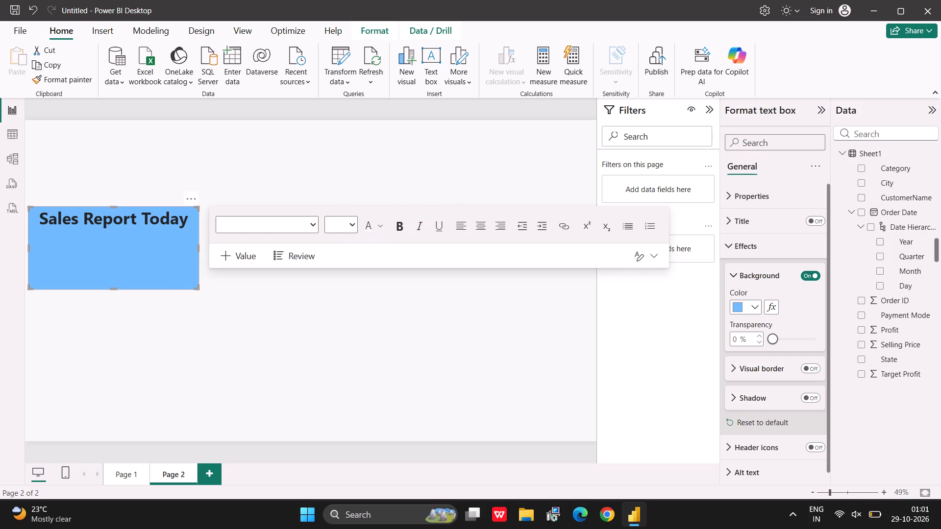
Set the font color of the whole "Sales Report Today" title to white and deselect the text box.
left_click_drag(186, 220, 49, 215)
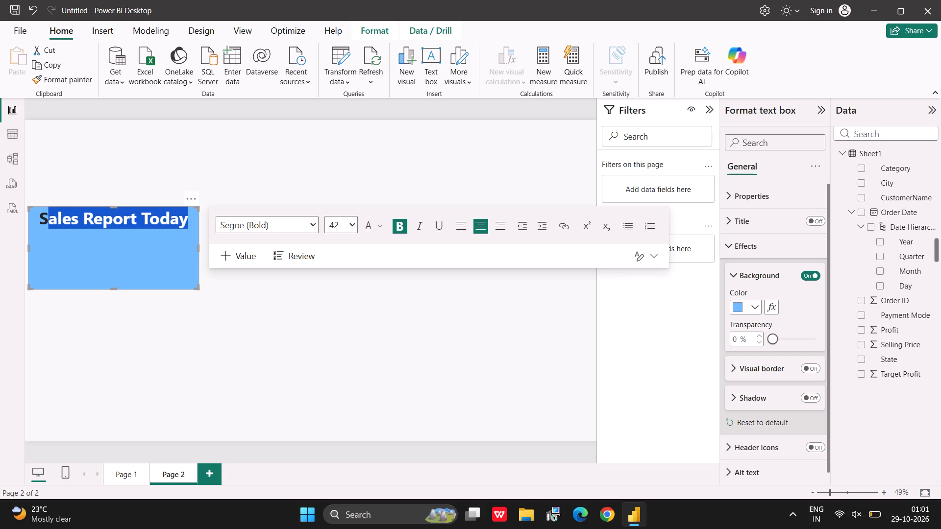
left_click_drag(49, 215, 43, 214)
left_click(375, 223)
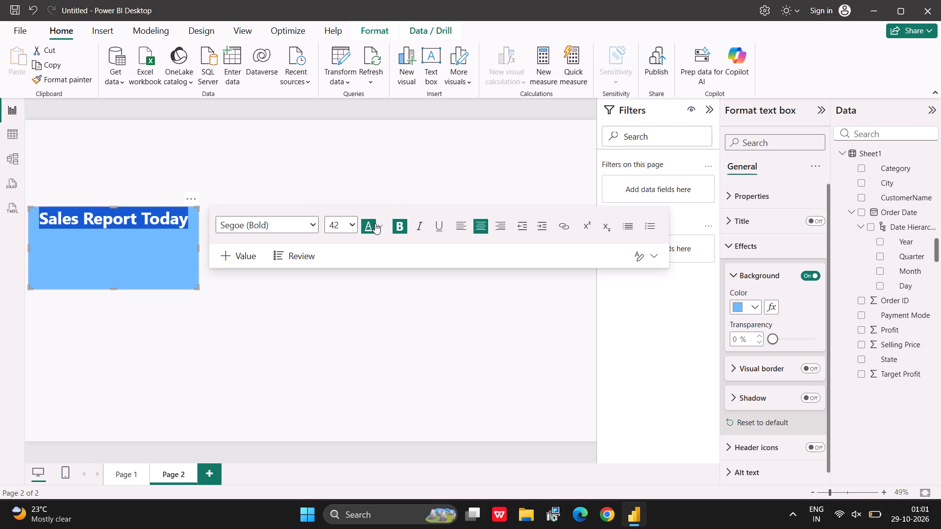
left_click(379, 227)
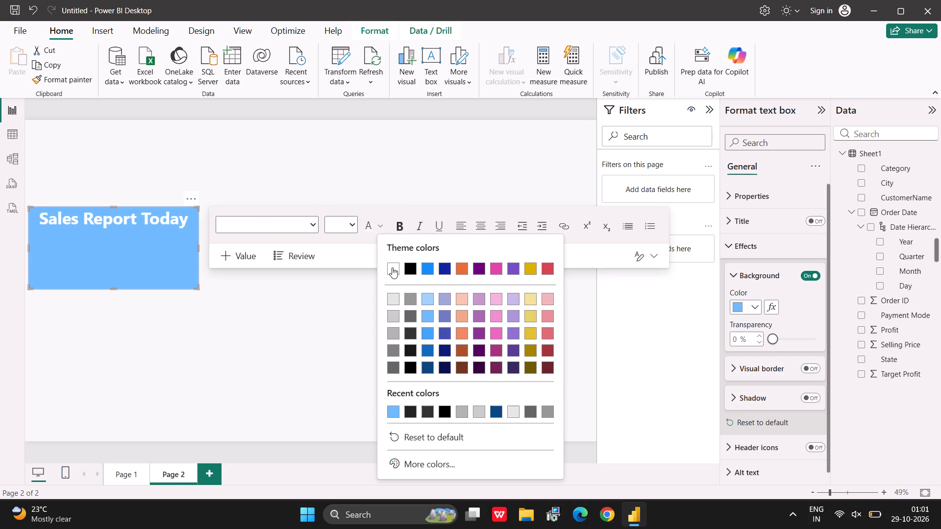
left_click(392, 267)
left_click(297, 294)
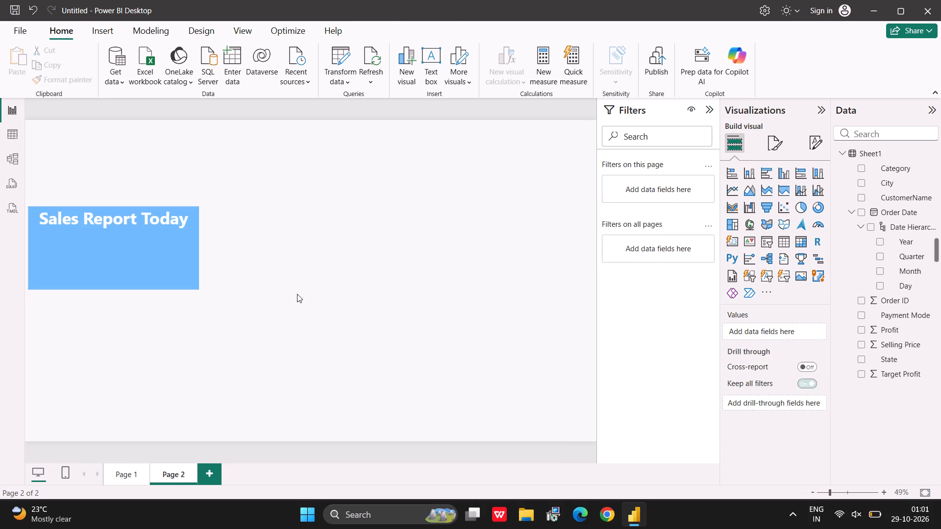
Stretch the "Sales Report Today" text box across the middle of the page, pulling its left edge inward.
left_click(146, 262)
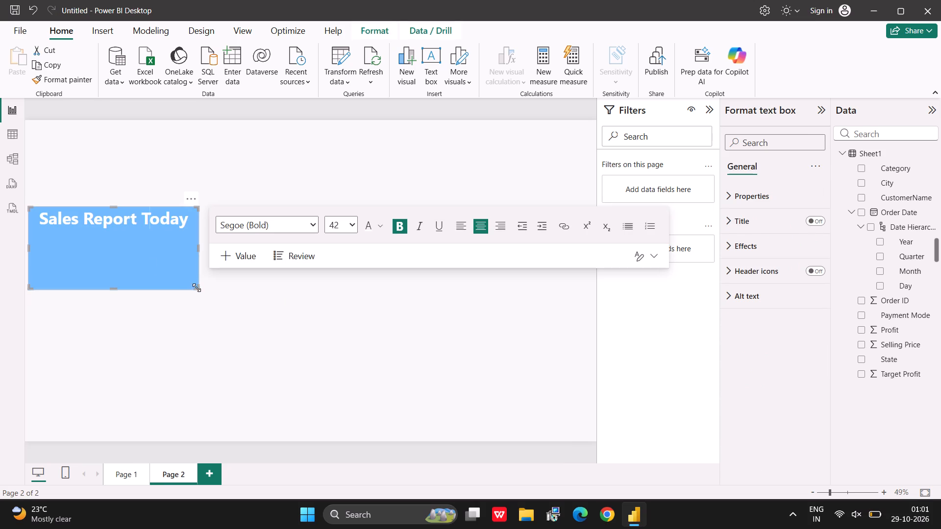
double_click(199, 291)
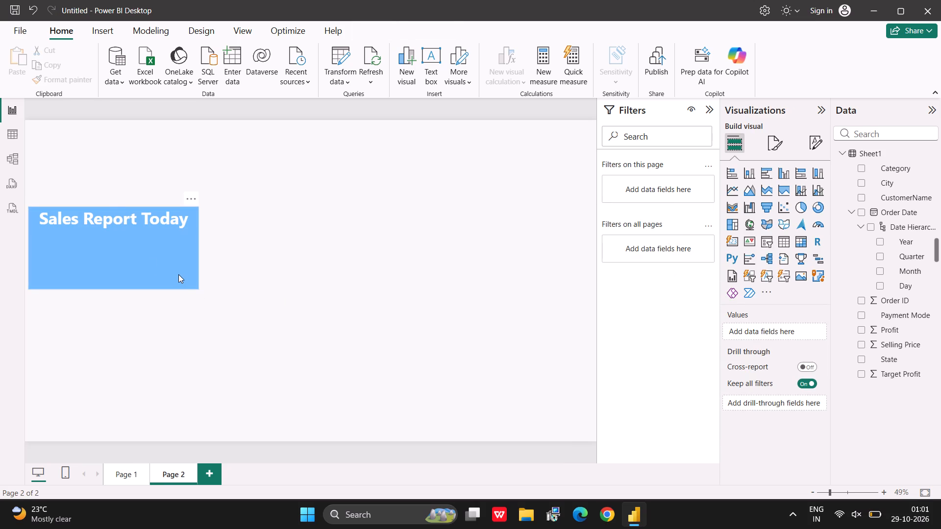
left_click(178, 274)
left_click_drag(198, 286, 192, 263)
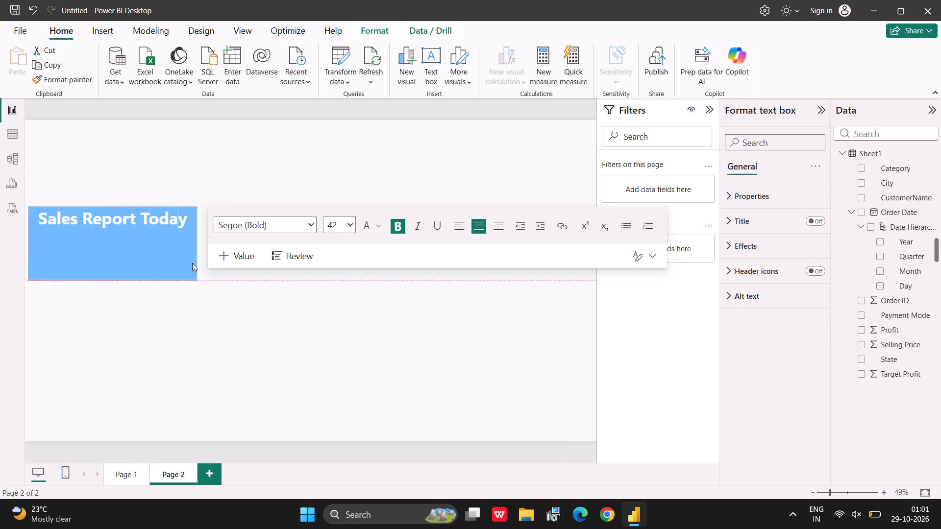
left_click_drag(192, 263, 198, 237)
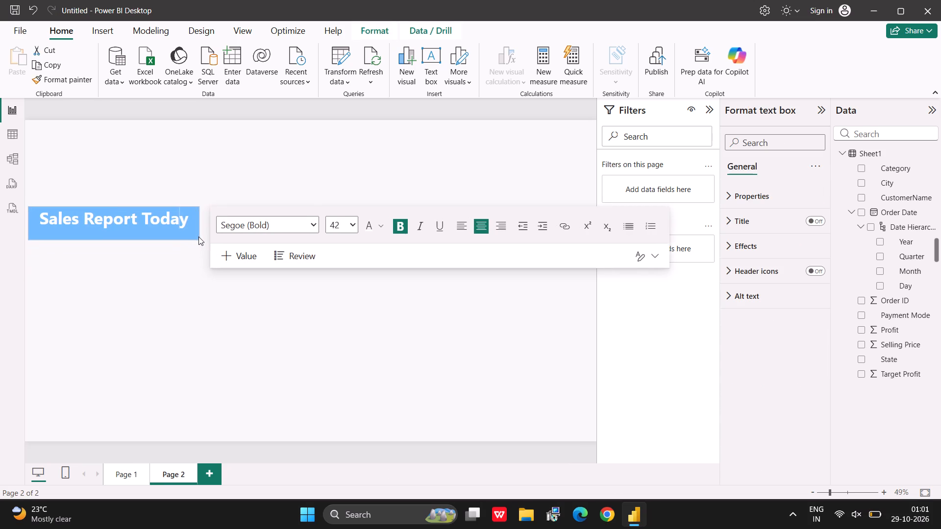
left_click_drag(198, 237, 212, 247)
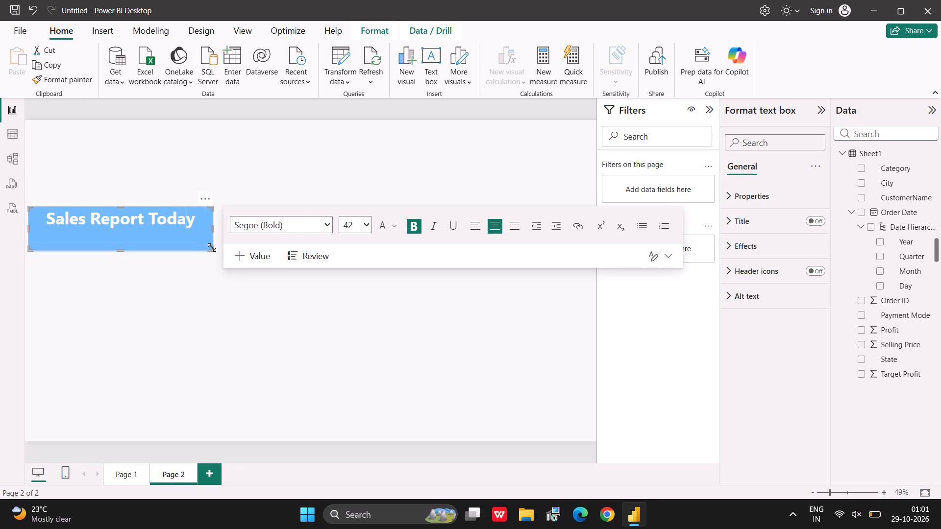
left_click_drag(213, 247, 416, 266)
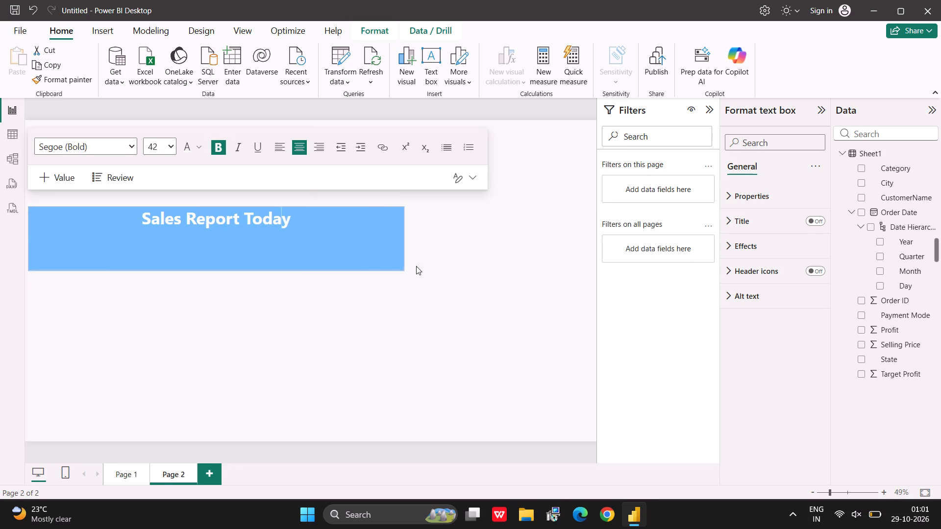
left_click_drag(416, 266, 497, 320)
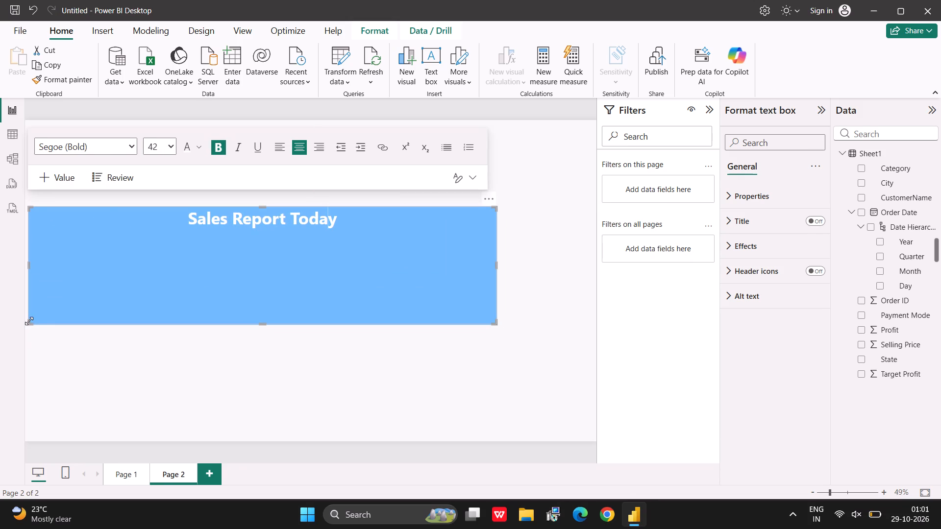
left_click_drag(29, 321, 150, 249)
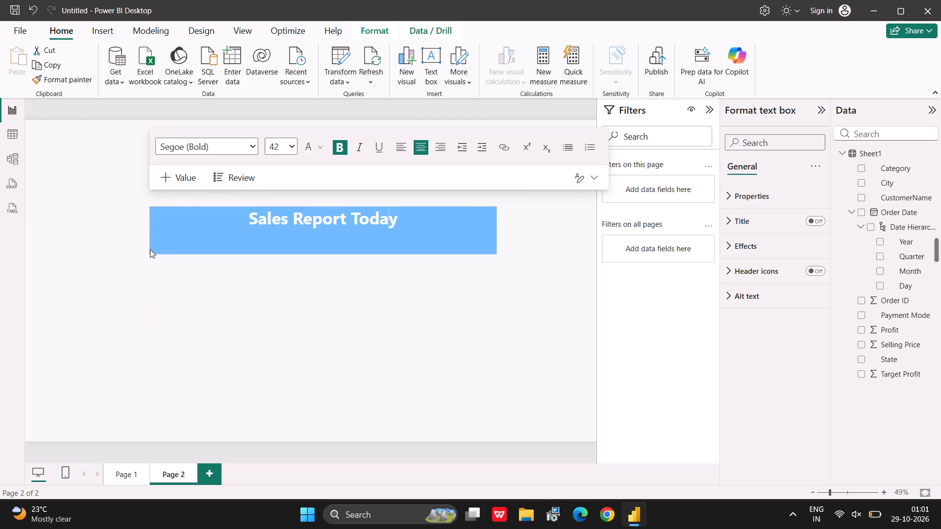
left_click_drag(150, 249, 147, 262)
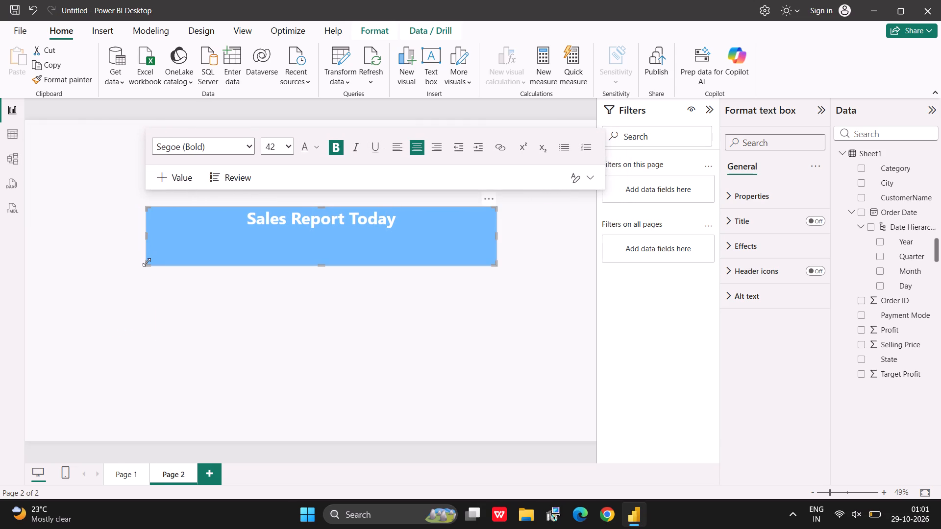
left_click_drag(147, 262, 150, 303)
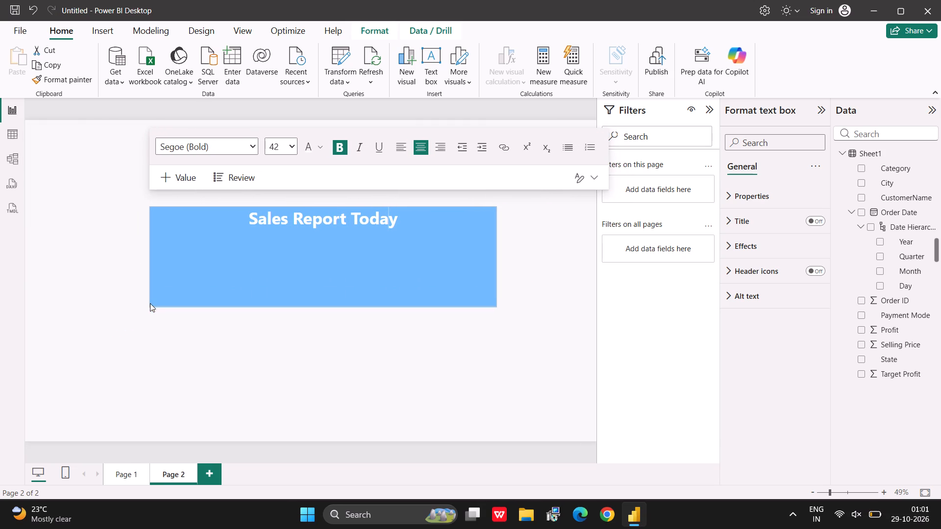
left_click_drag(150, 303, 150, 315)
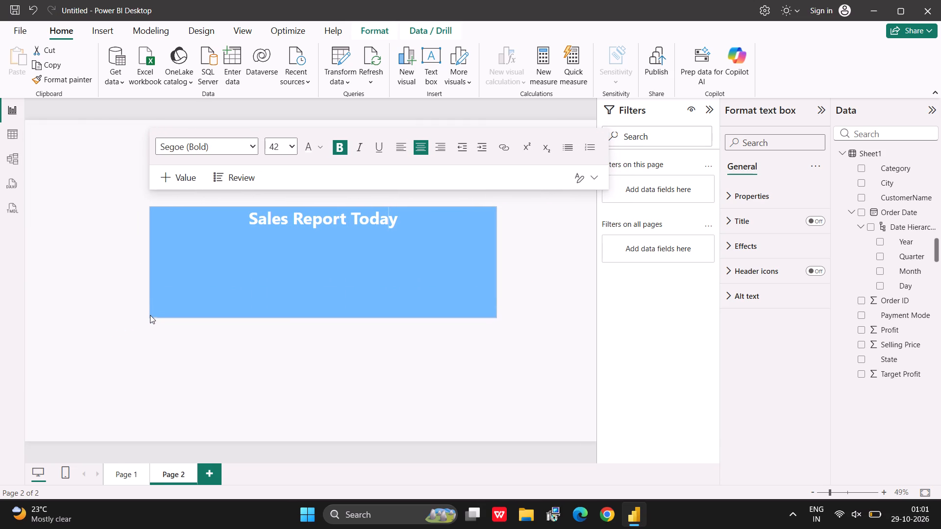
left_click_drag(150, 315, 149, 317)
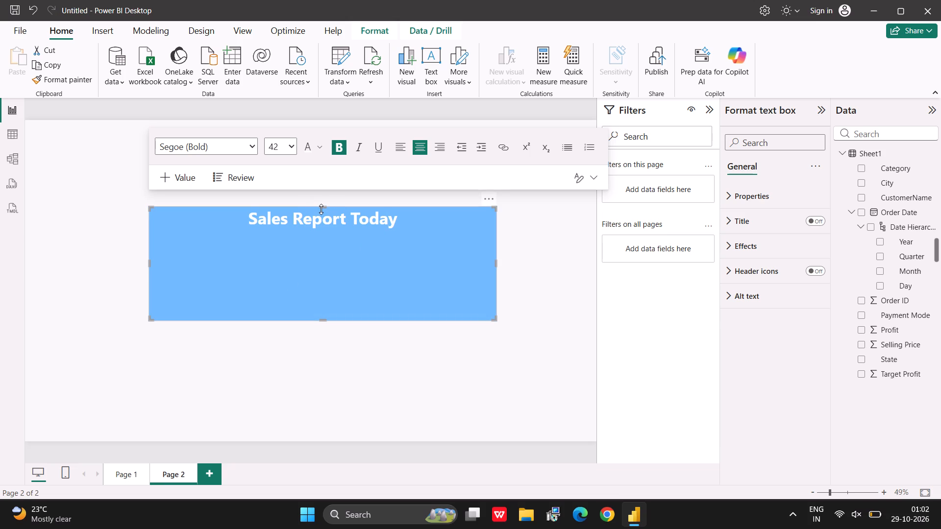
Shrink the title text box on all sides into a compact banner fitting closely around the text and deselect it.
left_click_drag(321, 209, 318, 268)
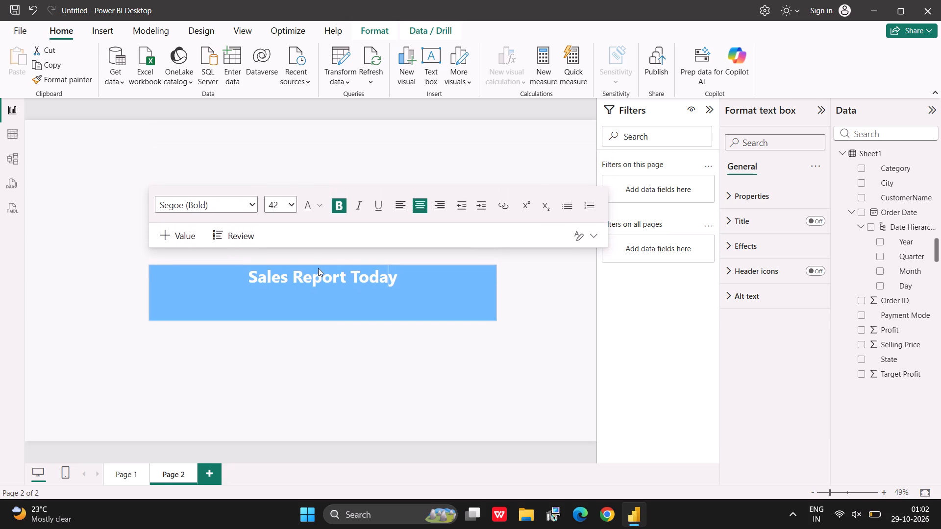
left_click_drag(318, 268, 319, 260)
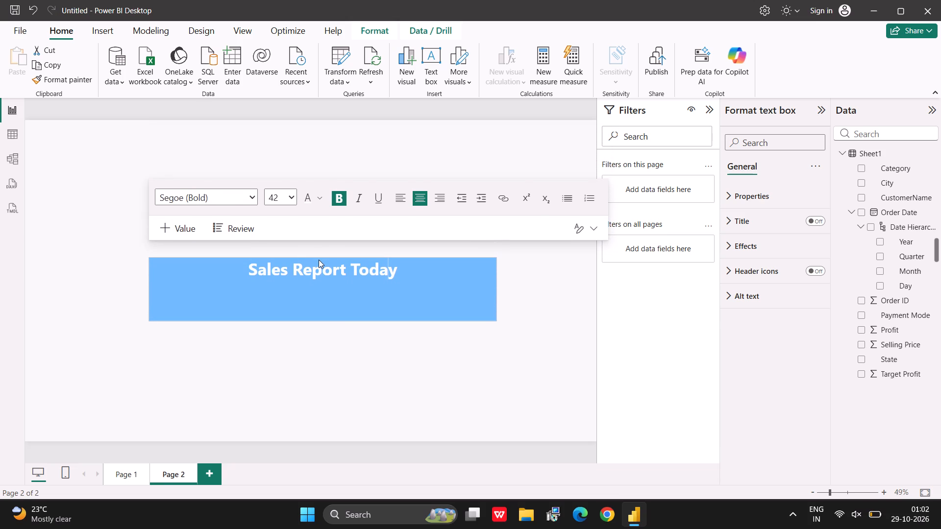
left_click_drag(319, 260, 319, 268)
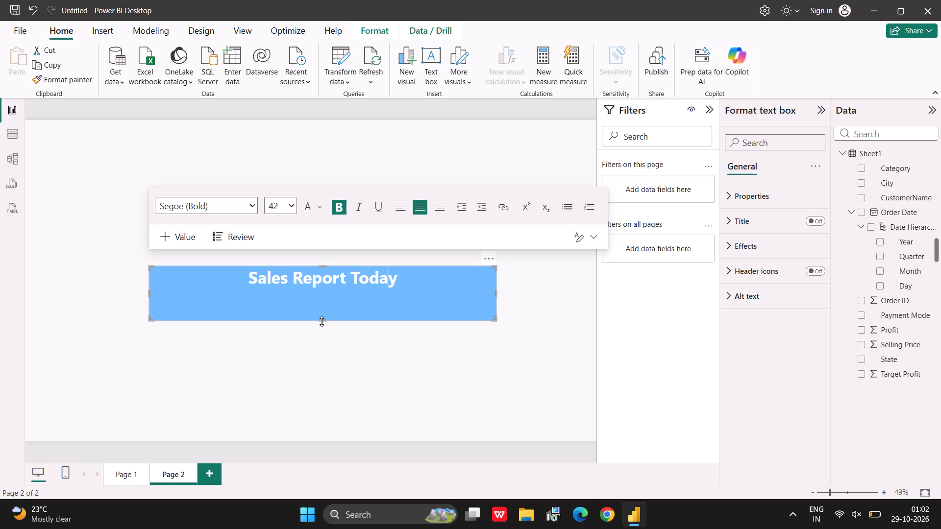
left_click_drag(322, 321, 326, 303)
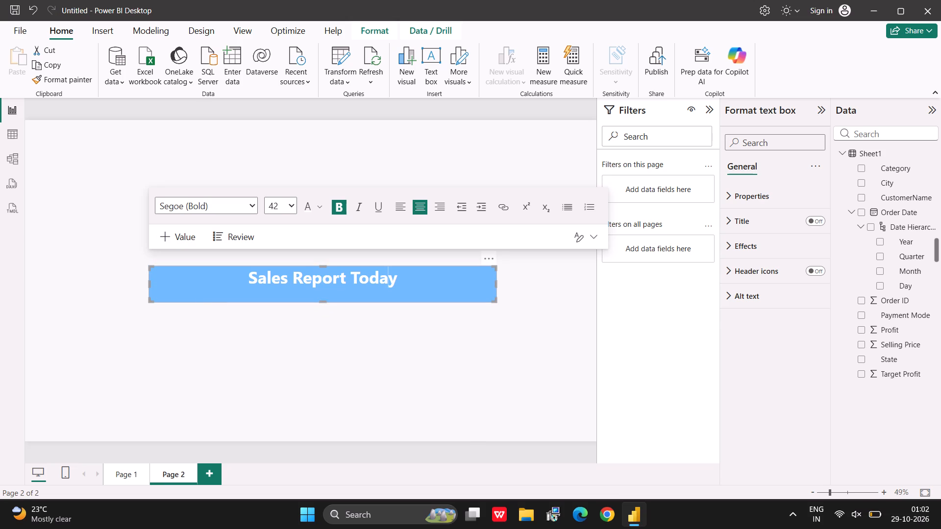
left_click_drag(148, 281, 204, 272)
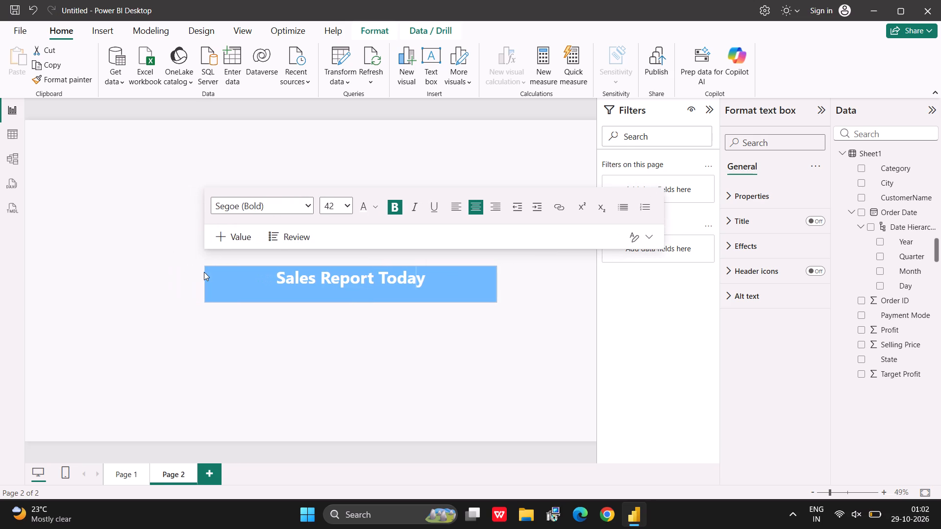
left_click_drag(204, 272, 209, 271)
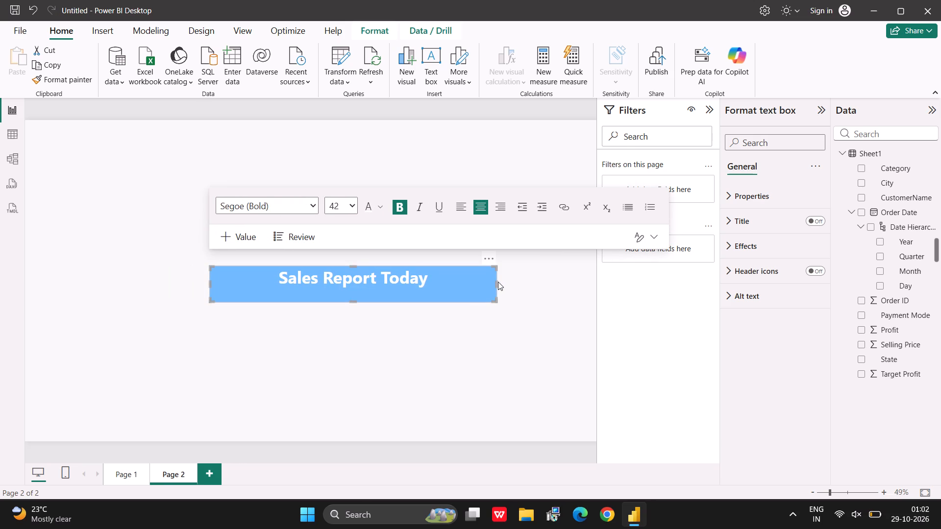
left_click_drag(495, 285, 442, 282)
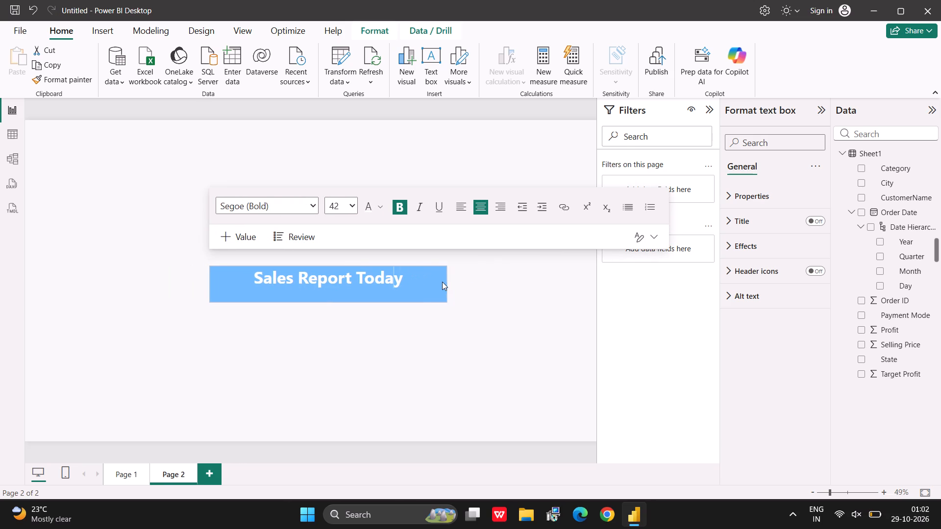
left_click_drag(442, 282, 410, 276)
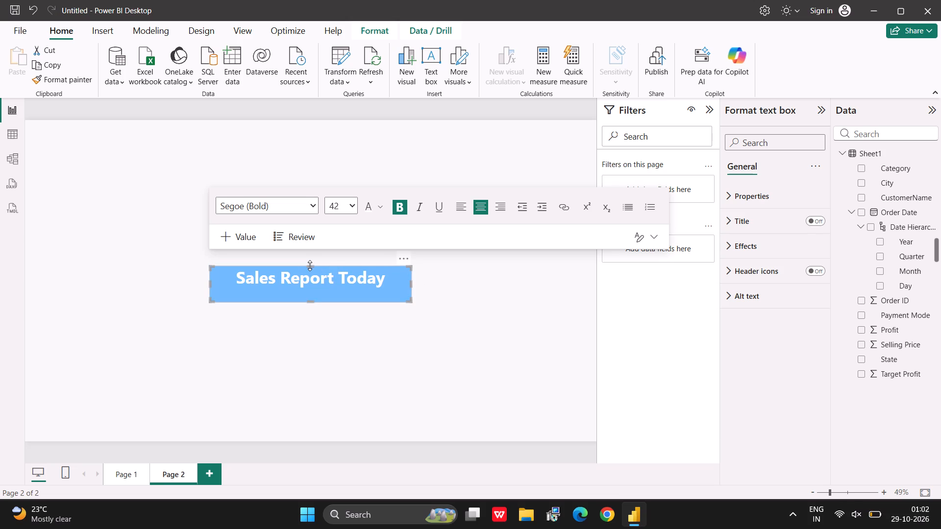
left_click_drag(310, 265, 309, 268)
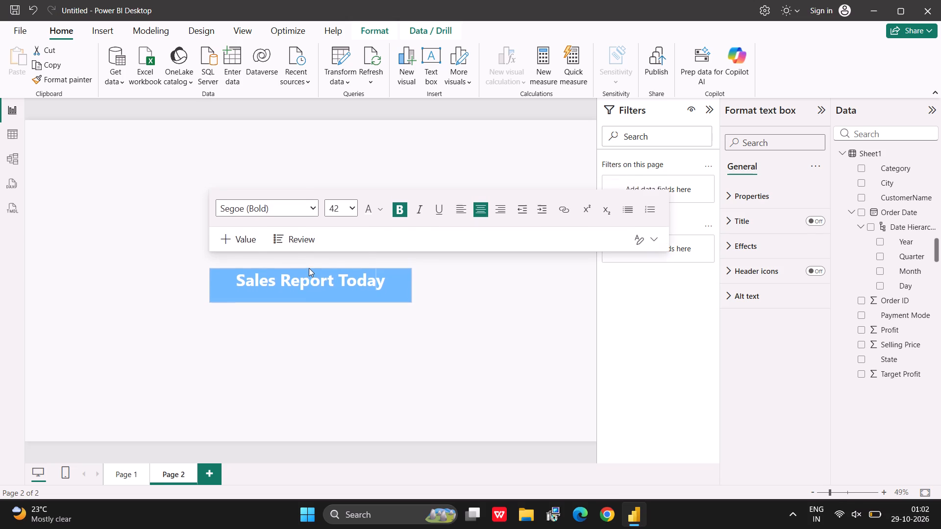
left_click_drag(309, 268, 309, 274)
left_click(488, 316)
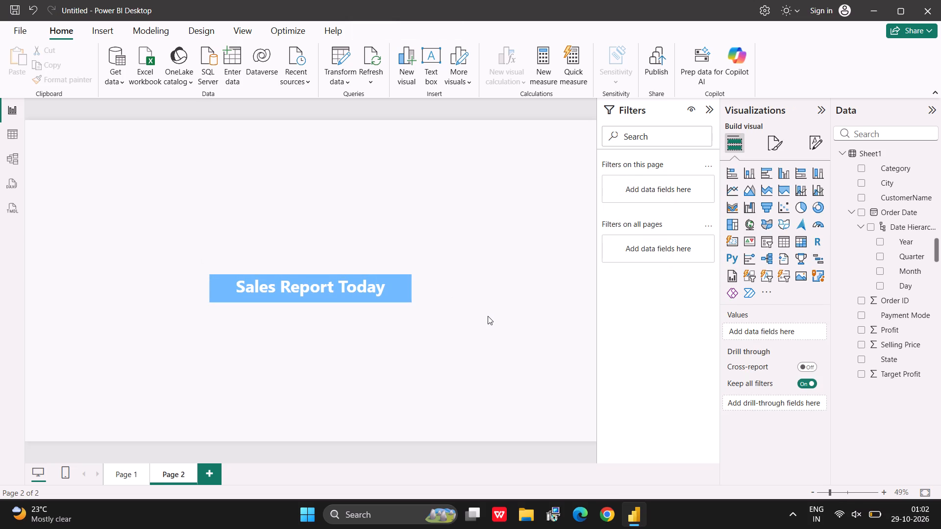
Turn on the title text box's visual border and set its color to blue #118DFF (Theme color 1).
left_click(400, 293)
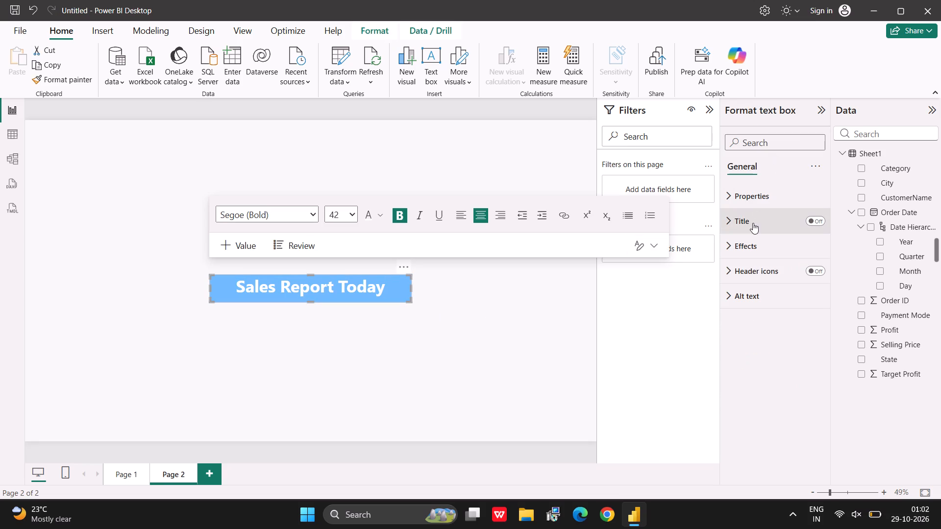
left_click(753, 241)
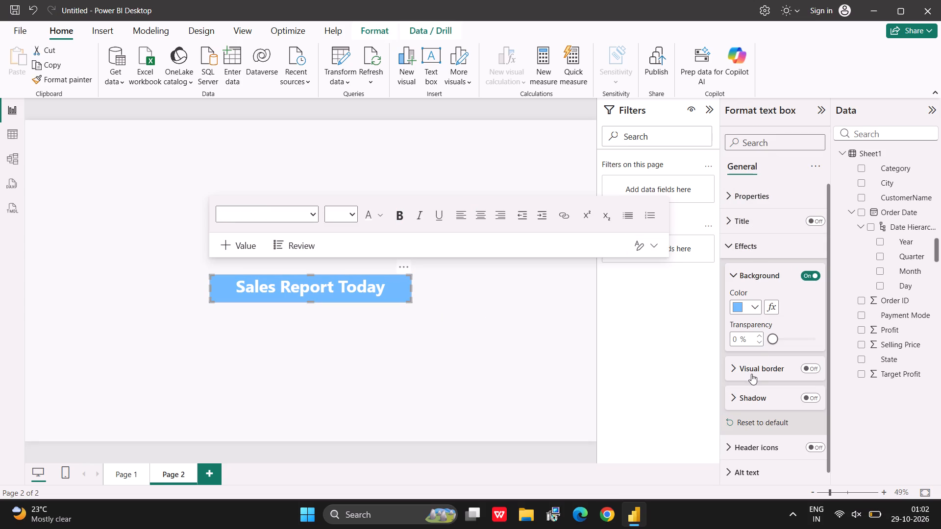
left_click(804, 369)
left_click(743, 372)
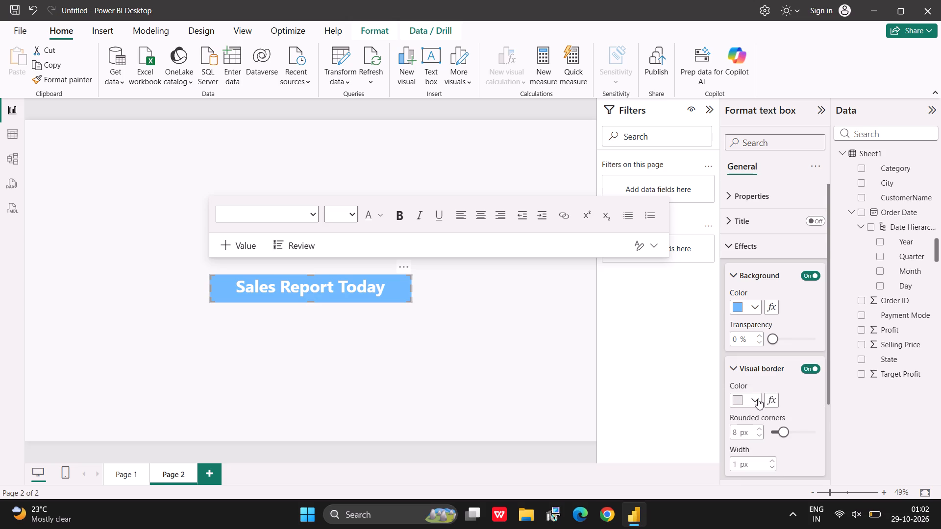
left_click(758, 399)
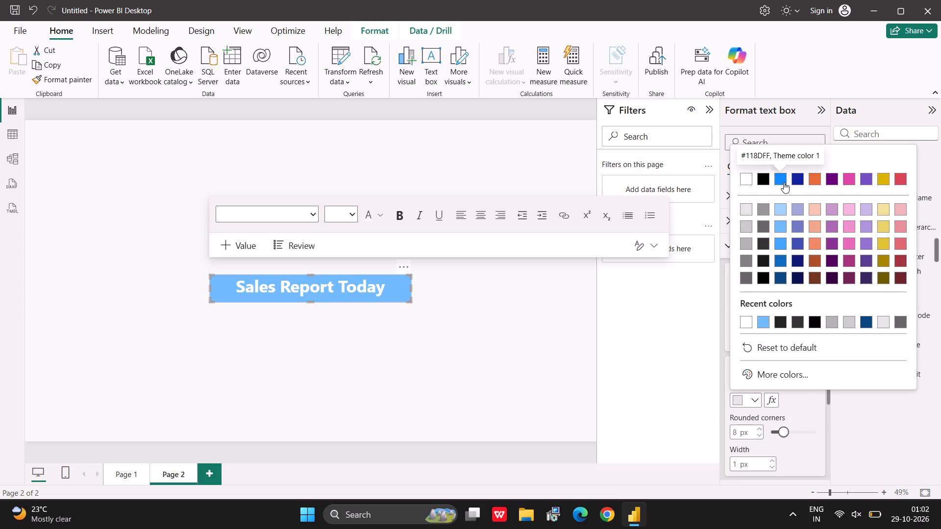
left_click(784, 182)
Set the rounded corners of the title text box's border to 20 px.
scroll(798, 374, "down", 1)
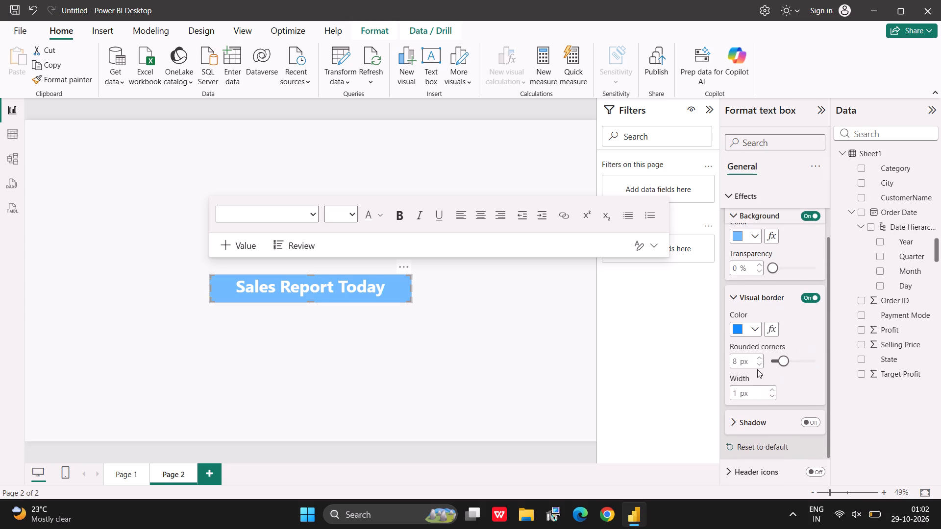
triple_click(760, 358)
triple_click(760, 358)
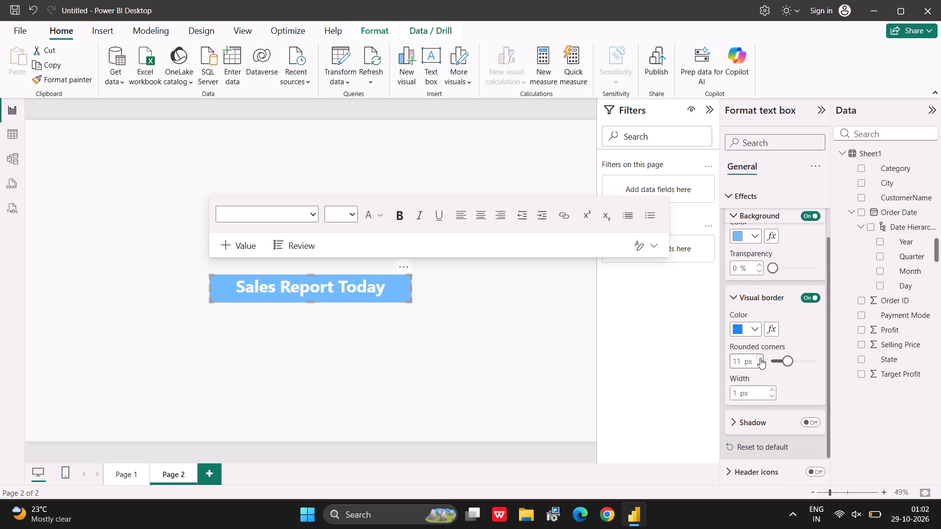
triple_click(760, 358)
triple_click(760, 358)
double_click(760, 358)
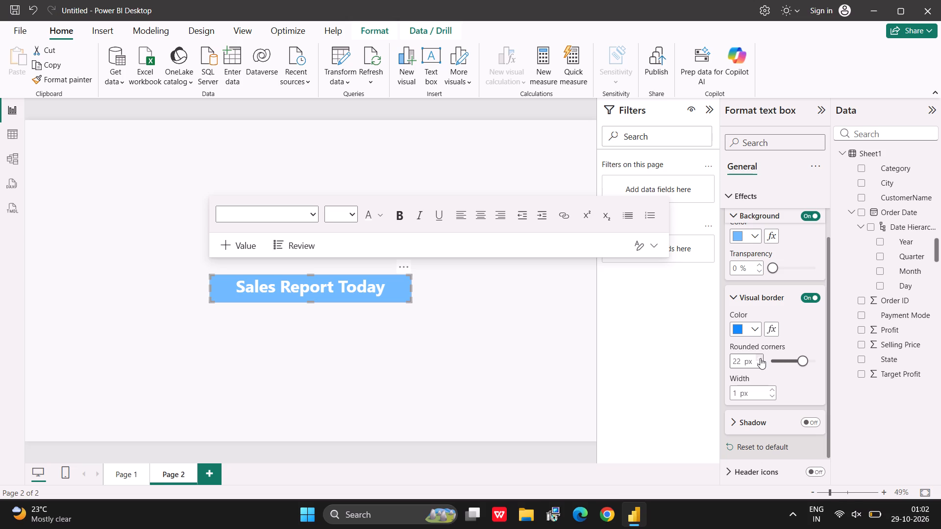
double_click(760, 366)
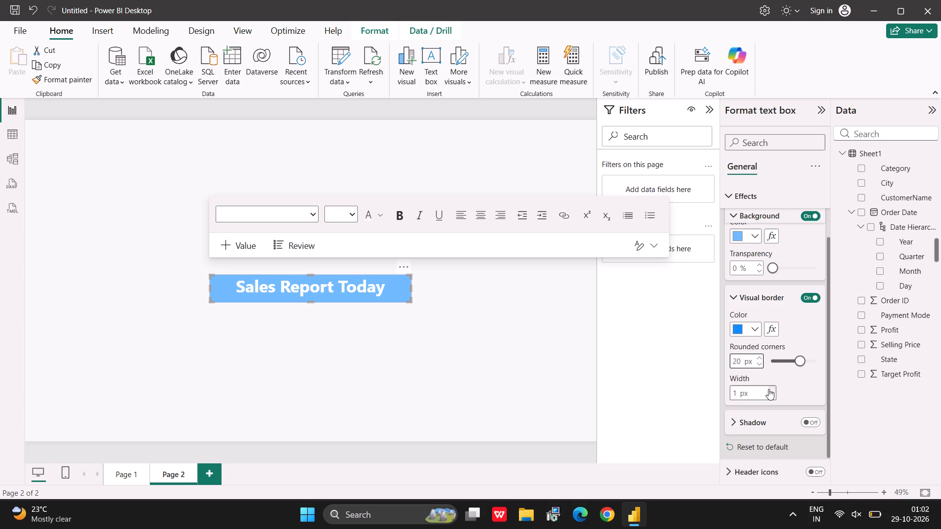
Raise the title border's width to 7 px, reduce it slightly, and deselect the text box.
triple_click(768, 389)
triple_click(768, 389)
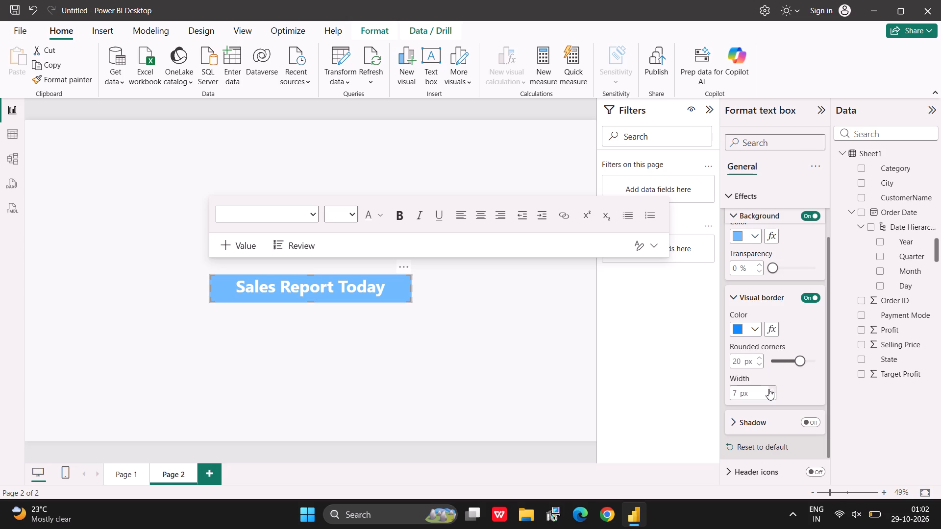
double_click(770, 396)
left_click(548, 341)
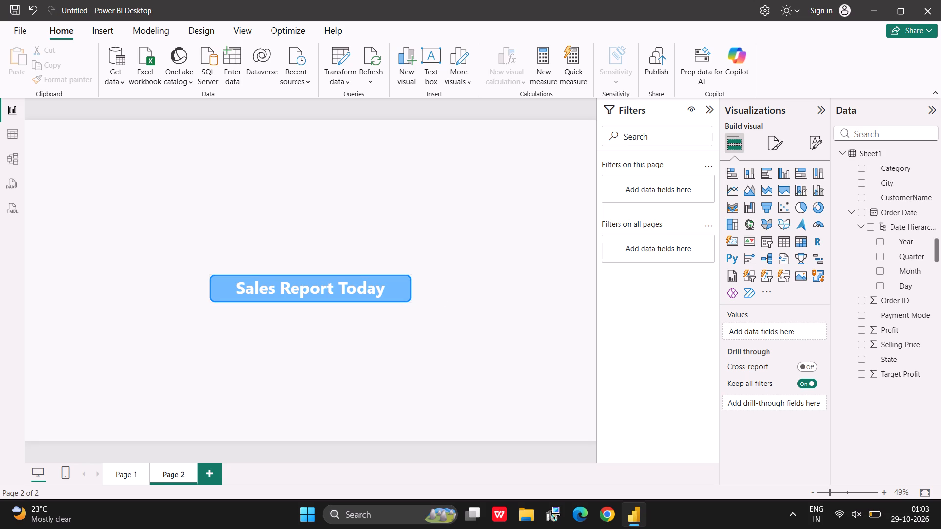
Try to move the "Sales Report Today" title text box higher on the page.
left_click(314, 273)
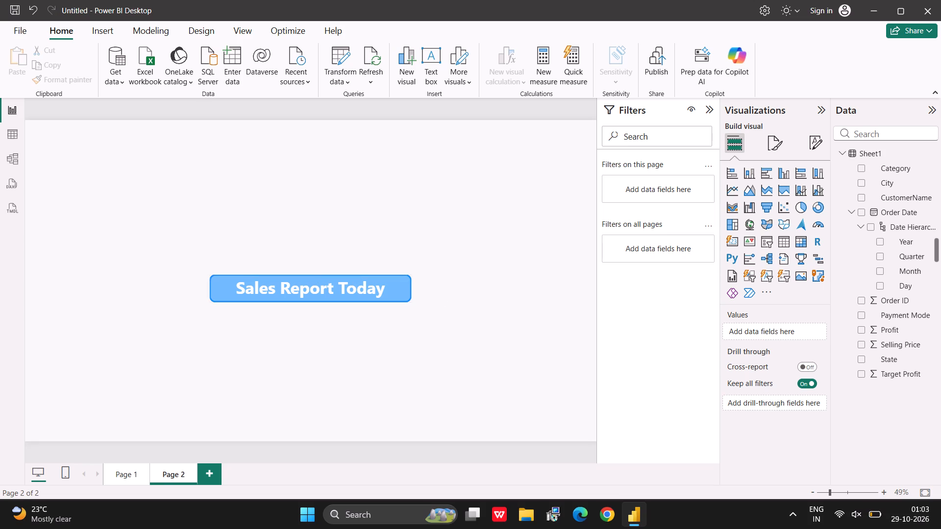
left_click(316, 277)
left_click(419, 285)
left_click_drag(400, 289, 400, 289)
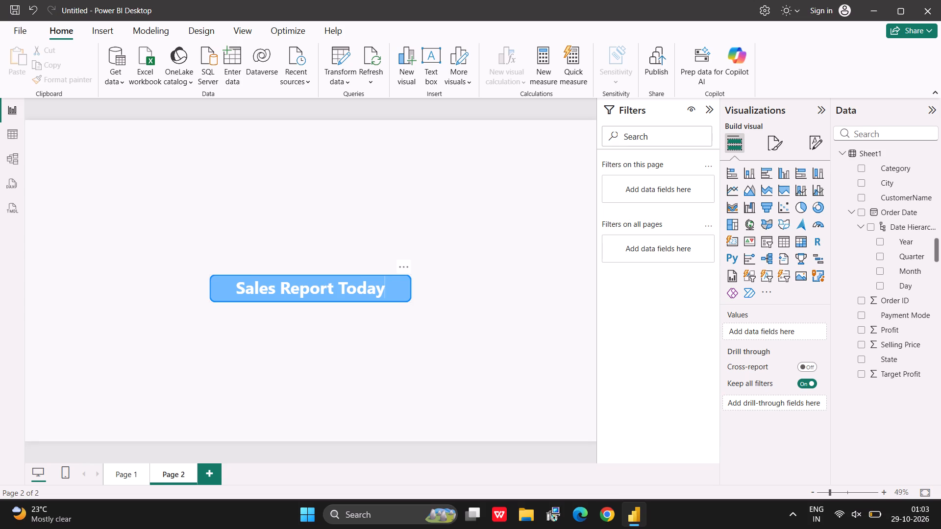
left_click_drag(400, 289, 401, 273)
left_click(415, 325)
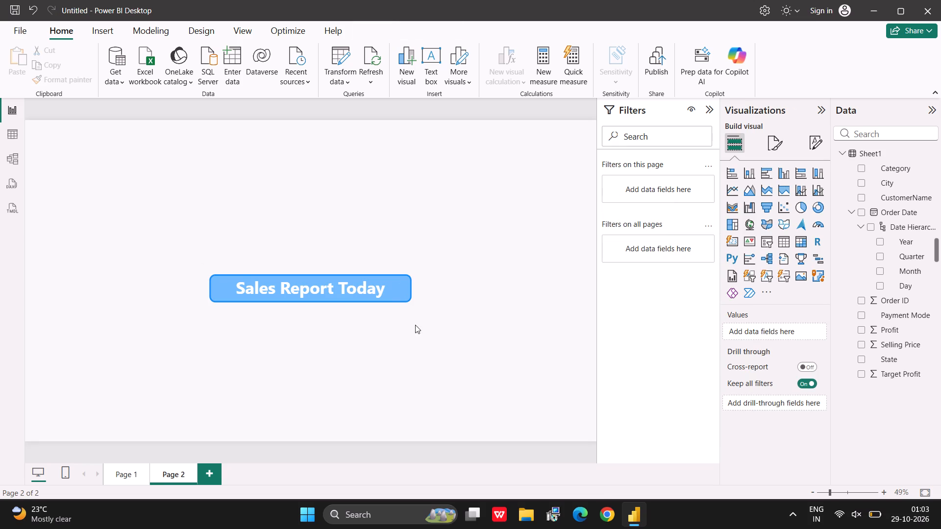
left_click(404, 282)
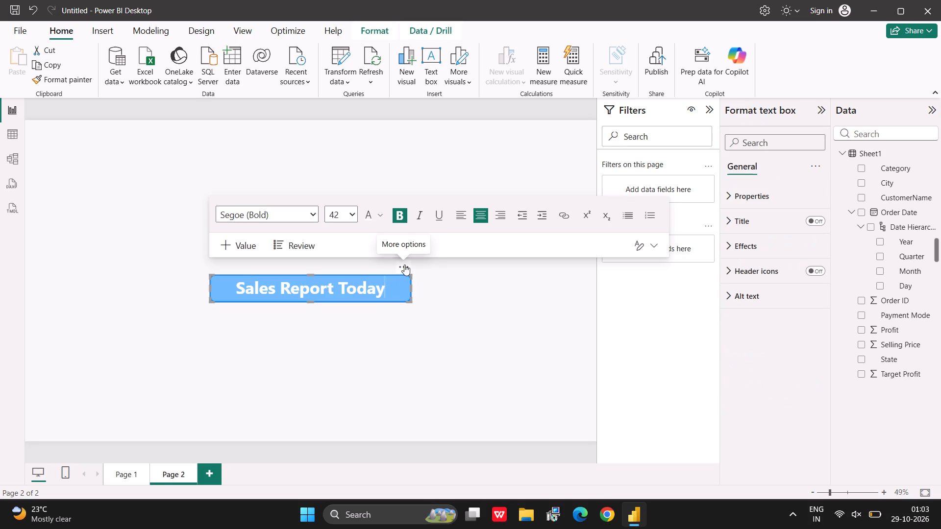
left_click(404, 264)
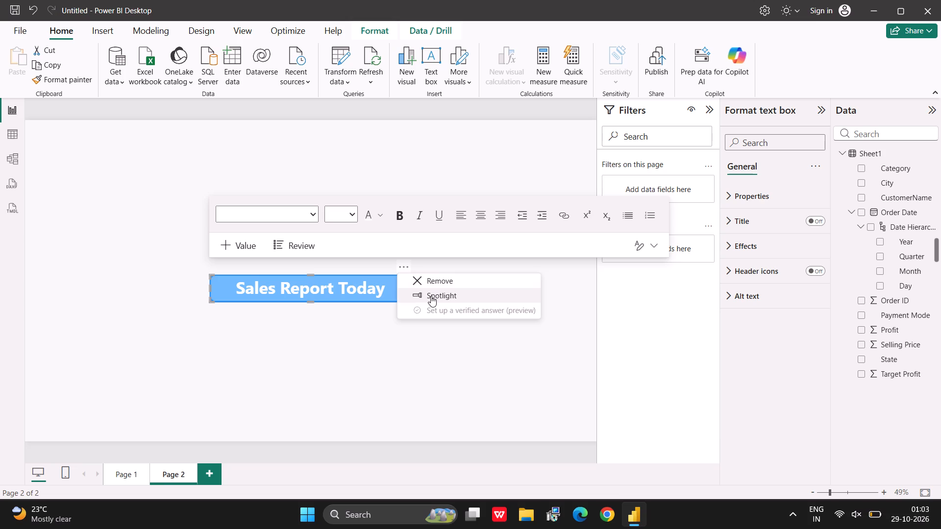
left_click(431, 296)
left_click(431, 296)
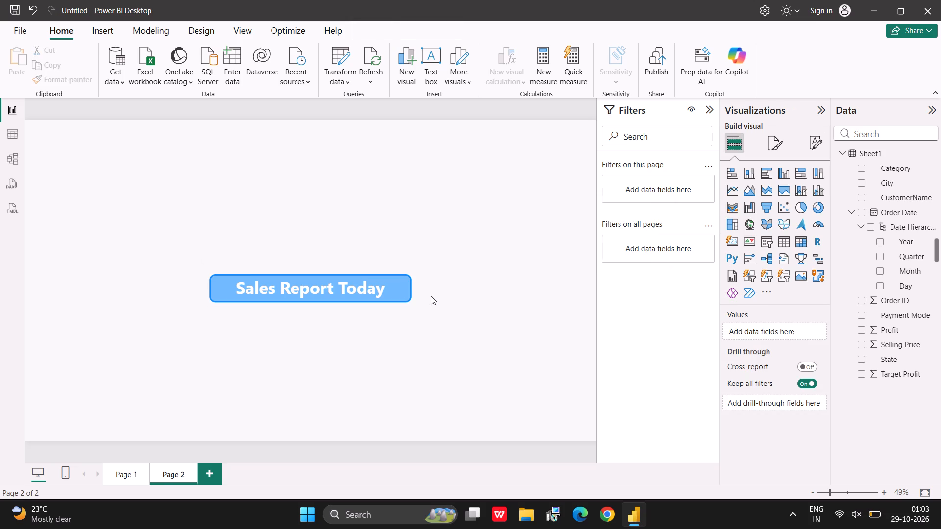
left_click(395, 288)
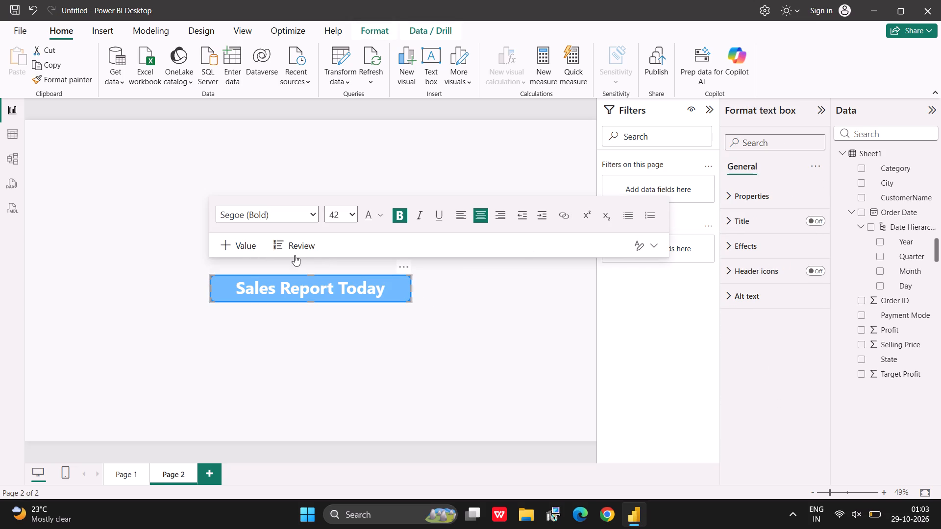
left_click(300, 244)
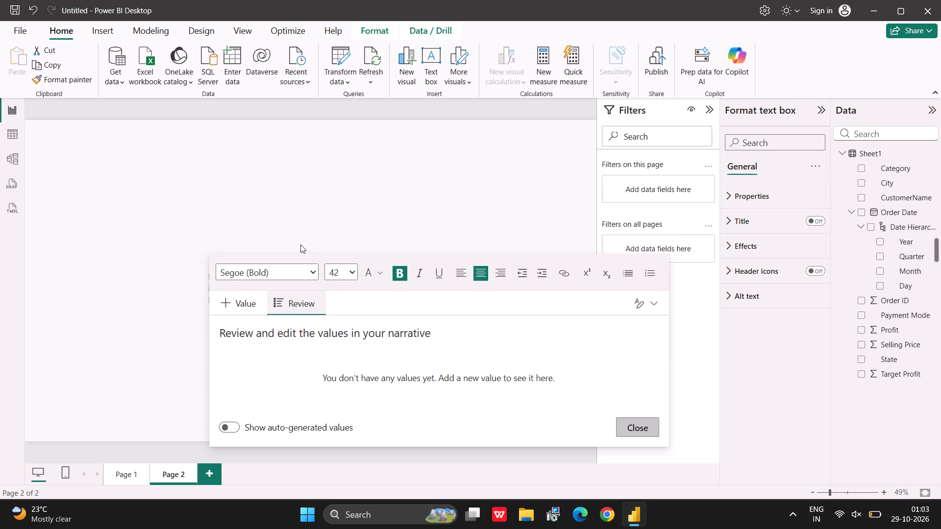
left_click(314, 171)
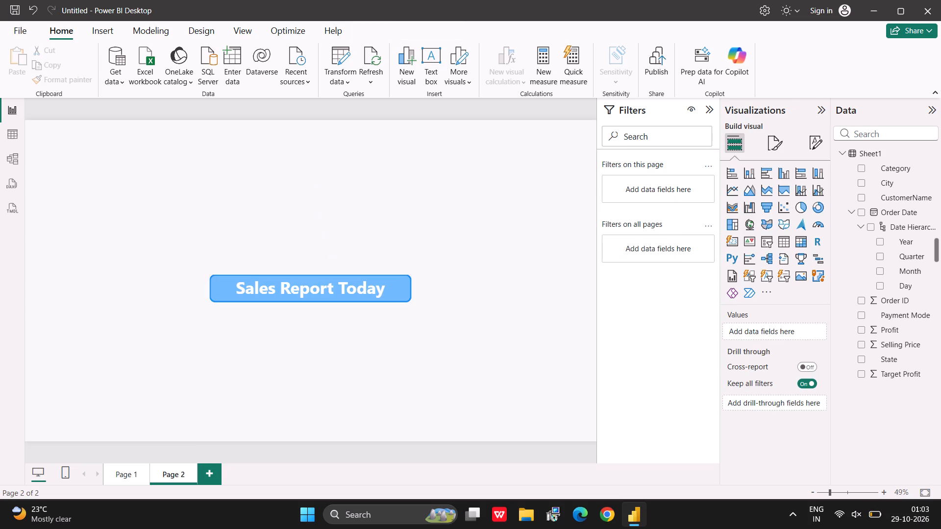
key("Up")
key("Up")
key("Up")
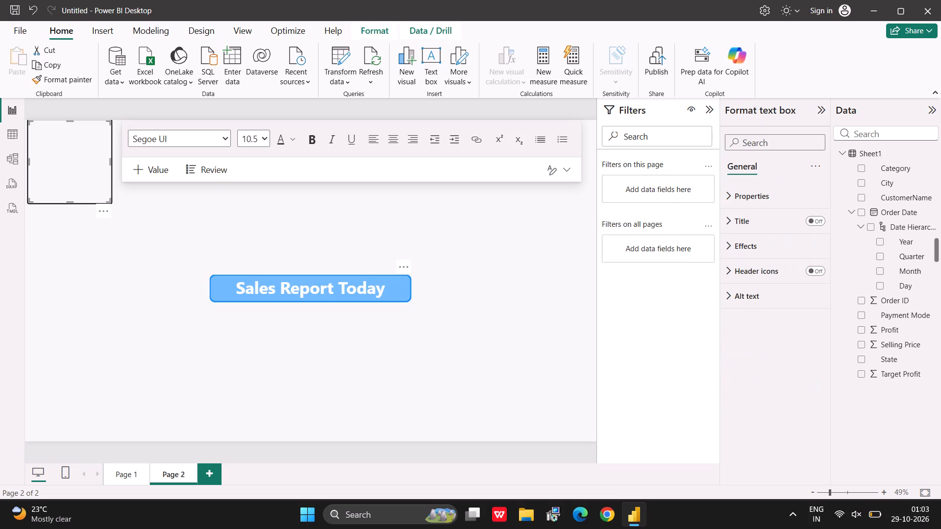
Remove the empty text box from the upper-left corner of Page 2.
left_click(464, 198)
left_click(80, 170)
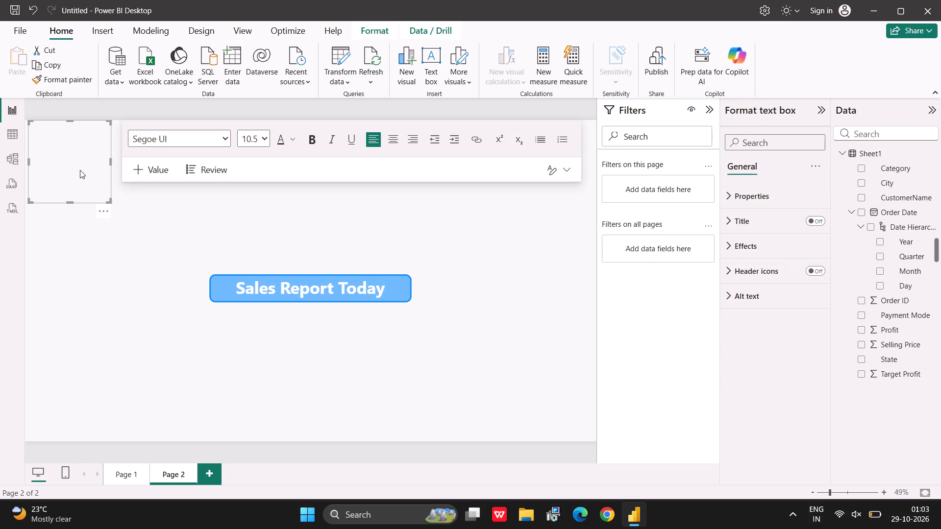
left_click(102, 209)
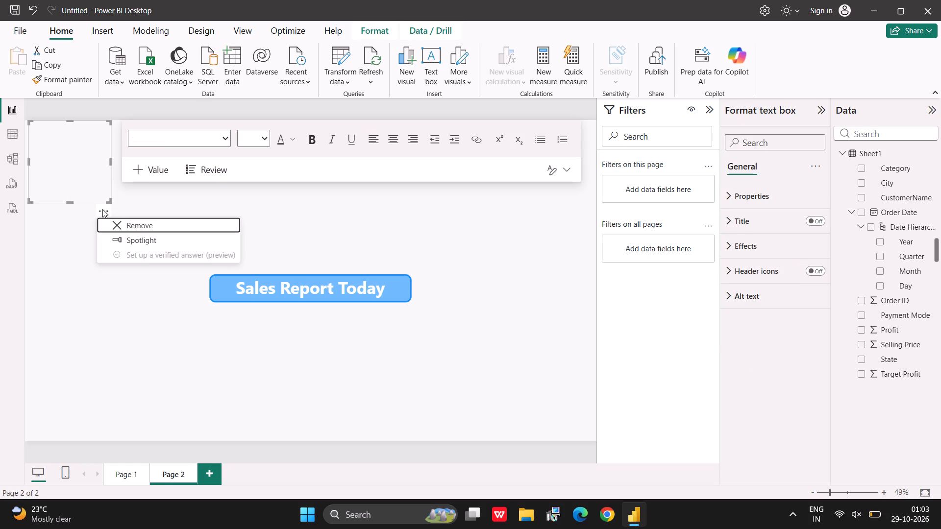
left_click(123, 227)
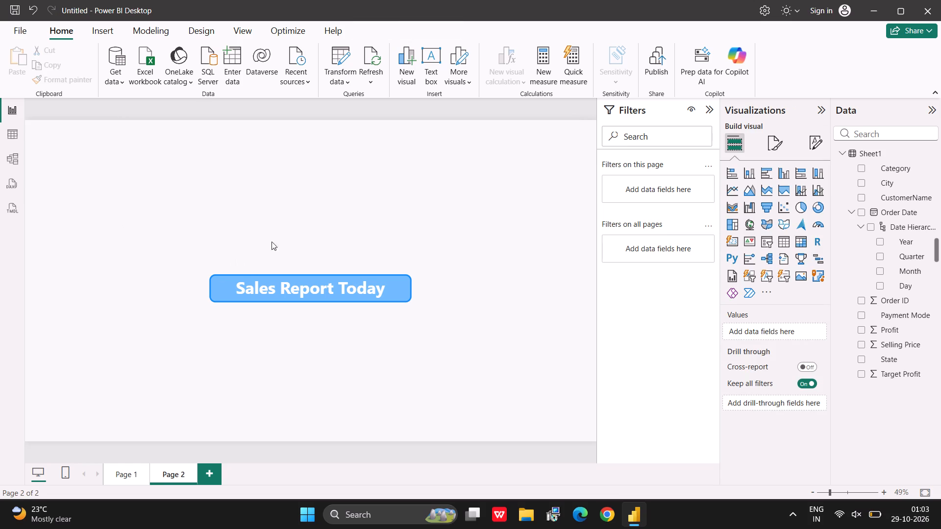
Insert a gauge visual on Page 2 and place it in the page's upper-left area.
left_click(821, 230)
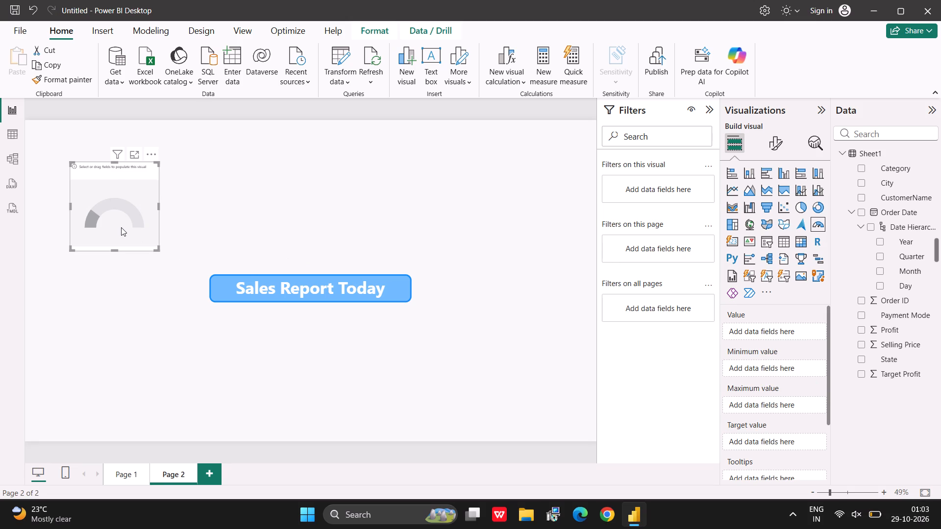
left_click_drag(121, 227, 125, 220)
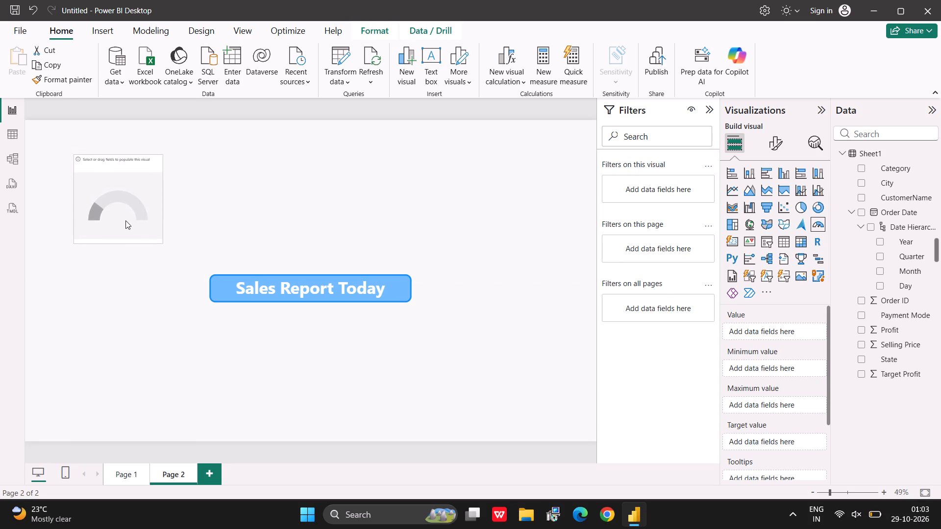
left_click_drag(125, 220, 126, 221)
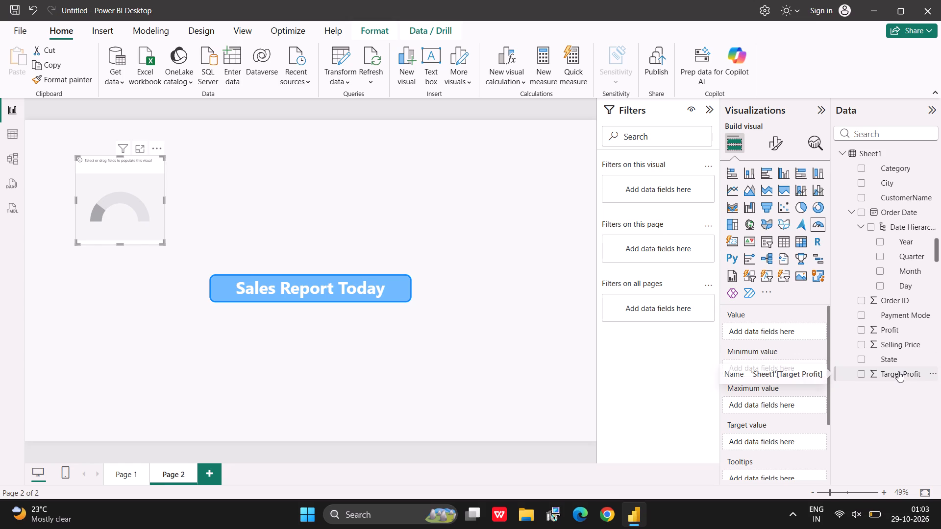
Populate the gauge with Profit as value, Selling Price as minimum, and Target Profit as both maximum and target value.
left_click_drag(898, 371, 782, 403)
left_click_drag(904, 339, 858, 357)
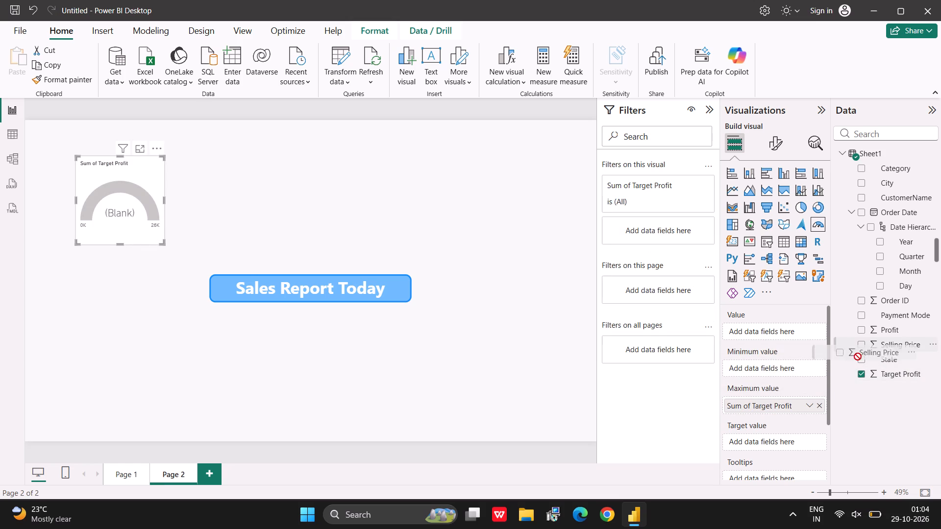
left_click_drag(858, 357, 786, 367)
left_click(786, 367)
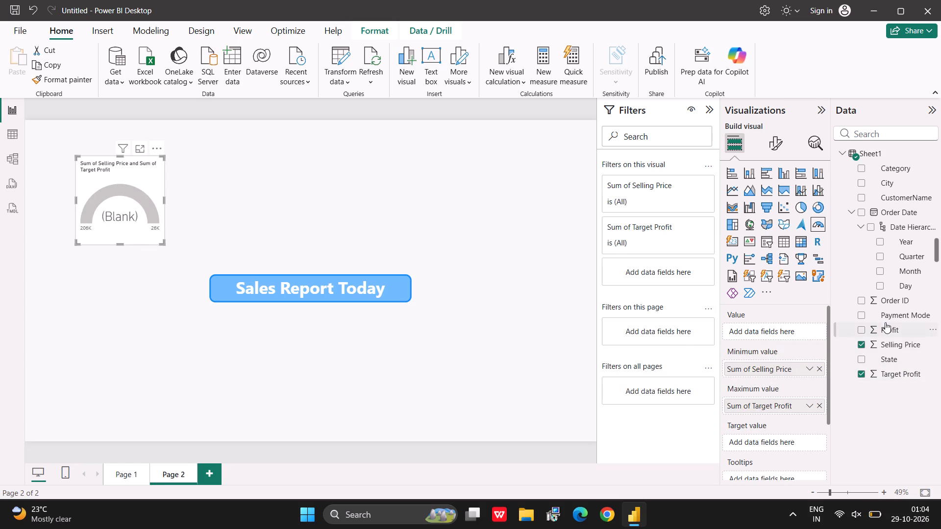
left_click(886, 322)
left_click_drag(892, 330, 784, 337)
left_click(784, 337)
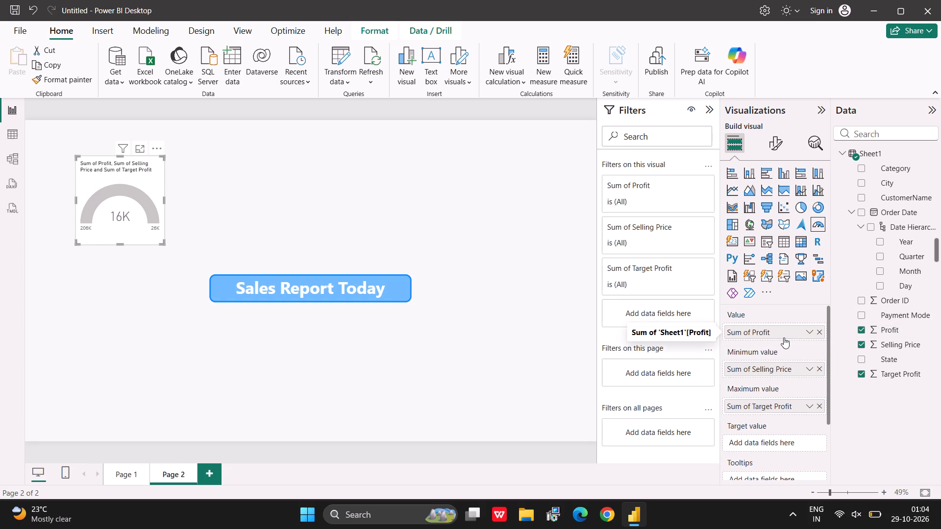
scroll(796, 432, "down", 1)
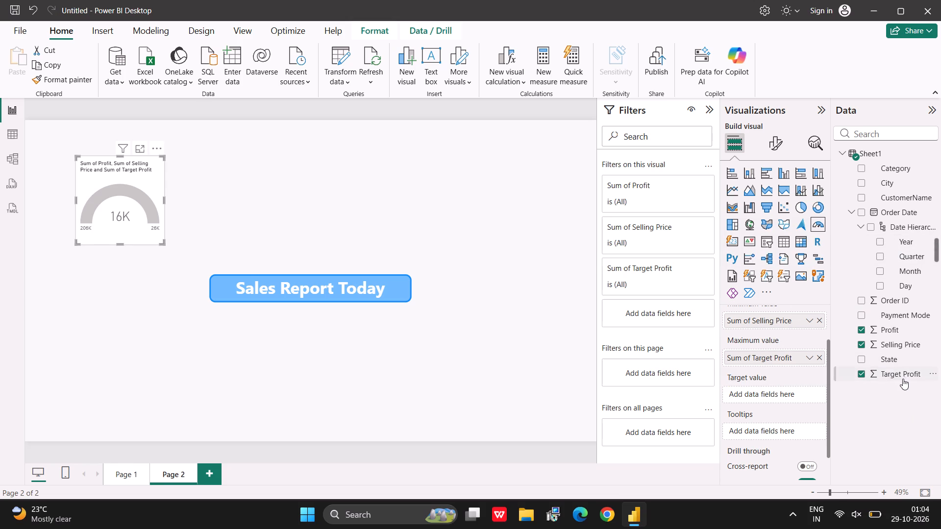
left_click_drag(904, 374, 783, 396)
left_click(783, 396)
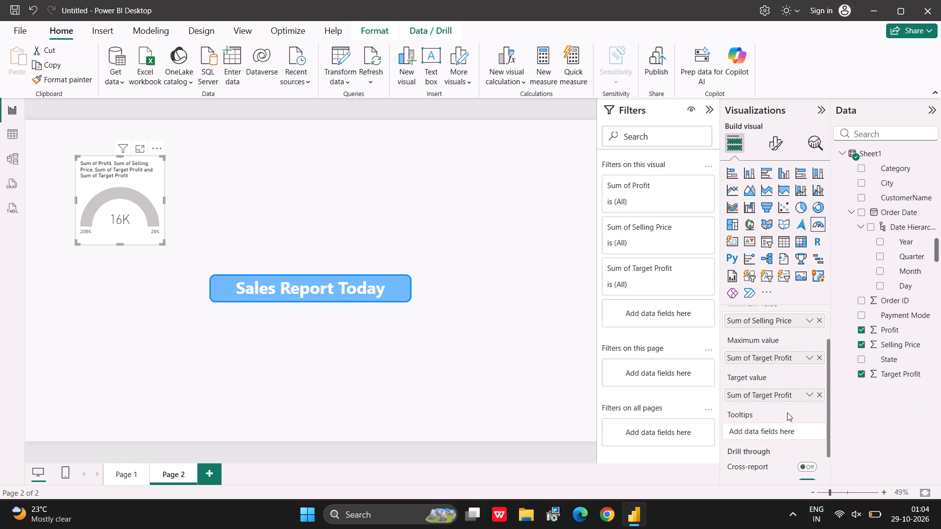
scroll(779, 414, "down", 2)
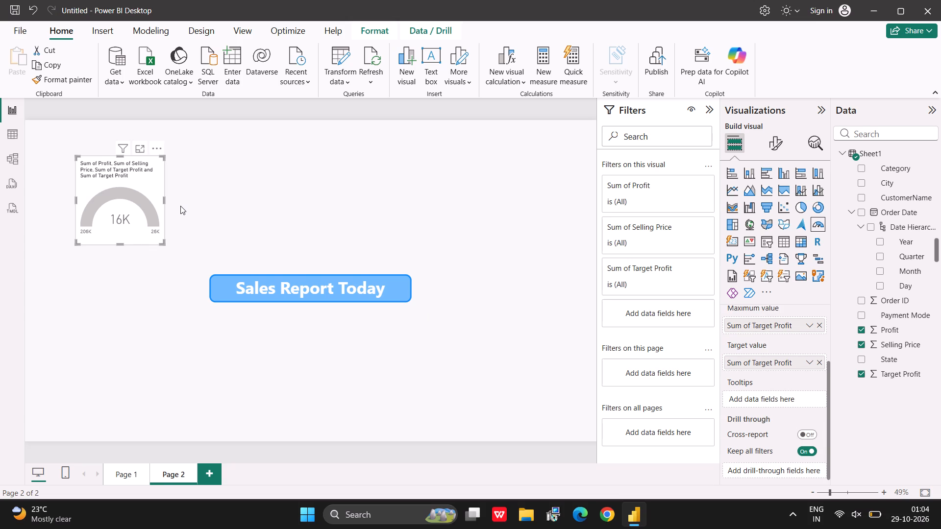
Resize the gauge visual from its lower-right corner into a wider, slightly landscape shape.
left_click_drag(160, 242, 165, 245)
left_click_drag(165, 245, 178, 265)
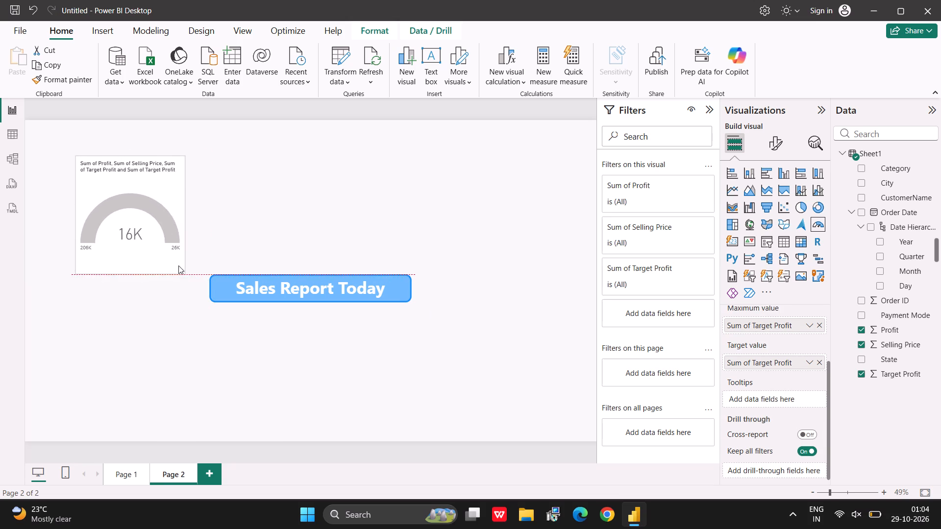
left_click_drag(178, 265, 176, 233)
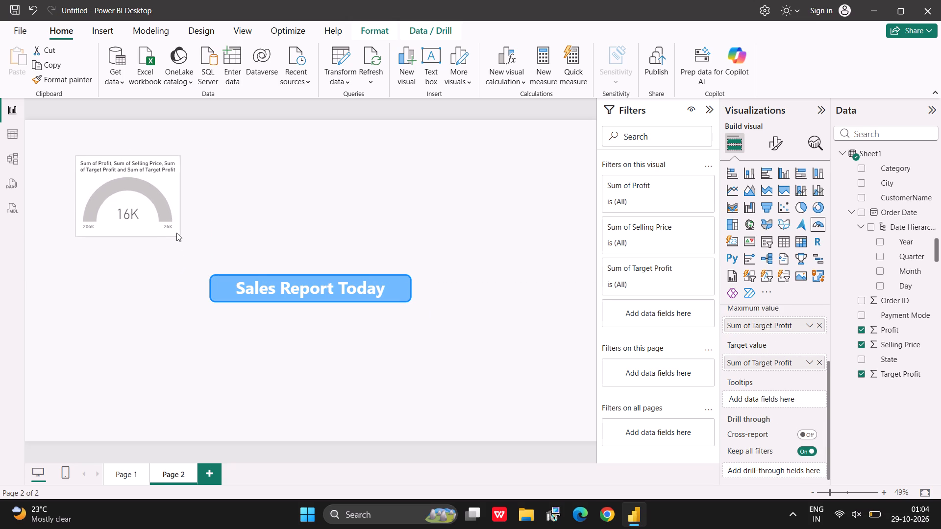
left_click_drag(176, 233, 182, 244)
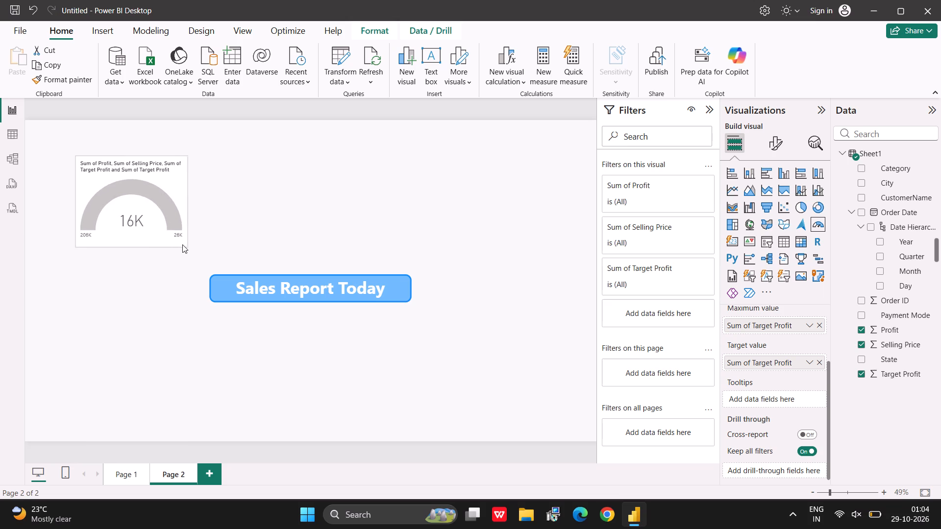
left_click_drag(182, 244, 182, 240)
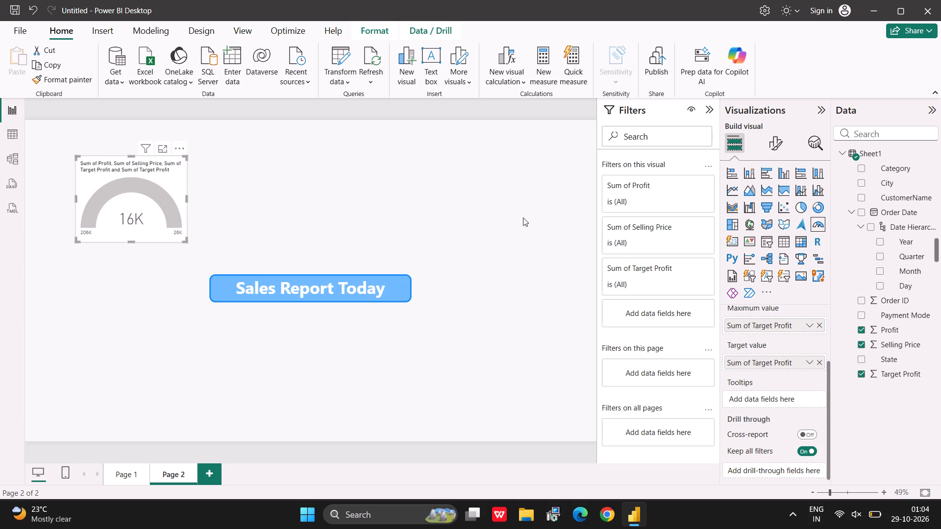
Set the gauge visual's background color to the lightest blue tint of Theme color 1.
left_click(772, 149)
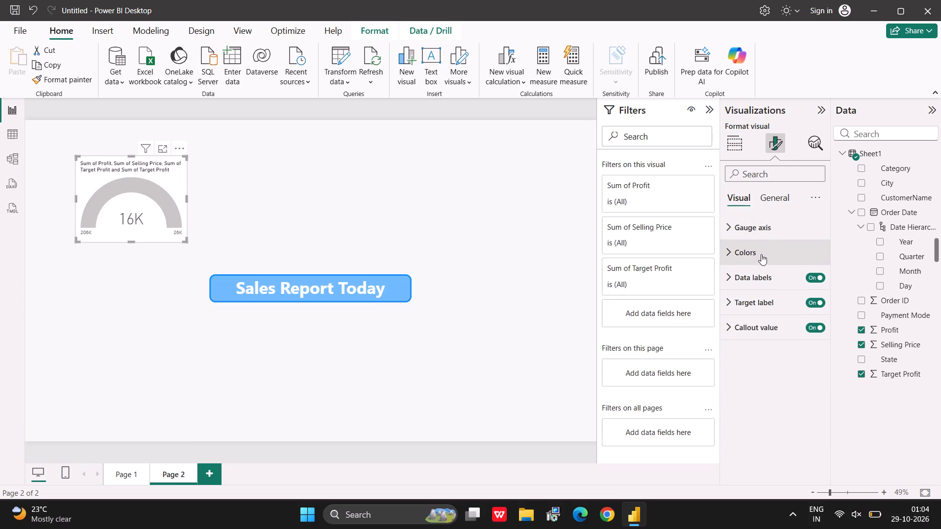
left_click(773, 199)
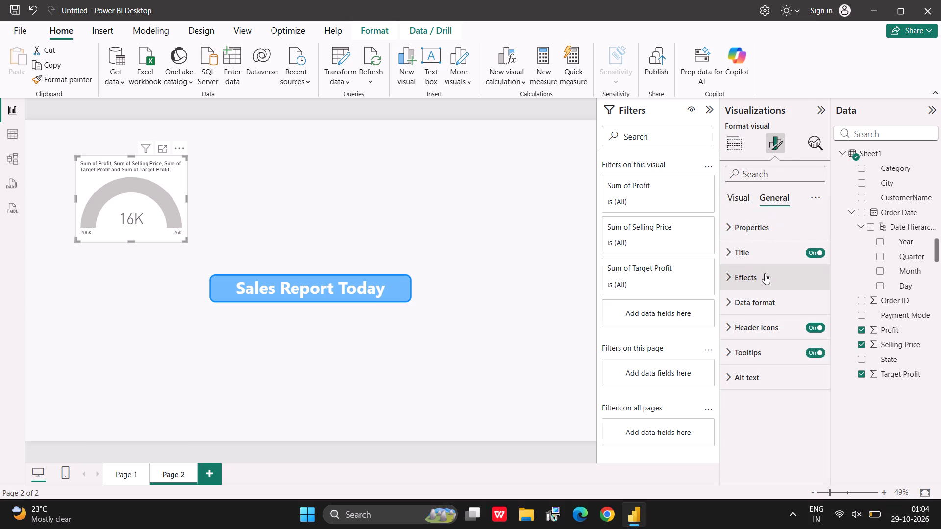
left_click(764, 279)
left_click(756, 339)
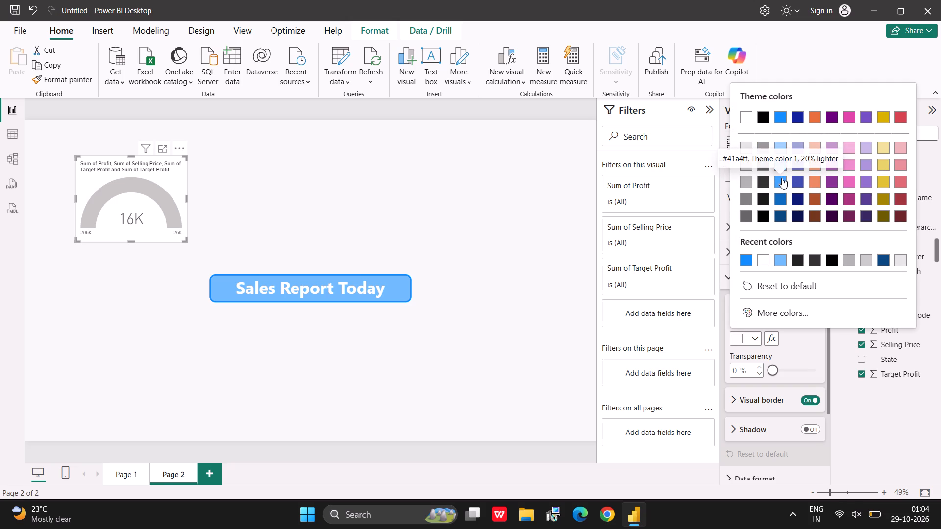
left_click(779, 146)
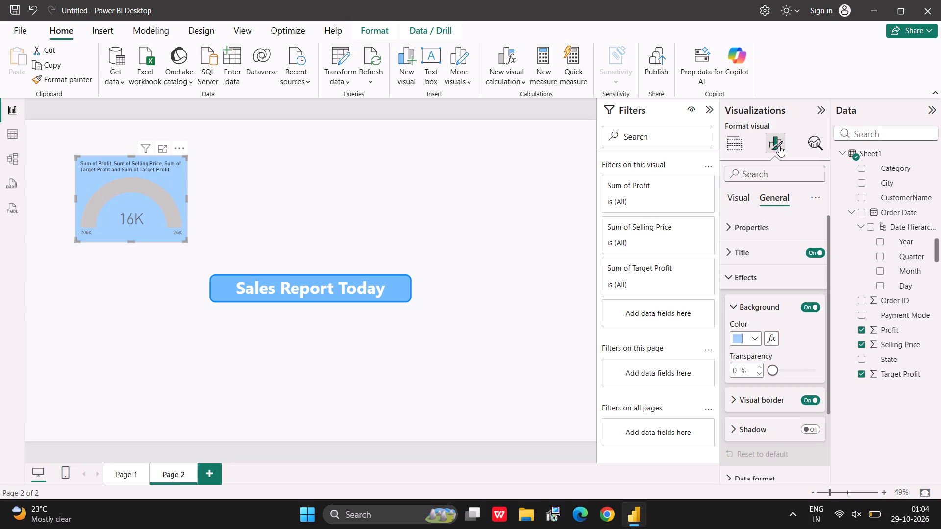
left_click(756, 332)
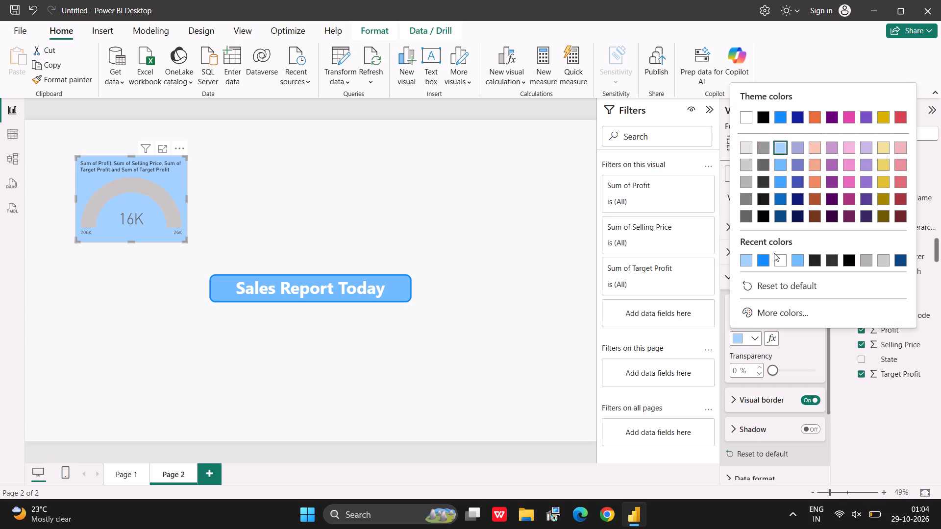
left_click(750, 262)
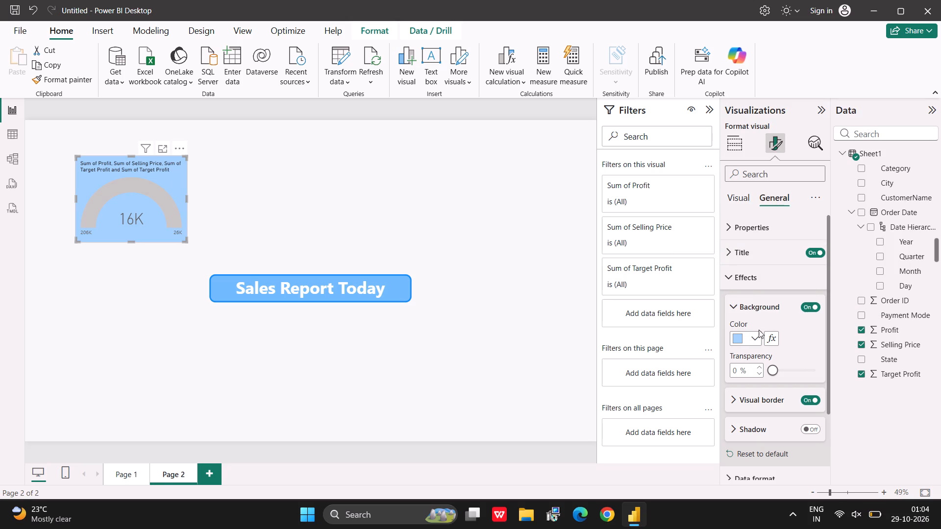
Give the gauge visual a blue border with 15 px rounded corners and a width of 6 px.
scroll(766, 409, "down", 1)
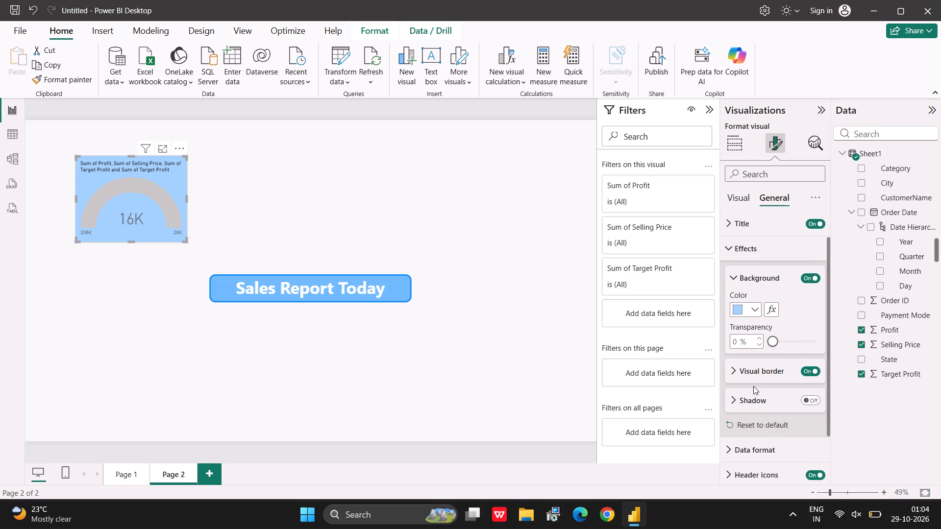
left_click(760, 370)
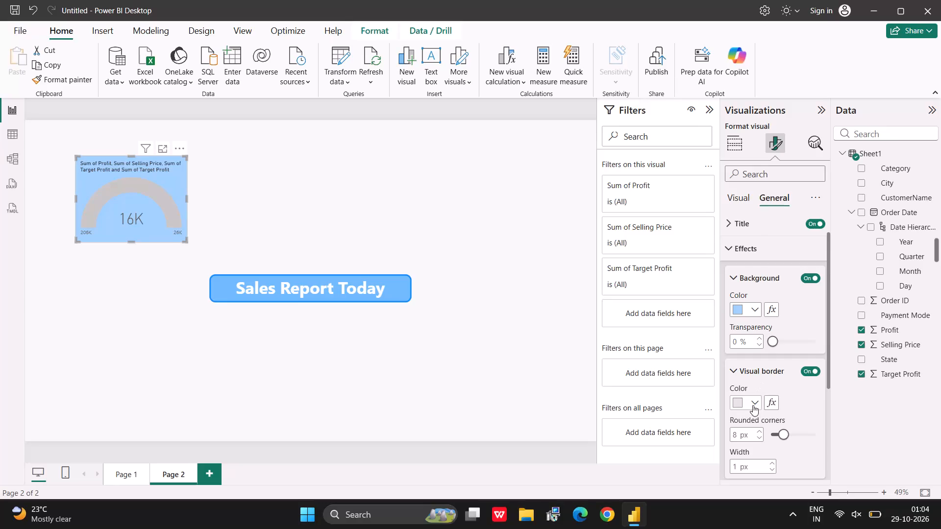
left_click(753, 405)
left_click(779, 181)
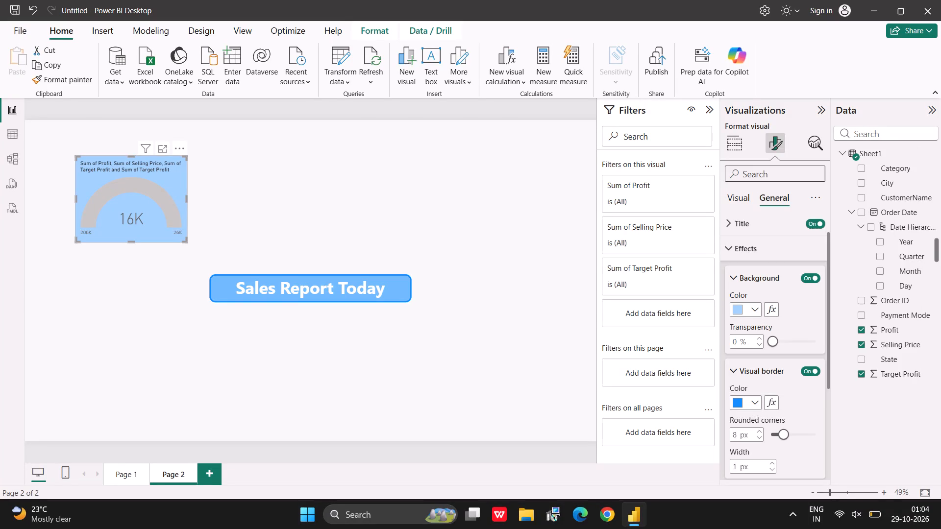
scroll(787, 333, "down", 1)
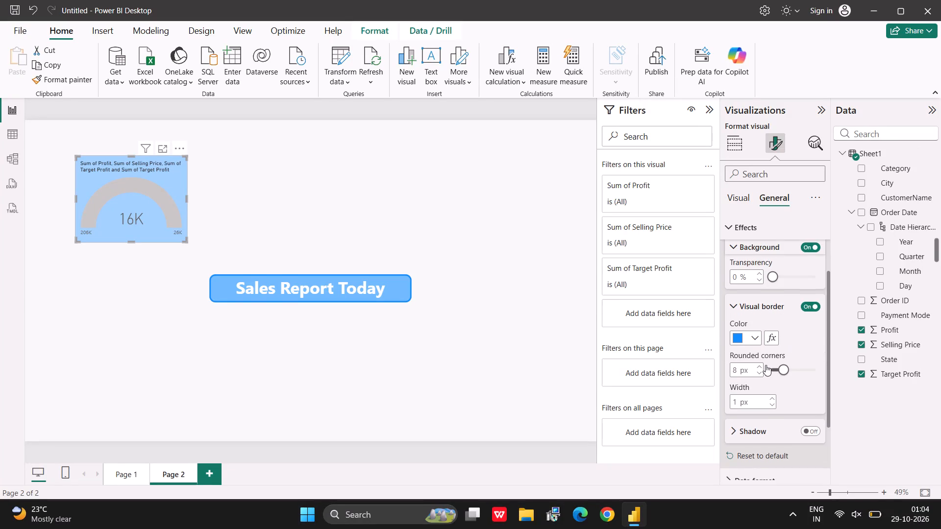
left_click_drag(788, 369, 796, 371)
left_click_drag(796, 371, 793, 372)
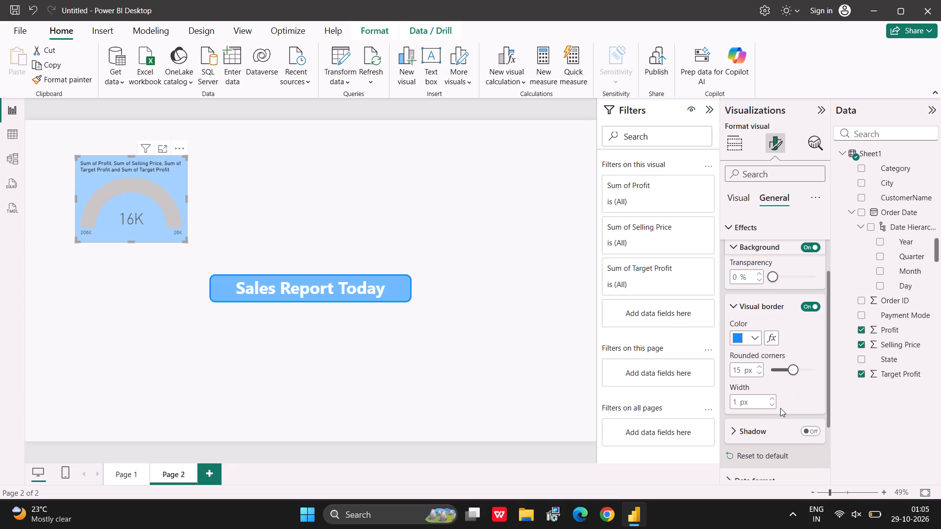
triple_click(771, 400)
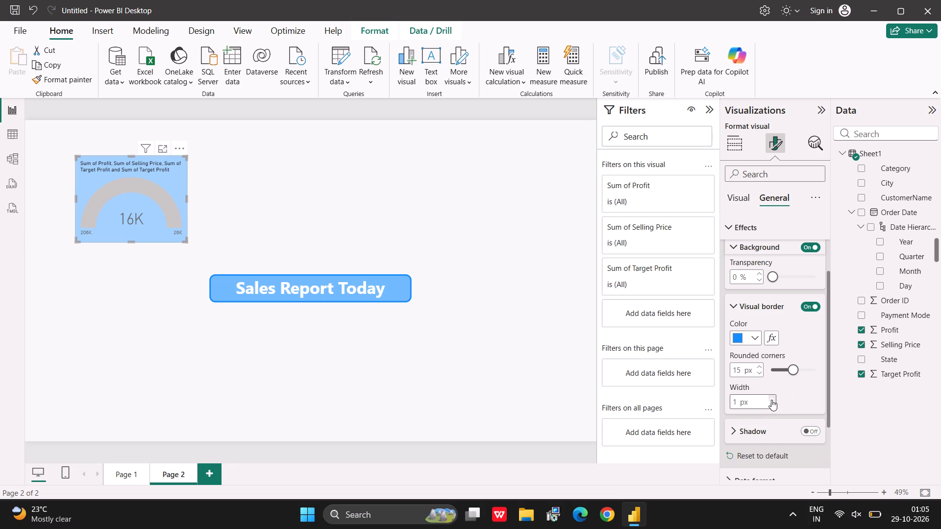
double_click(771, 400)
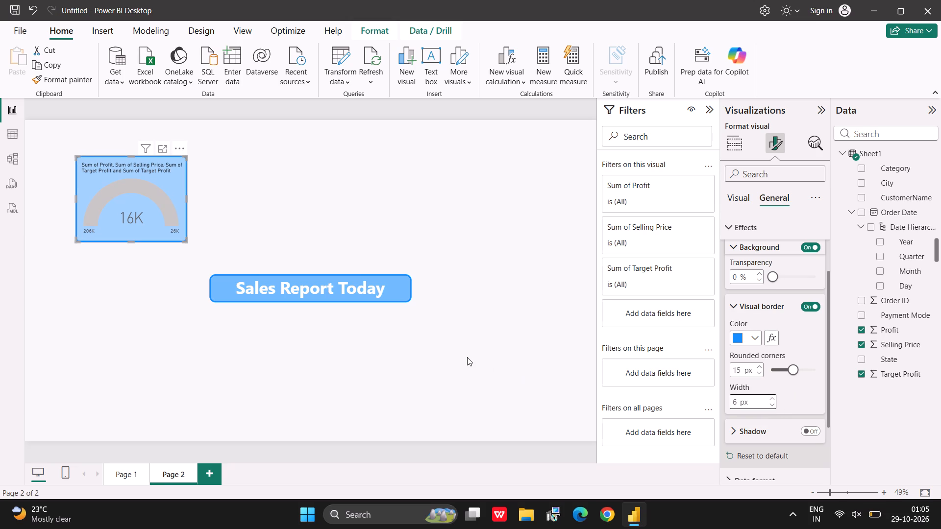
left_click(467, 357)
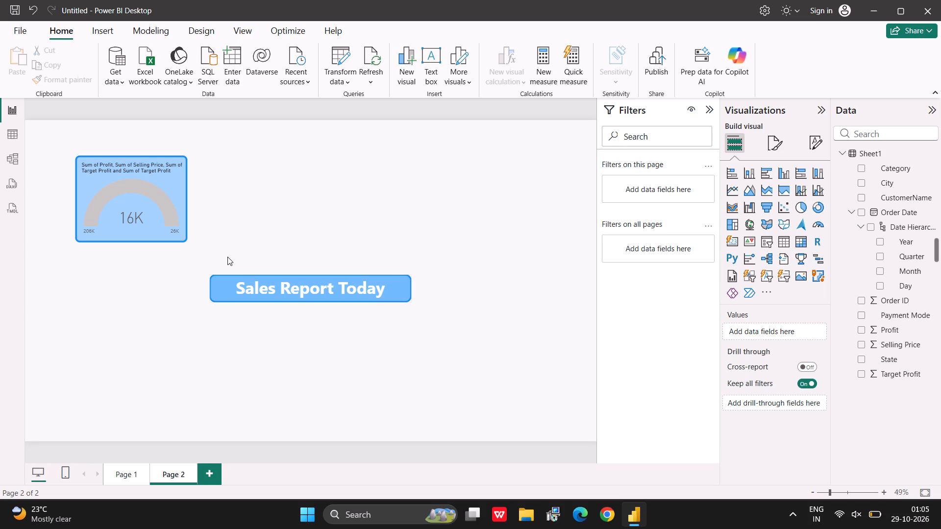
Set the gauge's data label values to 1 decimal place.
left_click(172, 205)
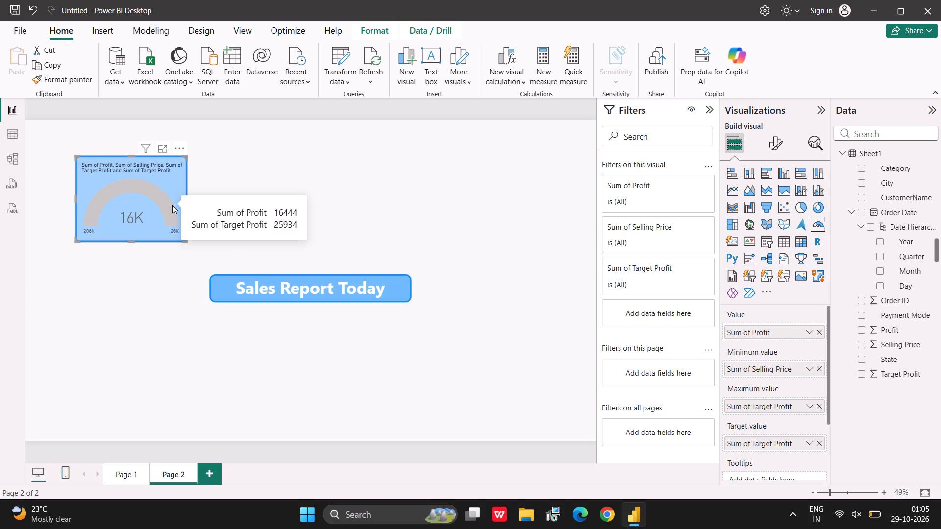
left_click(774, 134)
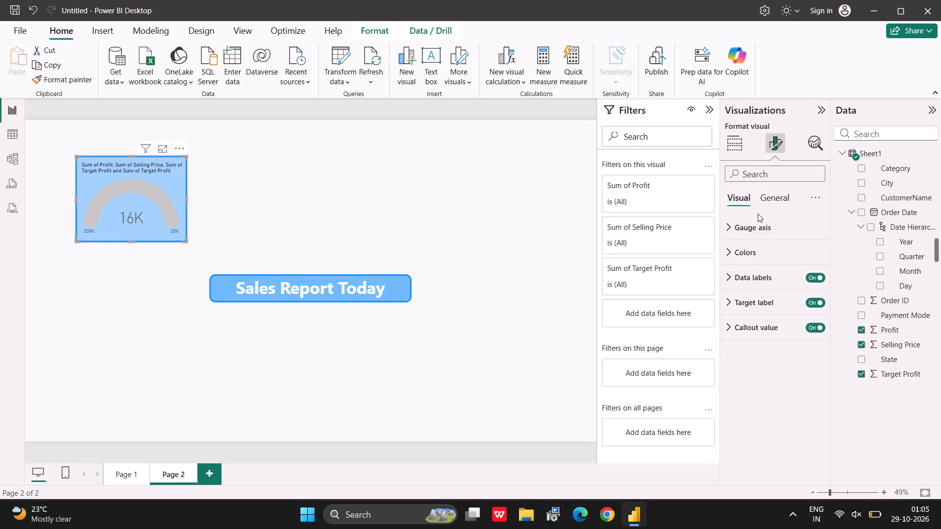
left_click(760, 284)
scroll(760, 284, "down", 1)
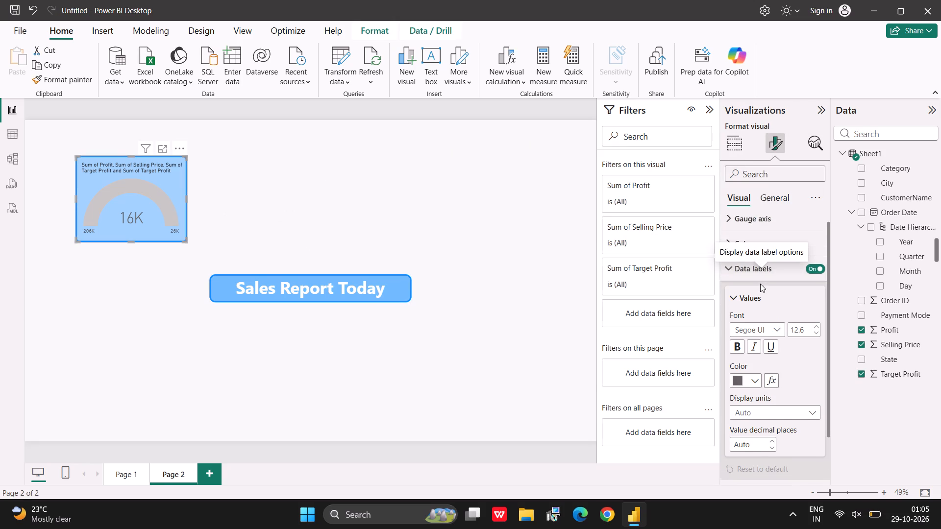
scroll(760, 284, "down", 3)
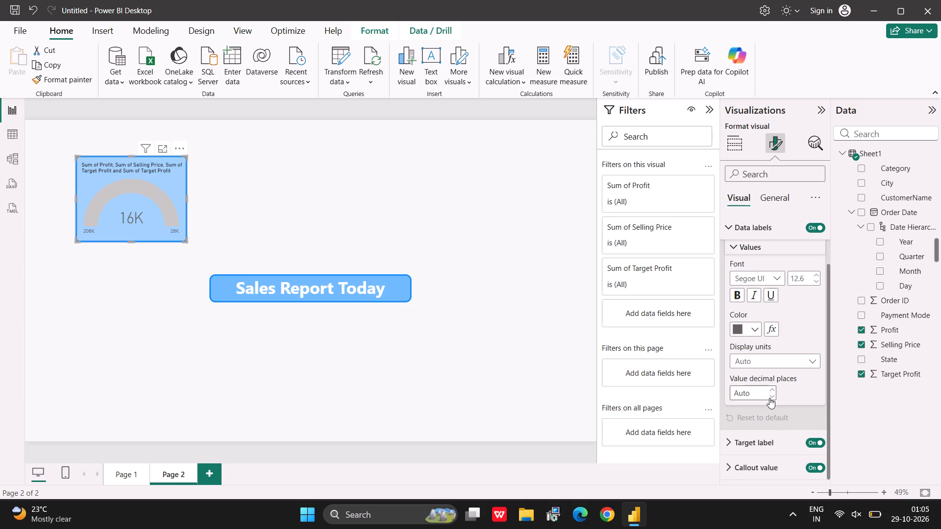
left_click(771, 392)
left_click(483, 254)
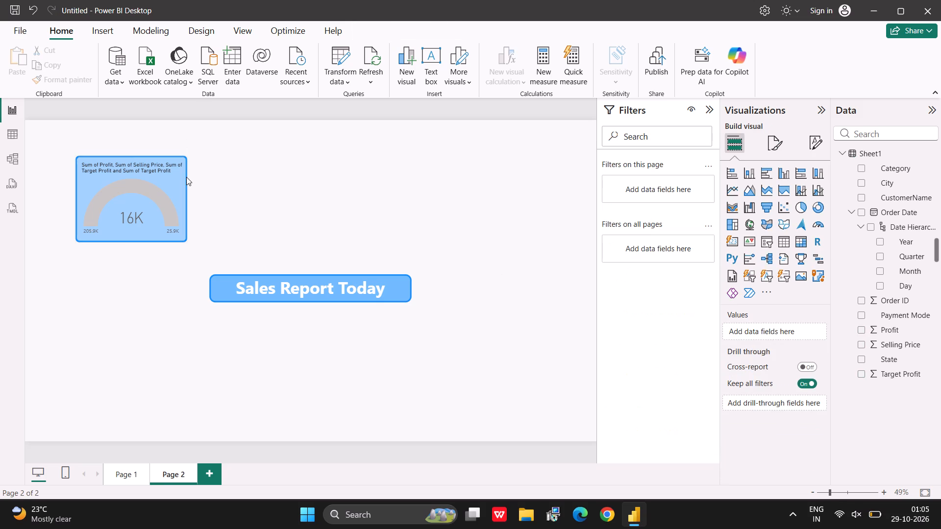
left_click(286, 202)
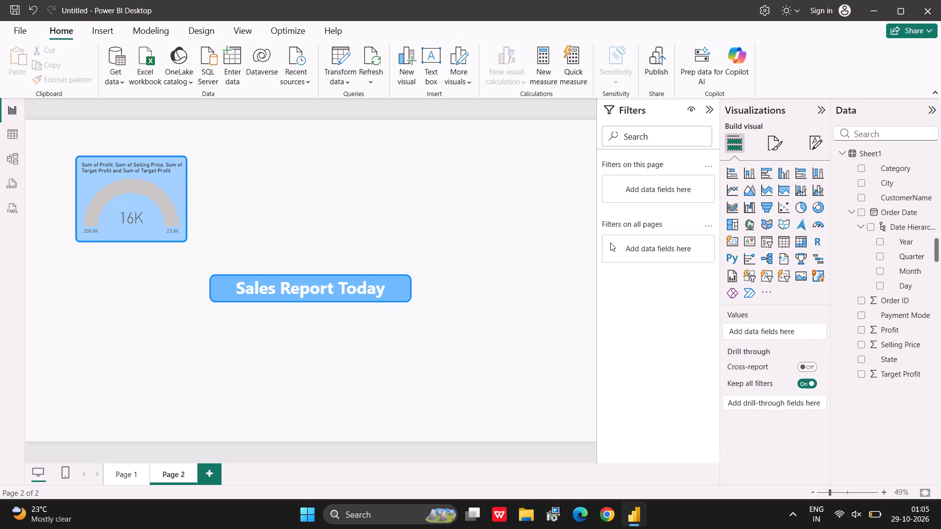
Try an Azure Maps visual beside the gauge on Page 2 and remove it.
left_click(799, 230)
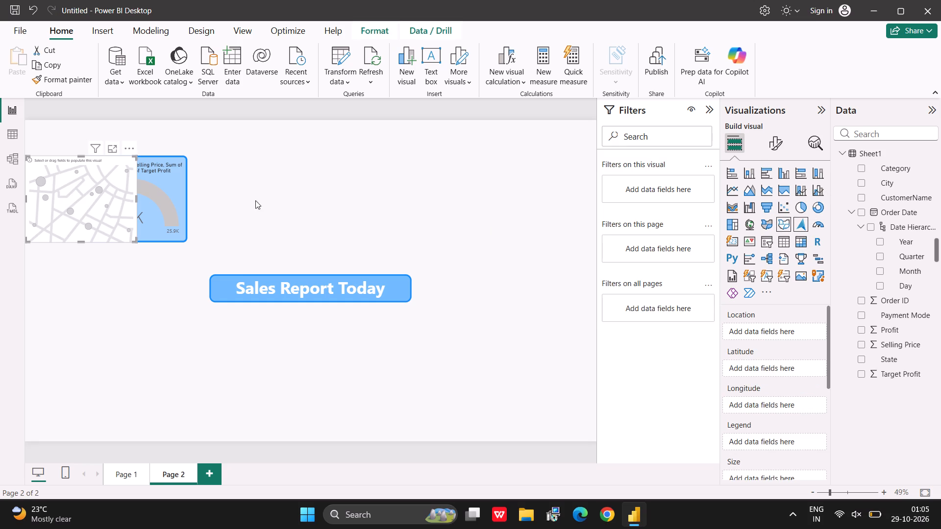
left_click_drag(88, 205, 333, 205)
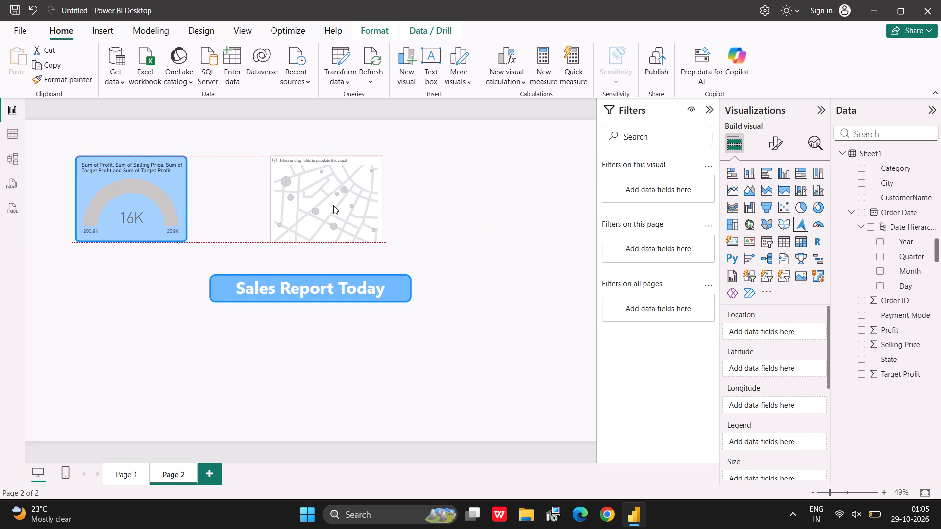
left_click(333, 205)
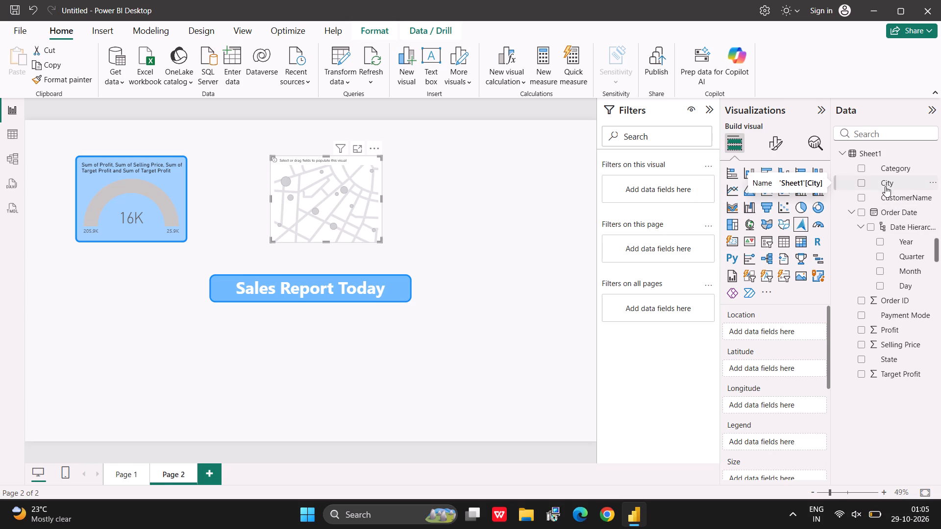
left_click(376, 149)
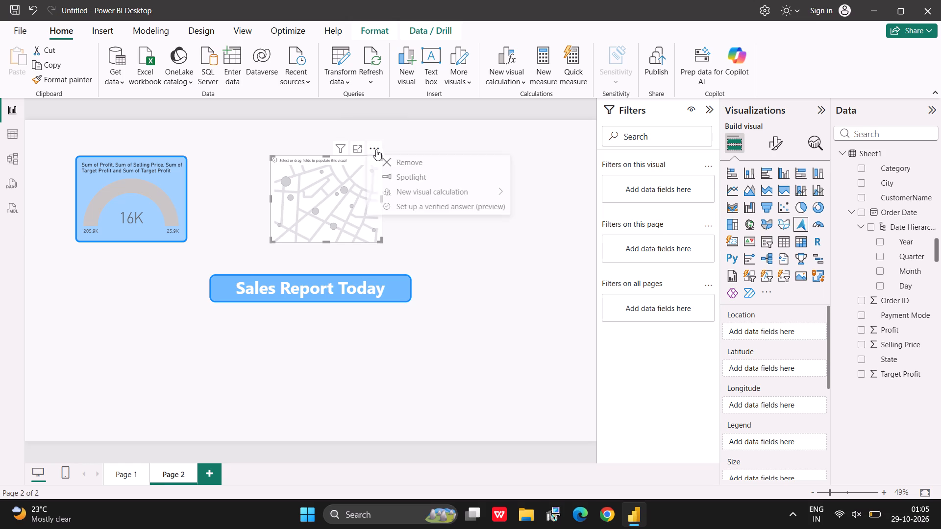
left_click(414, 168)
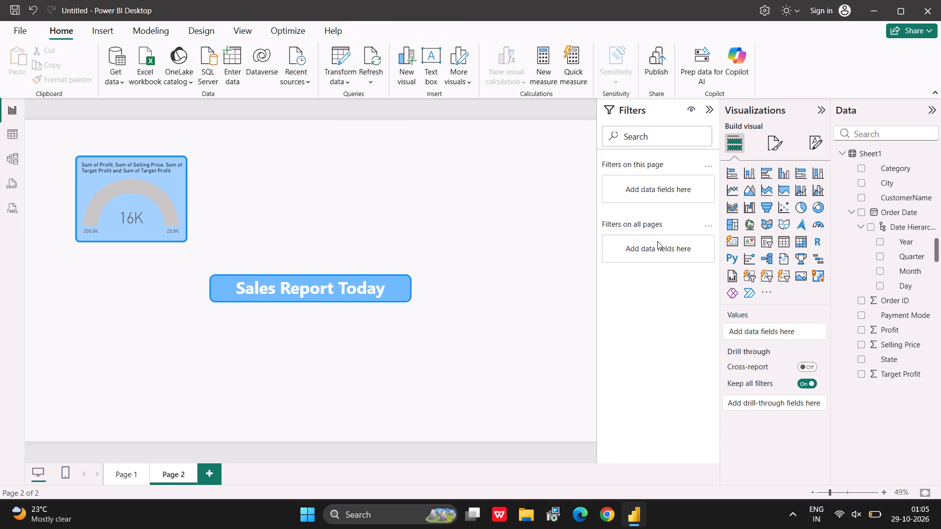
Insert a key influencers visual on Page 2 and place it to the right of the gauge, aligned with it.
left_click(757, 261)
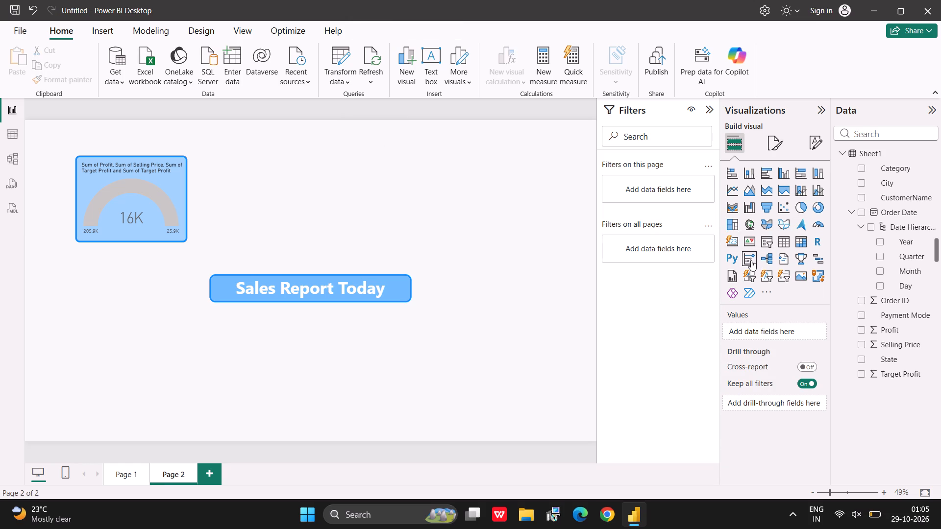
left_click(751, 260)
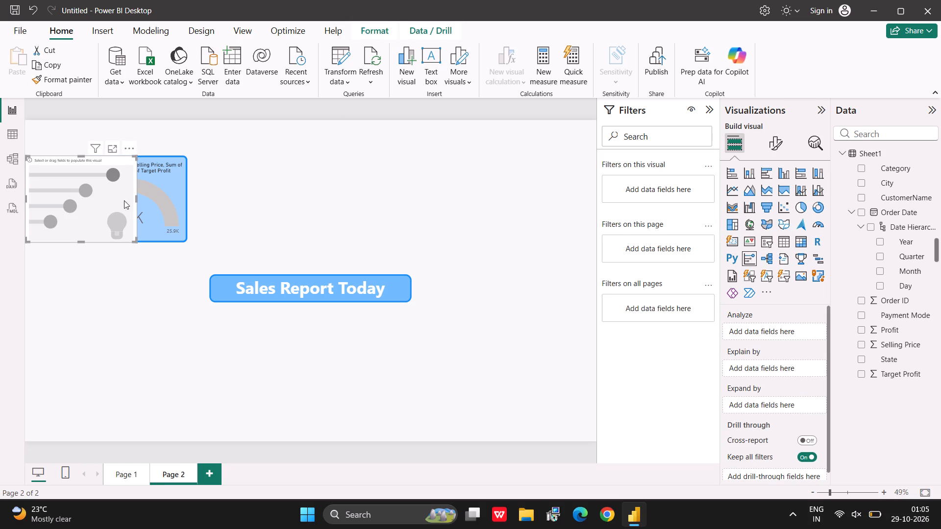
left_click_drag(95, 204, 307, 204)
Populate the key influencers visual with City as the Analyze field and Category as the Explain by field.
scroll(762, 337, "down", 1)
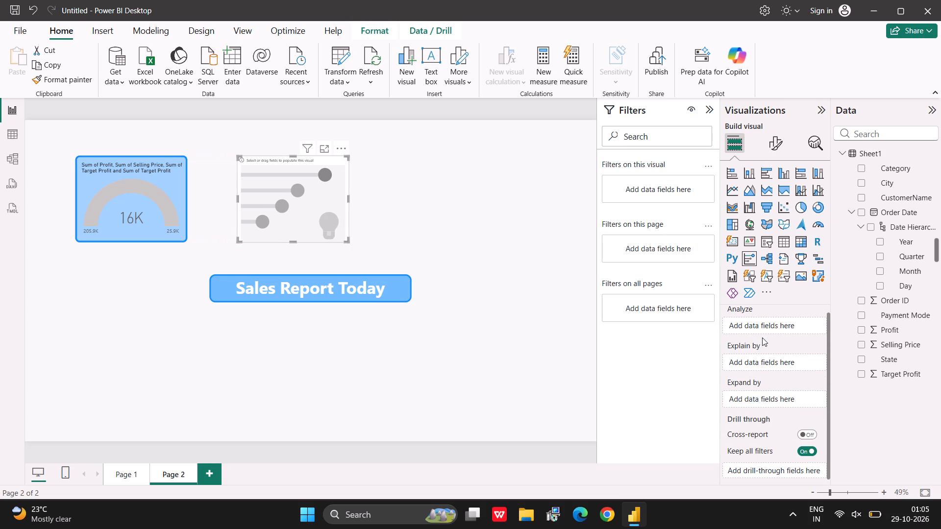
scroll(762, 337, "down", 1)
left_click_drag(896, 182, 815, 257)
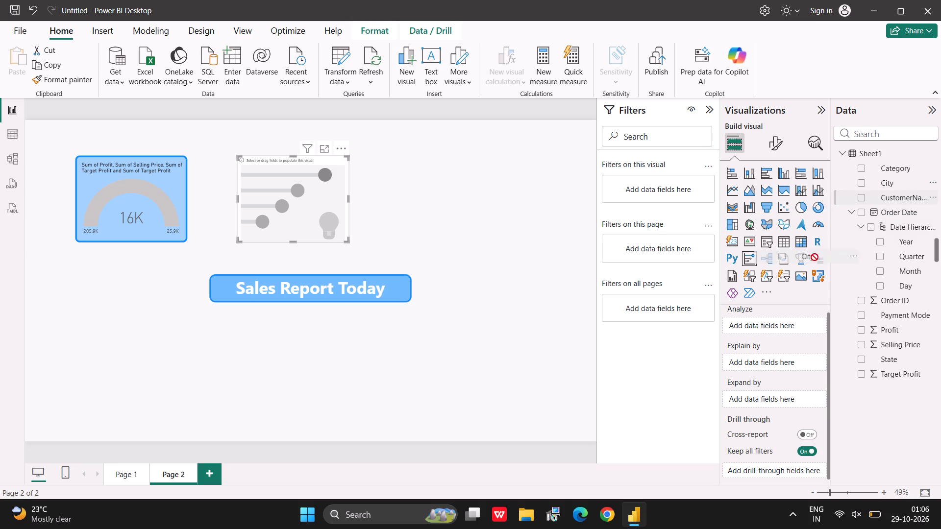
left_click_drag(815, 257, 789, 325)
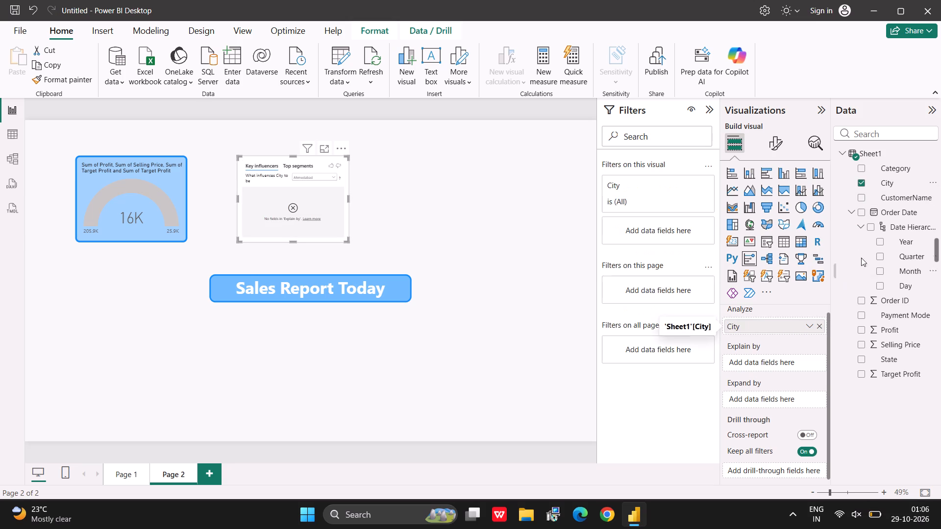
left_click_drag(898, 171, 804, 306)
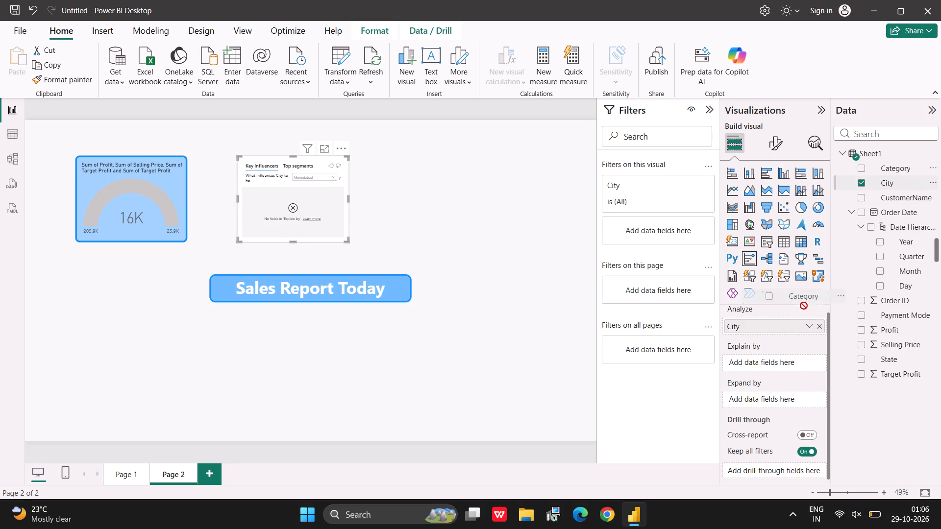
left_click_drag(804, 306, 787, 364)
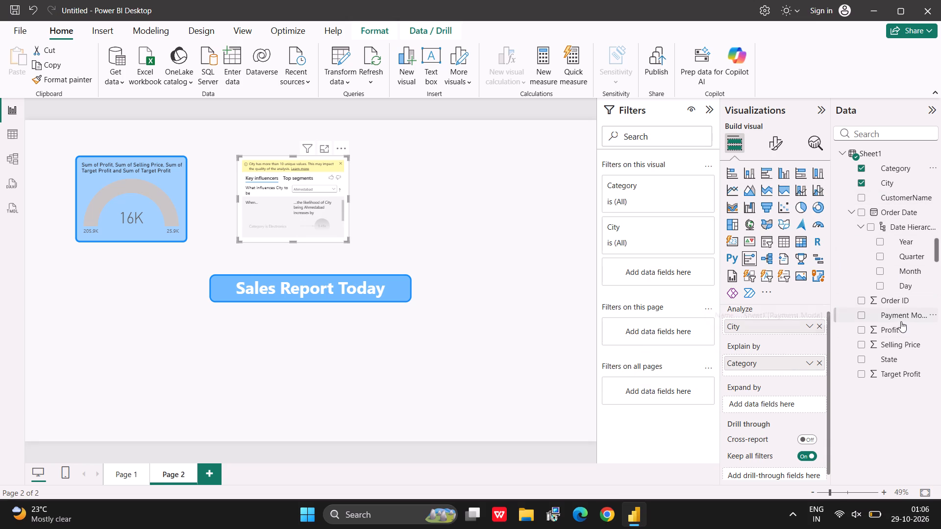
Add Payment Mode as a drill-through field for Page 2.
left_click_drag(901, 321, 780, 416)
left_click(780, 416)
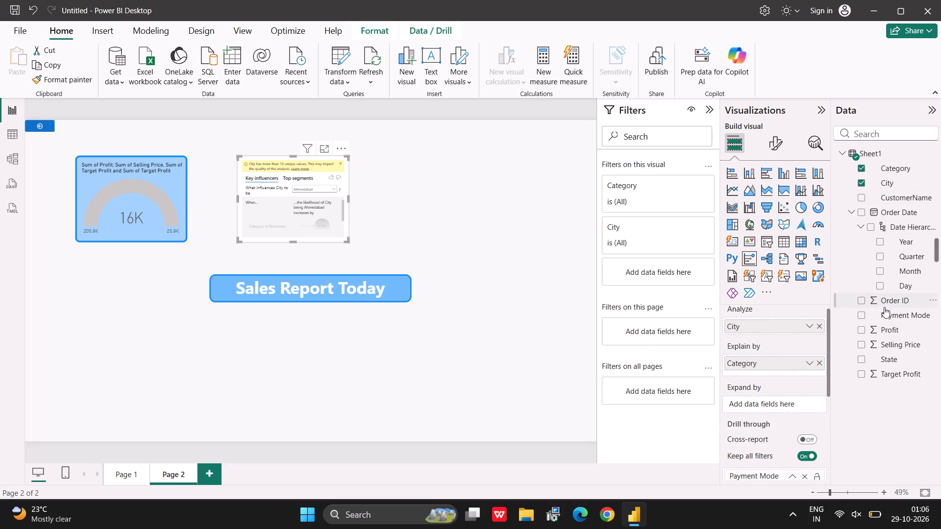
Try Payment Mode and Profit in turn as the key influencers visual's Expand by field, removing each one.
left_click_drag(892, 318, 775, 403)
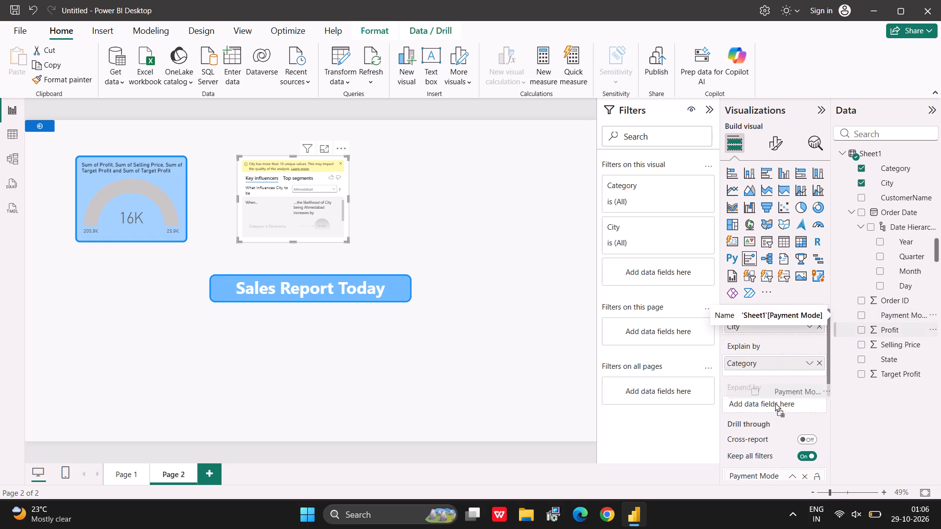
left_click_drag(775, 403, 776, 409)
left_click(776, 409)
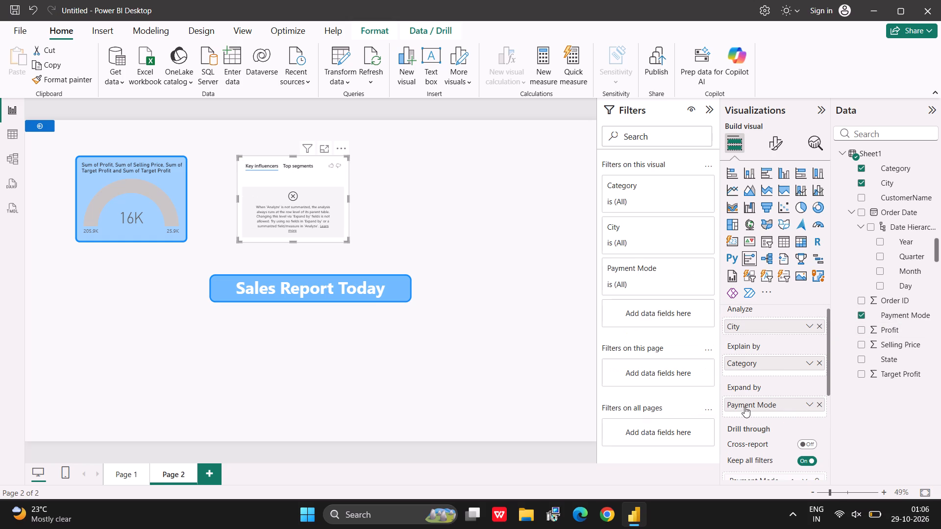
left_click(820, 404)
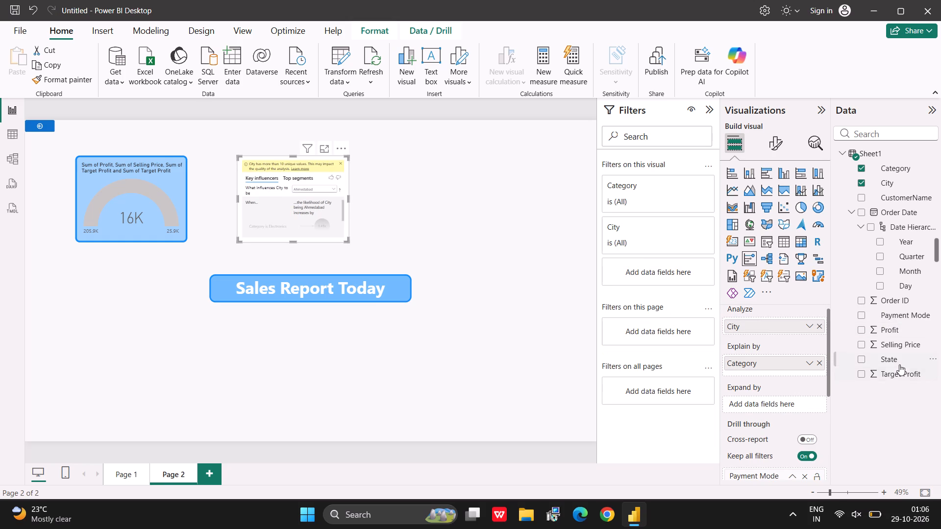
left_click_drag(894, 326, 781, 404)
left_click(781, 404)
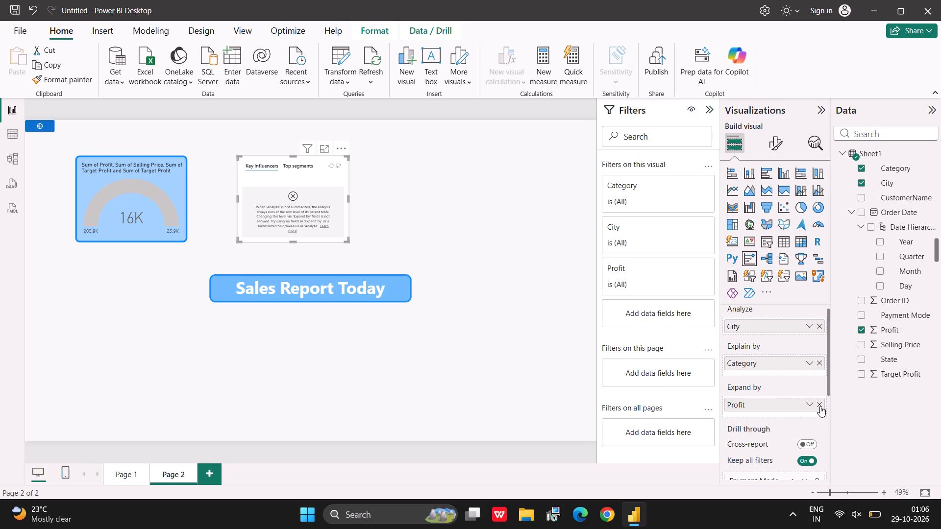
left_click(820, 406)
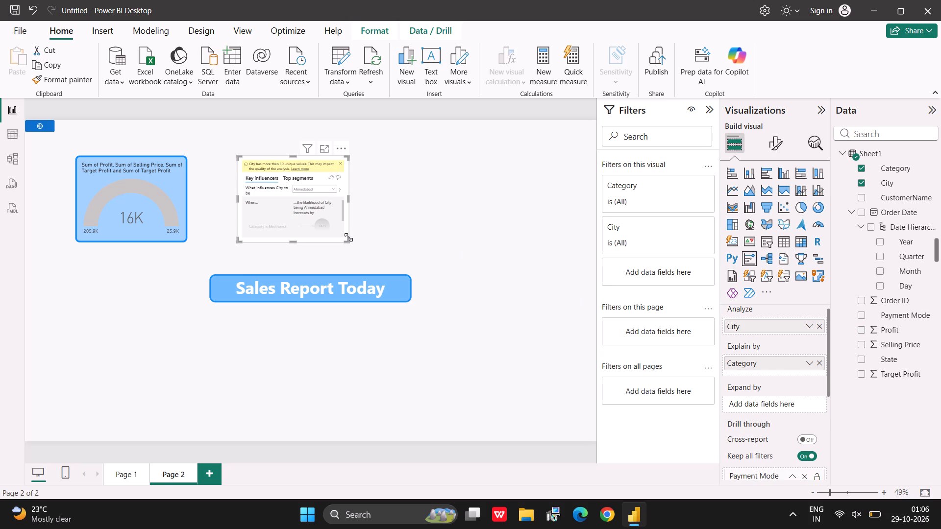
Widen the key influencers visual, keeping its lower edge aligned with the gauge's lower edge.
left_click_drag(347, 238, 356, 201)
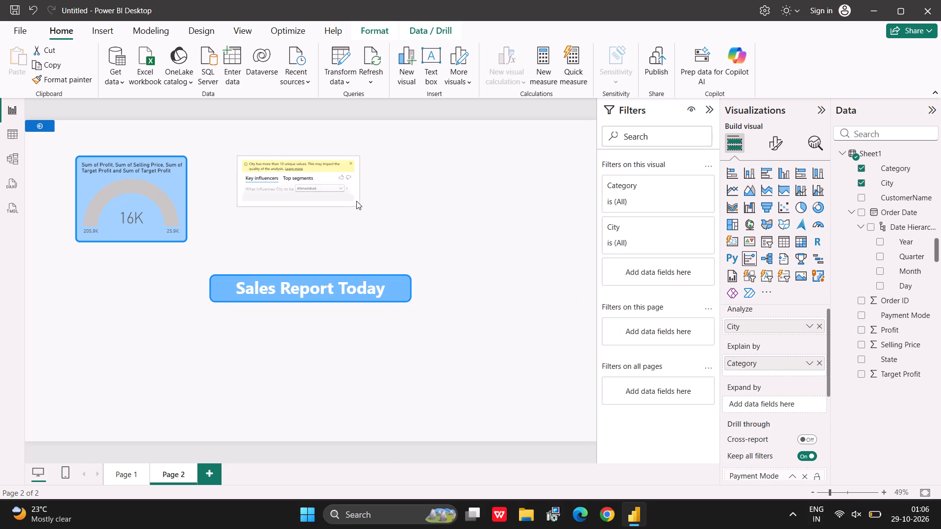
left_click_drag(356, 201, 363, 238)
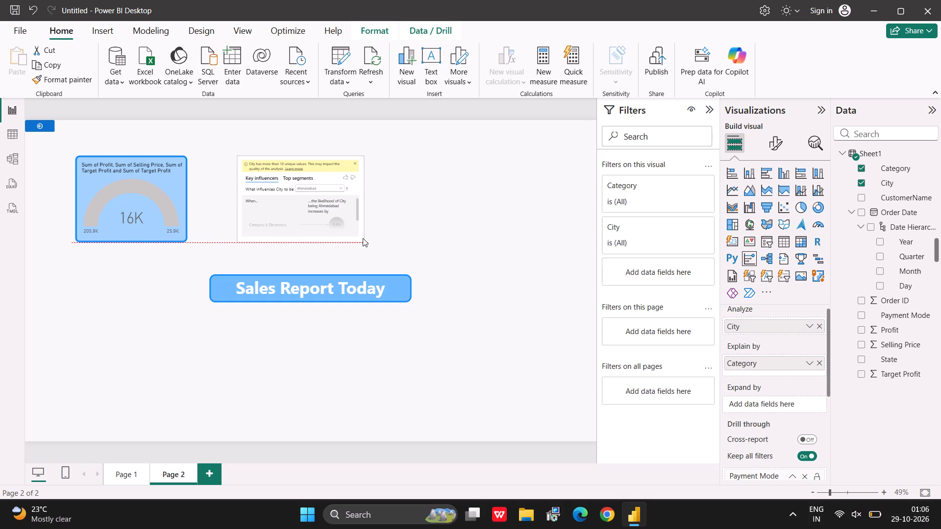
left_click_drag(363, 238, 363, 238)
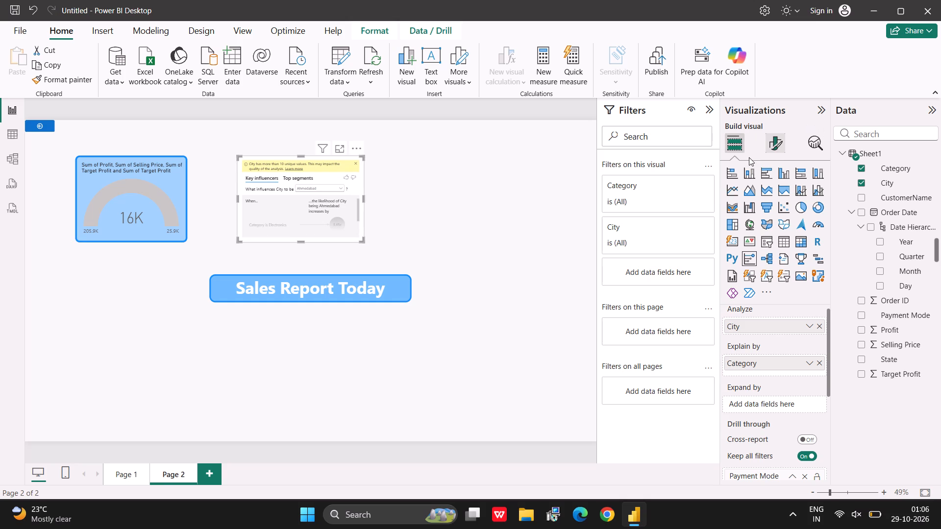
Set the key influencers visual's background to the lightest tint of the theme blue.
left_click(772, 153)
left_click(776, 148)
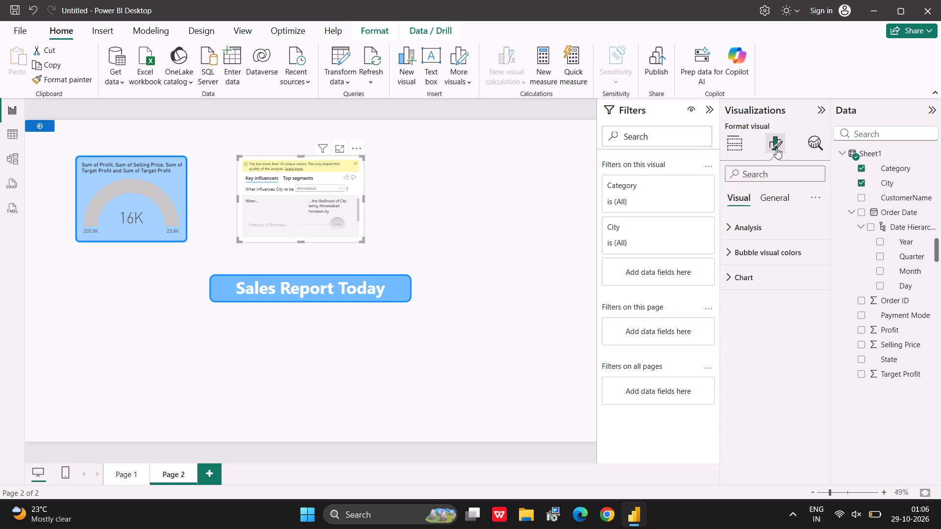
left_click(775, 204)
left_click(764, 274)
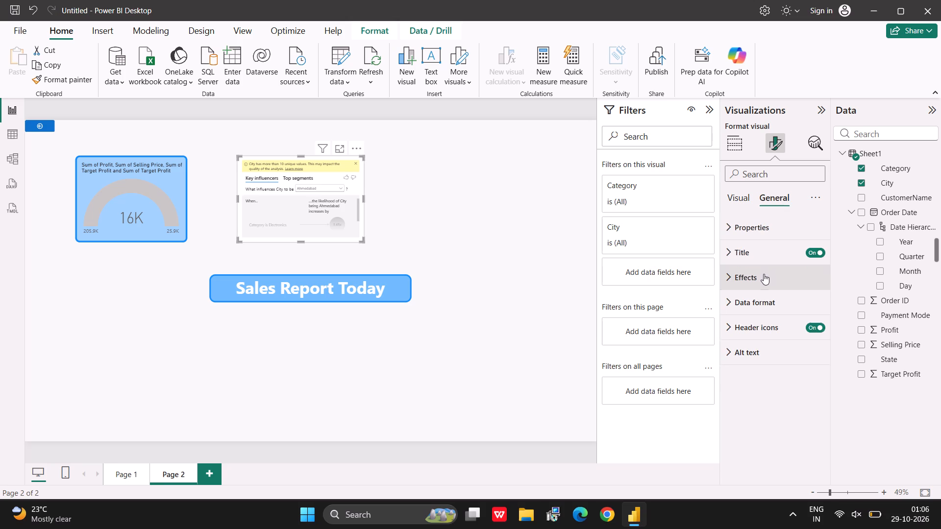
left_click(756, 332)
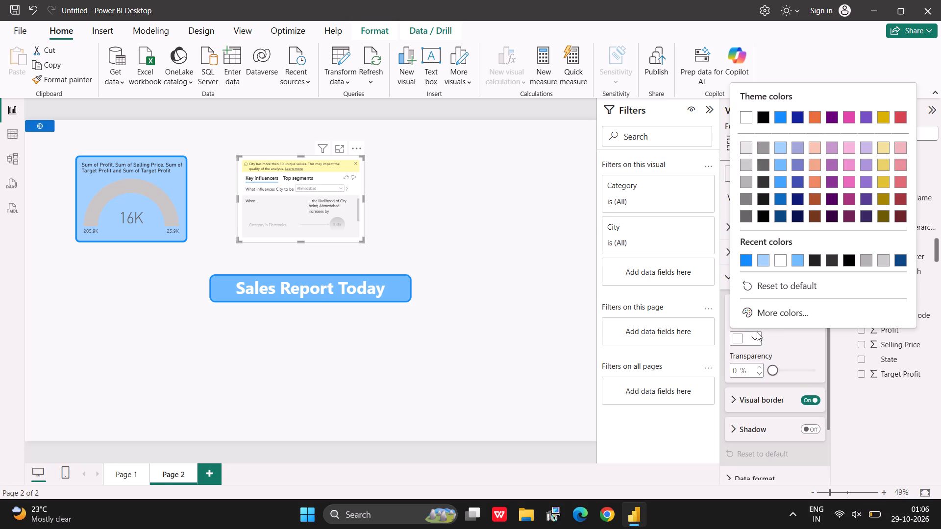
left_click(783, 150)
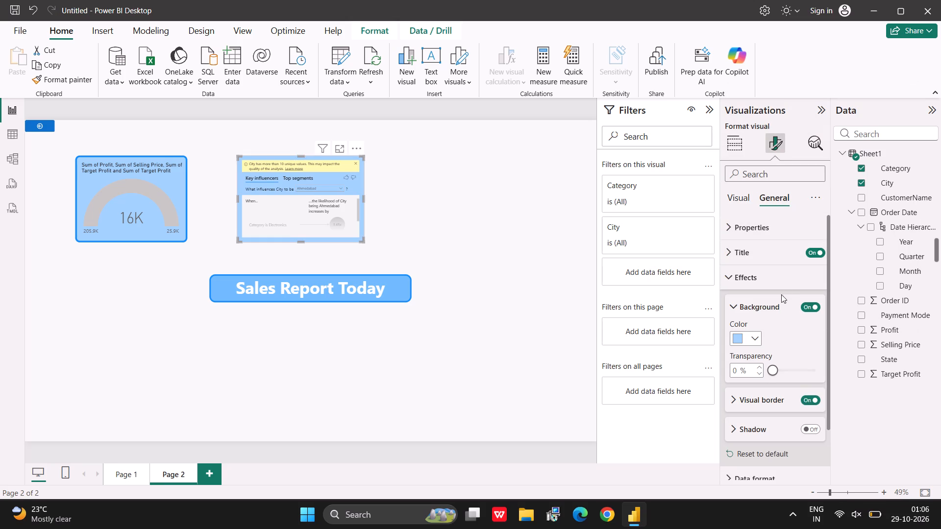
Give the key influencers visual a theme-blue border with 15 px rounded corners and 4 px width.
left_click(759, 405)
left_click(750, 431)
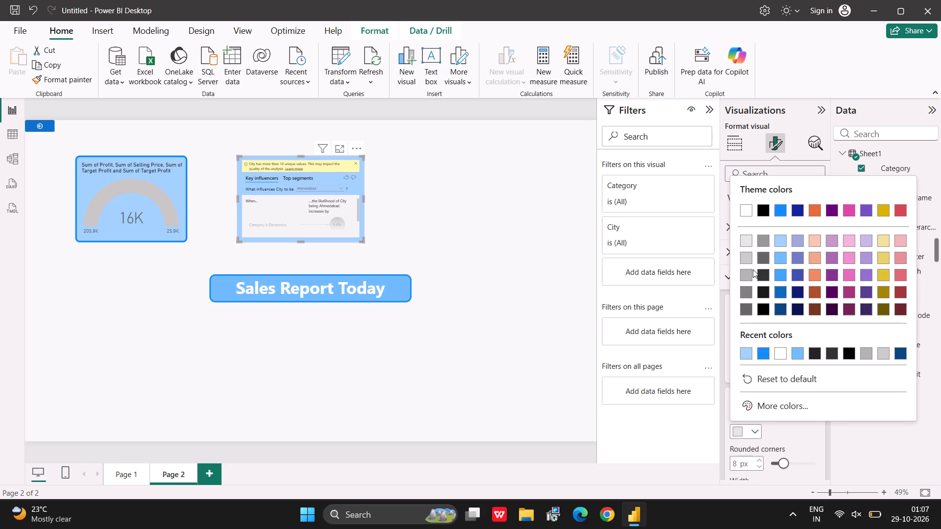
left_click(782, 206)
scroll(790, 322, "down", 2)
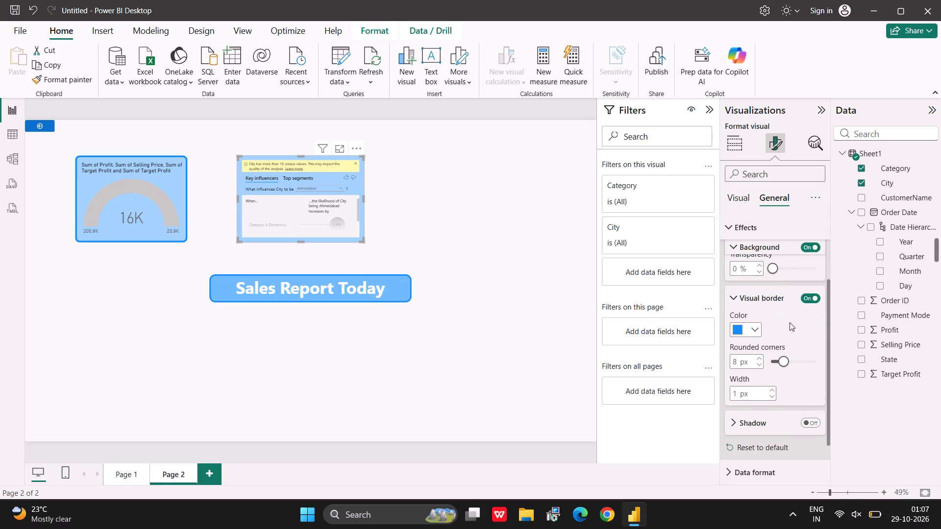
left_click_drag(785, 353, 793, 352)
left_click(793, 352)
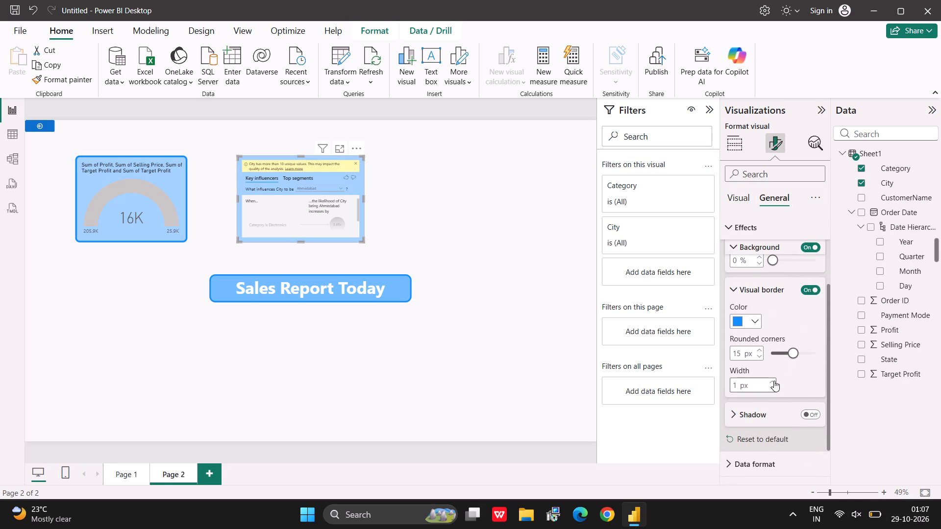
triple_click(773, 381)
left_click(773, 381)
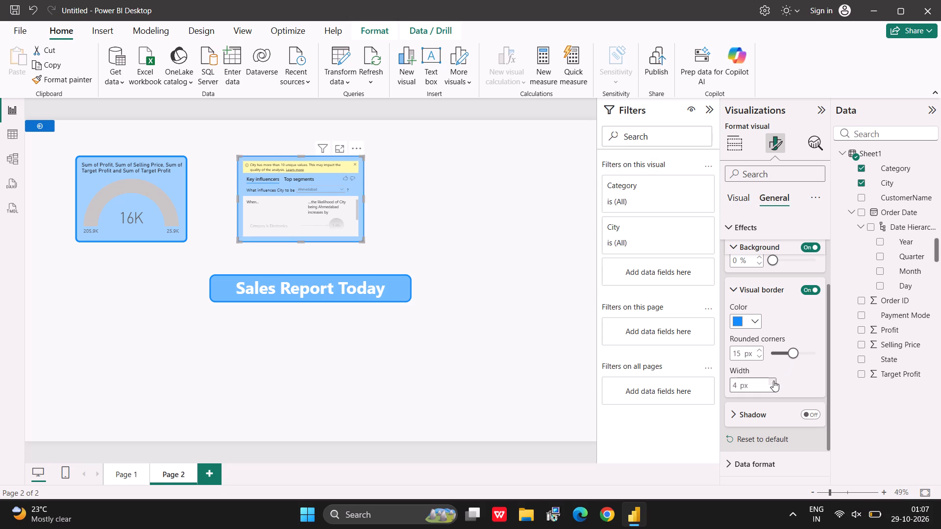
left_click(492, 260)
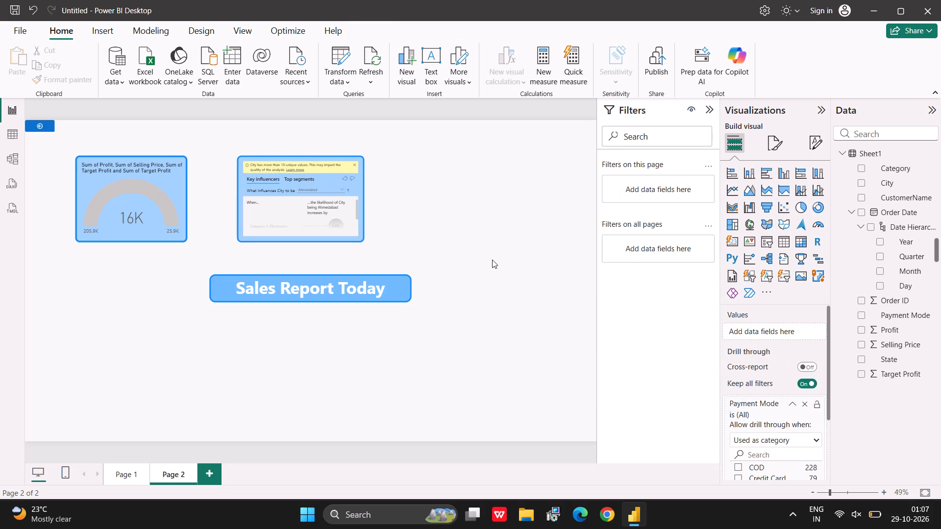
Narrow the key influencers visual slightly, keeping its lower edge level with the gauge.
left_click(360, 240)
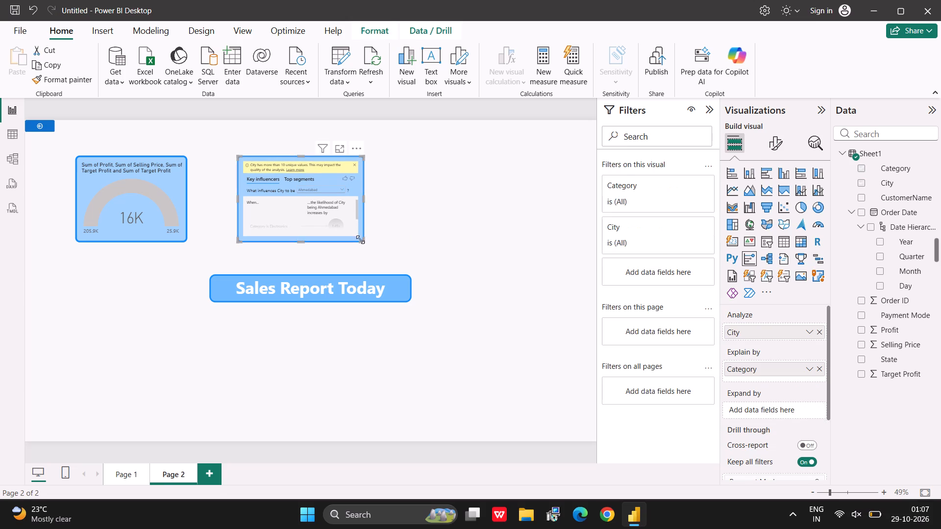
left_click(347, 211)
left_click_drag(362, 239, 358, 239)
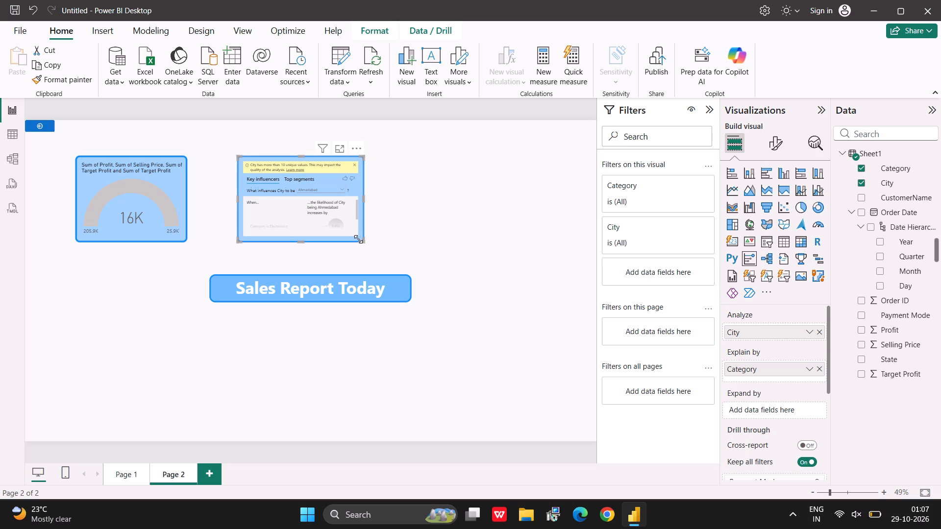
left_click_drag(358, 239, 356, 242)
left_click(484, 240)
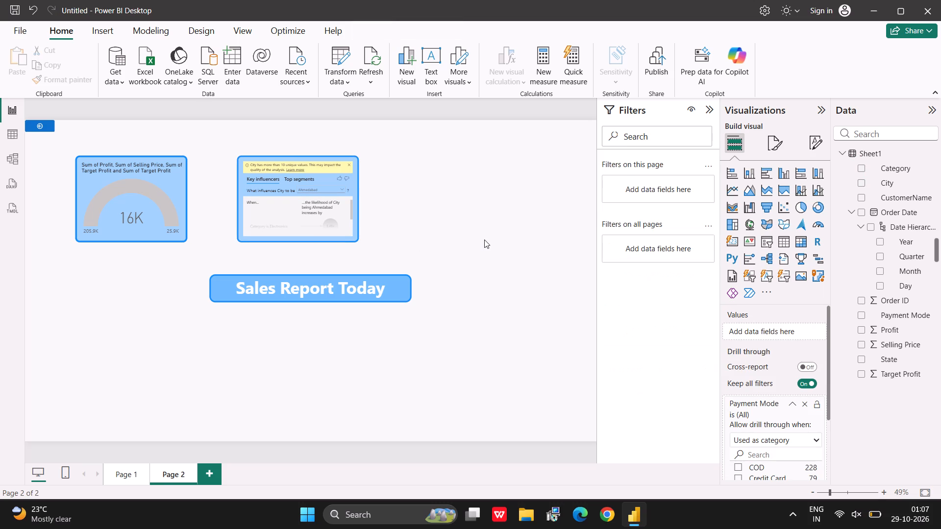
Insert a funnel chart to the right of the key influencers visual, with Category as its category and City as its values.
left_click(766, 203)
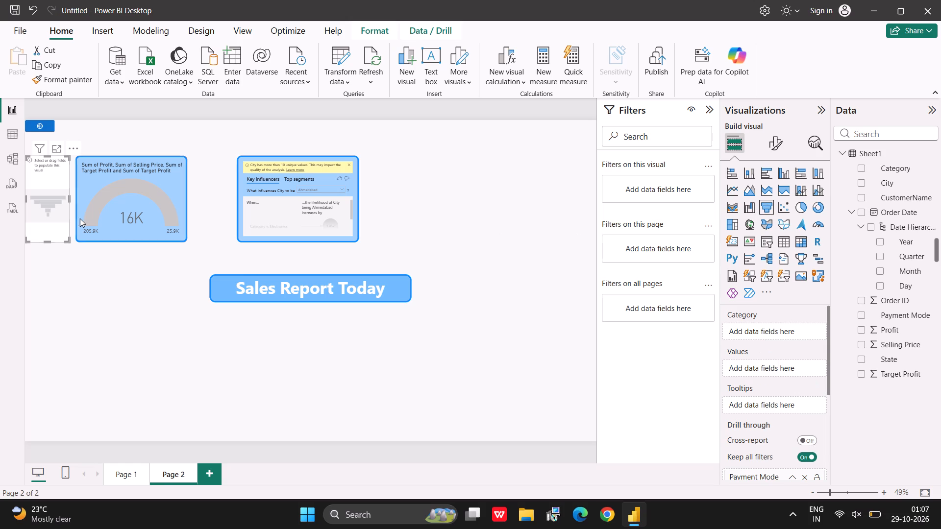
left_click_drag(43, 205, 461, 202)
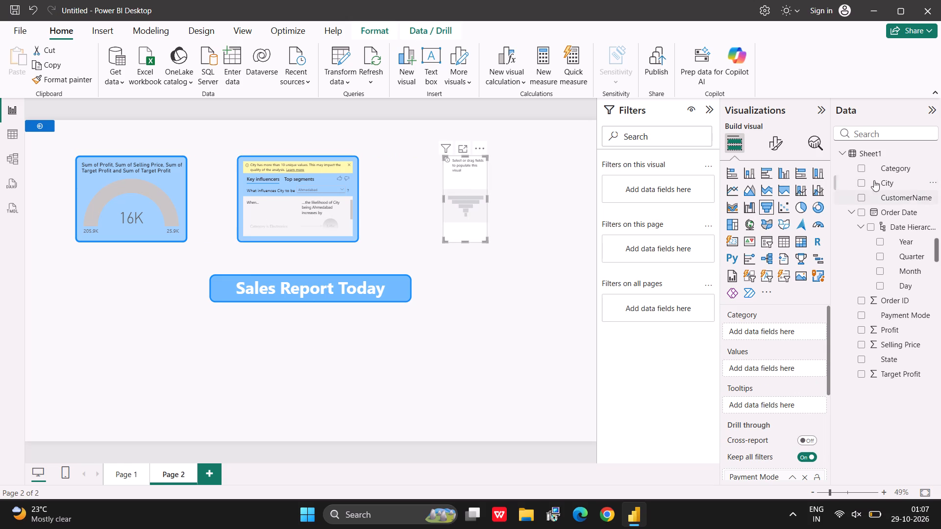
left_click_drag(888, 173, 778, 328)
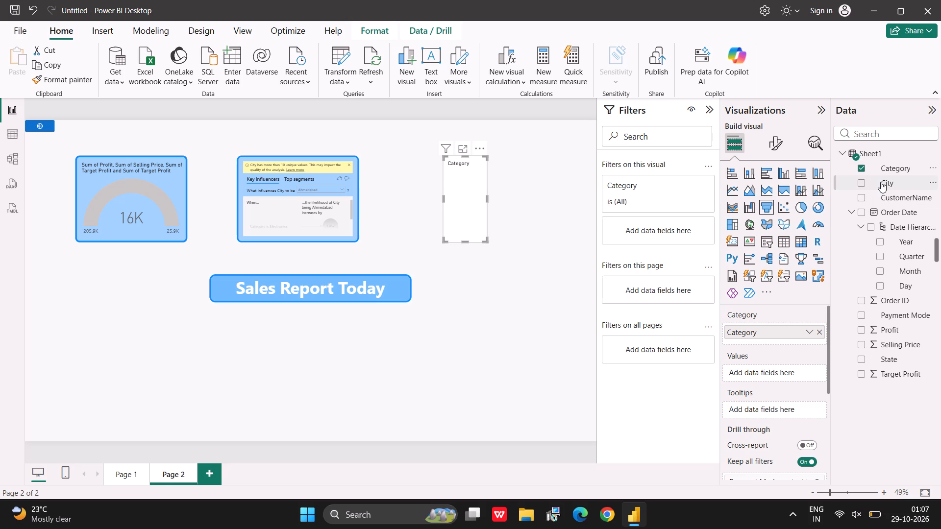
left_click_drag(881, 182, 767, 377)
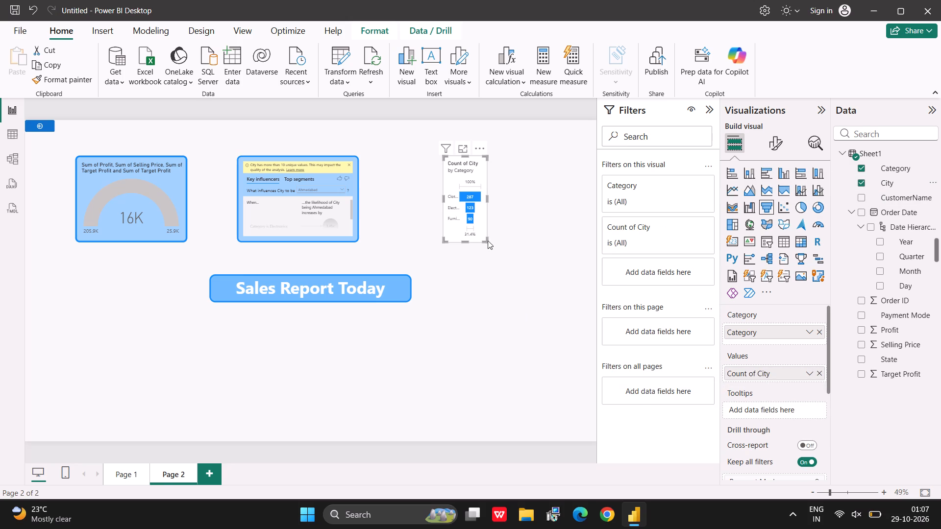
Widen the funnel chart to about the key influencers visual's width and move it closer, aligned in the same row.
left_click_drag(487, 240, 554, 238)
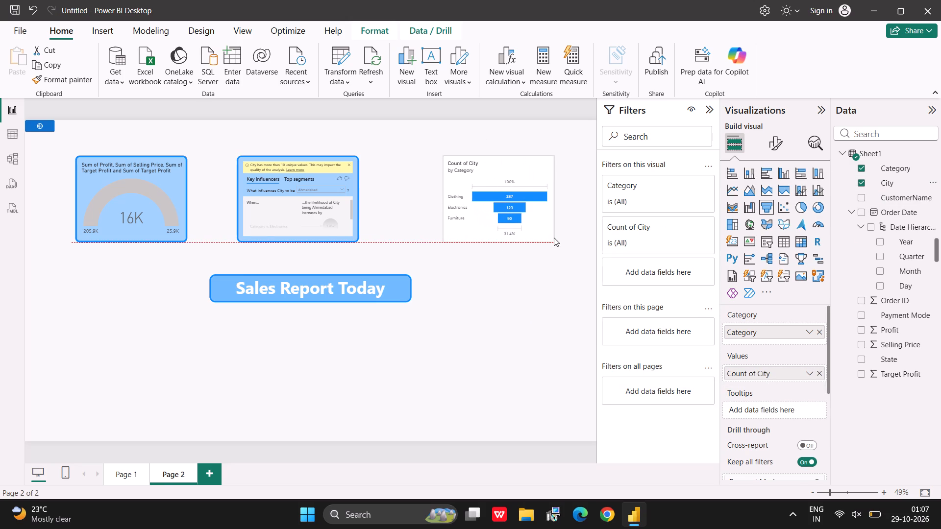
left_click_drag(554, 238, 564, 238)
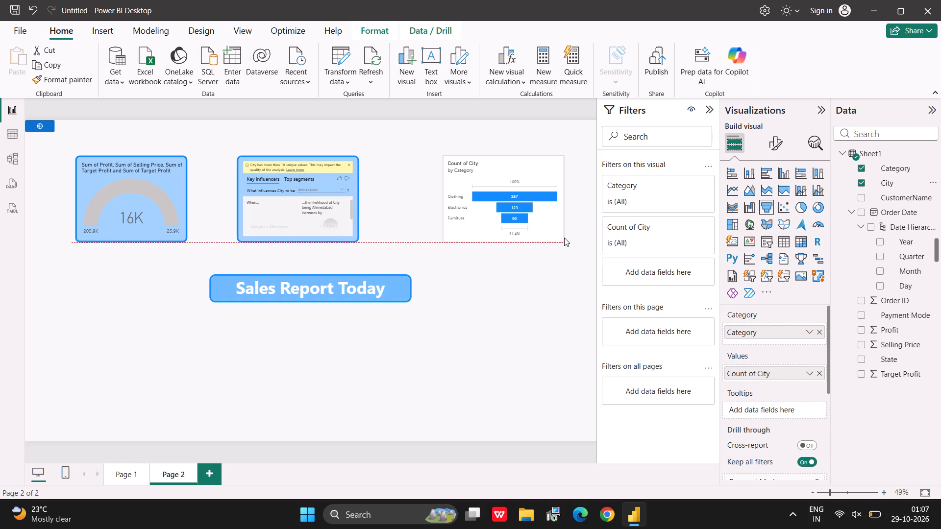
left_click_drag(564, 238, 565, 238)
left_click_drag(520, 213, 502, 215)
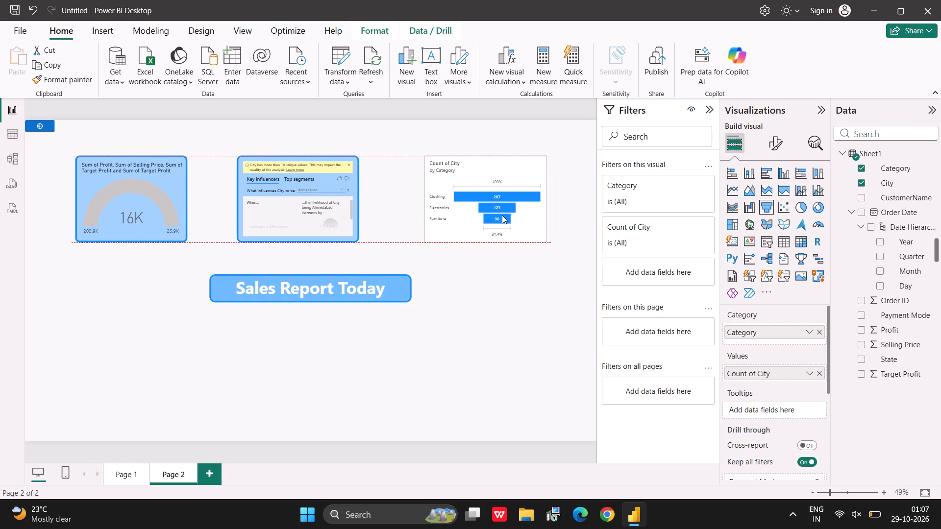
left_click_drag(502, 215, 490, 217)
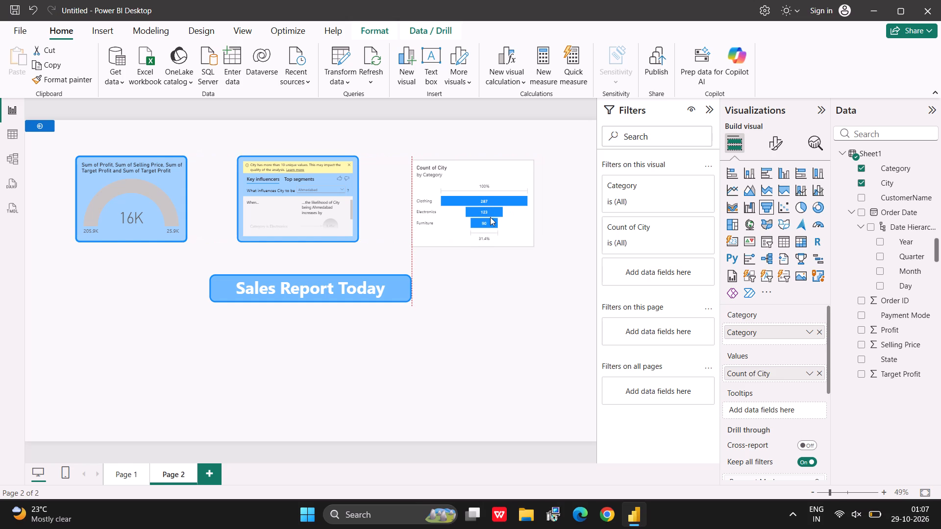
left_click_drag(490, 217, 491, 216)
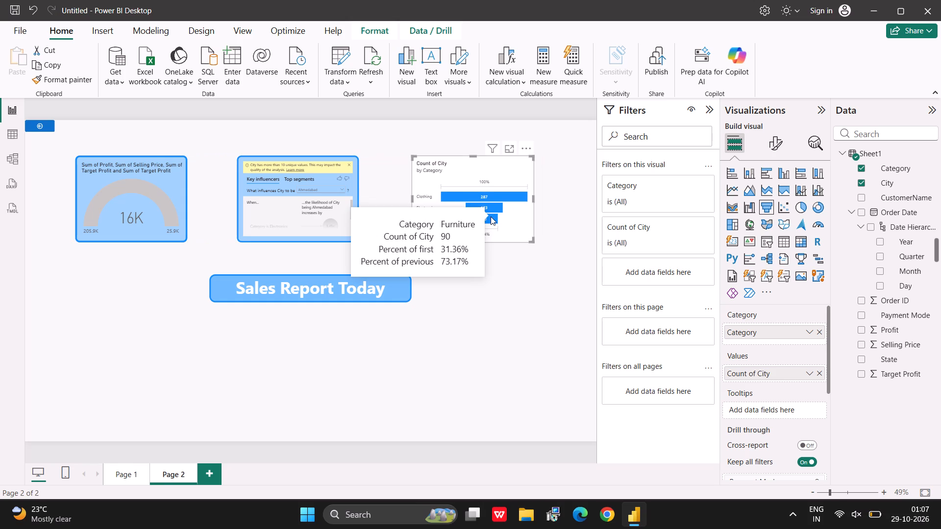
Set the funnel chart's background to the lightest tint of the theme blue.
left_click(769, 138)
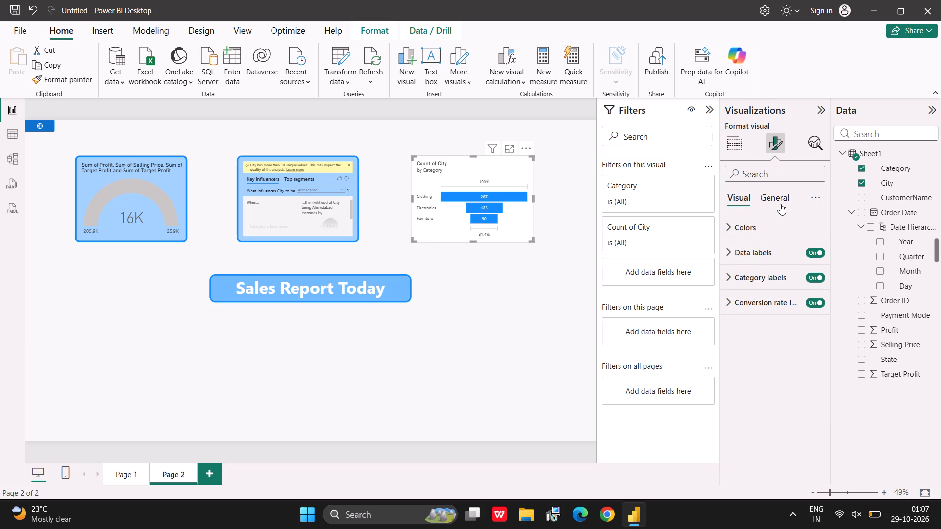
left_click(780, 204)
left_click(768, 274)
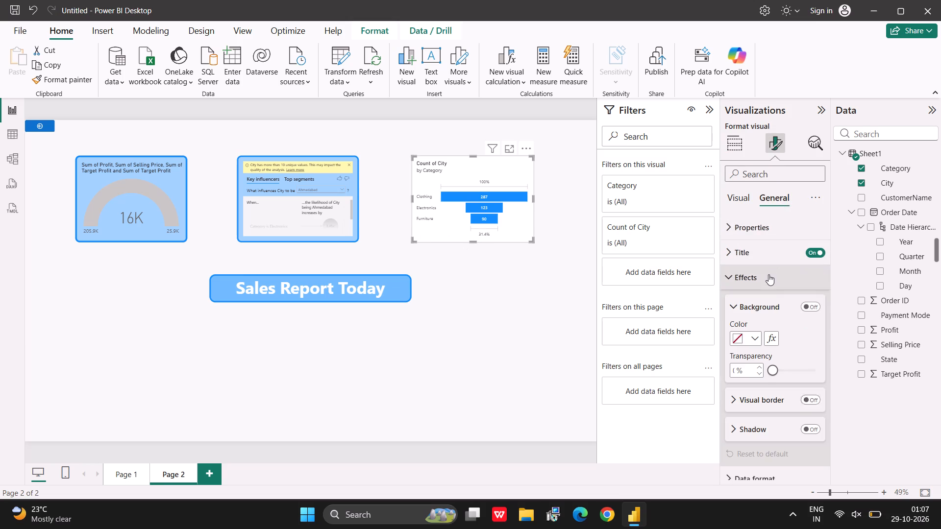
scroll(783, 312, "down", 1)
left_click(753, 303)
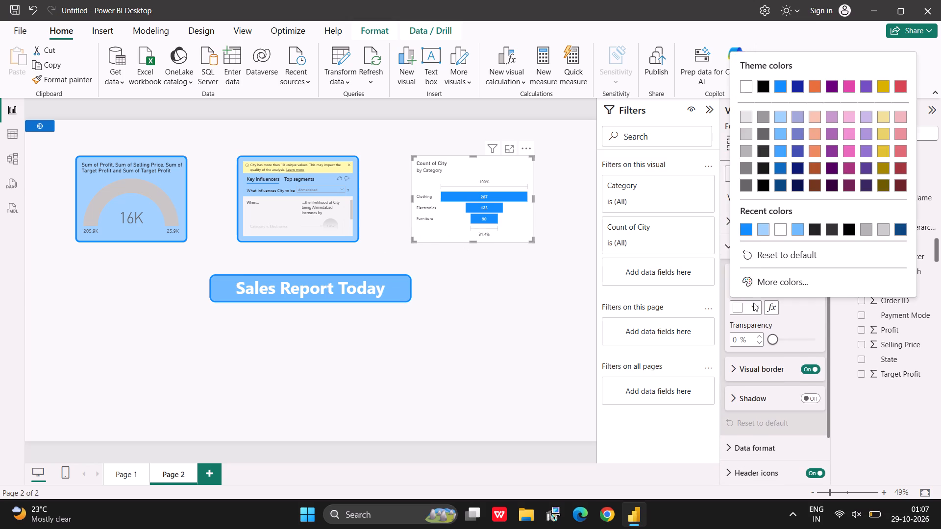
left_click(777, 120)
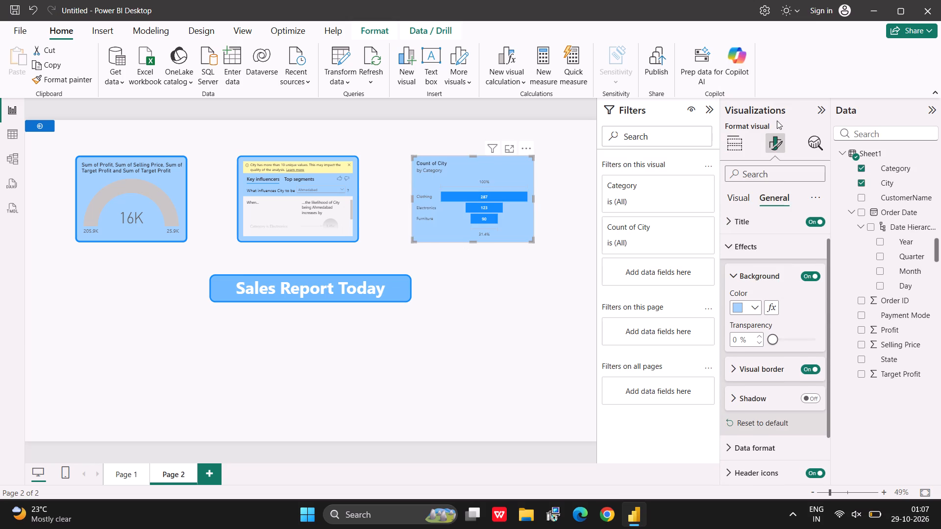
Give the funnel chart a theme-blue border with 15 px rounded corners and 4 px width.
left_click(763, 366)
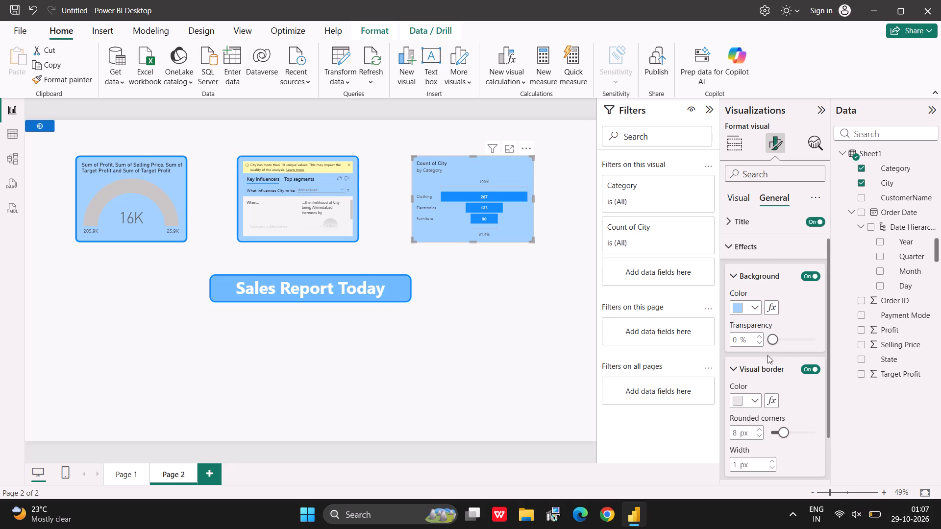
left_click(758, 397)
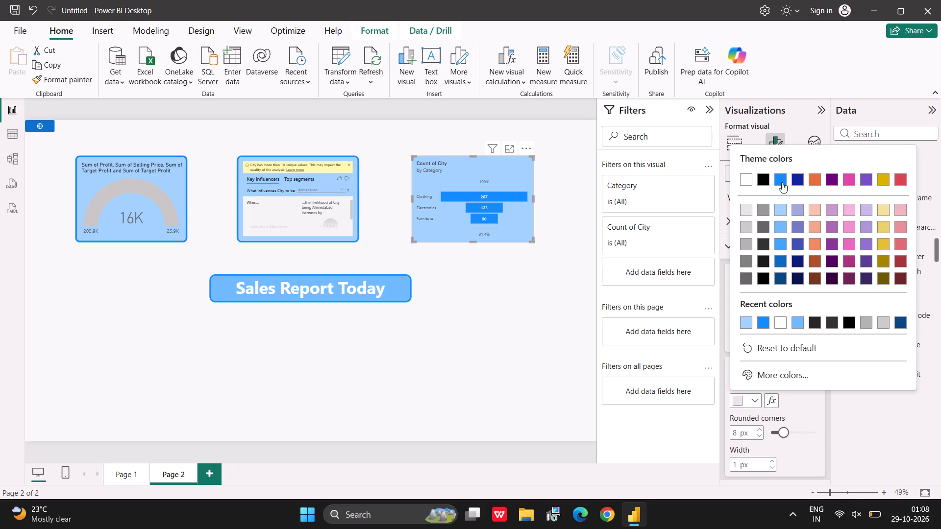
left_click(780, 182)
scroll(784, 396, "down", 1)
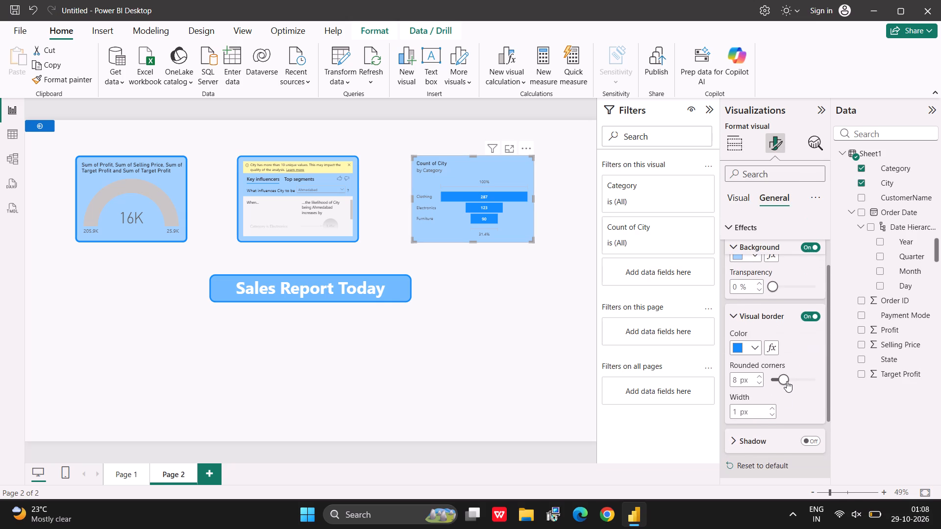
left_click_drag(787, 381, 802, 382)
left_click_drag(802, 382, 794, 384)
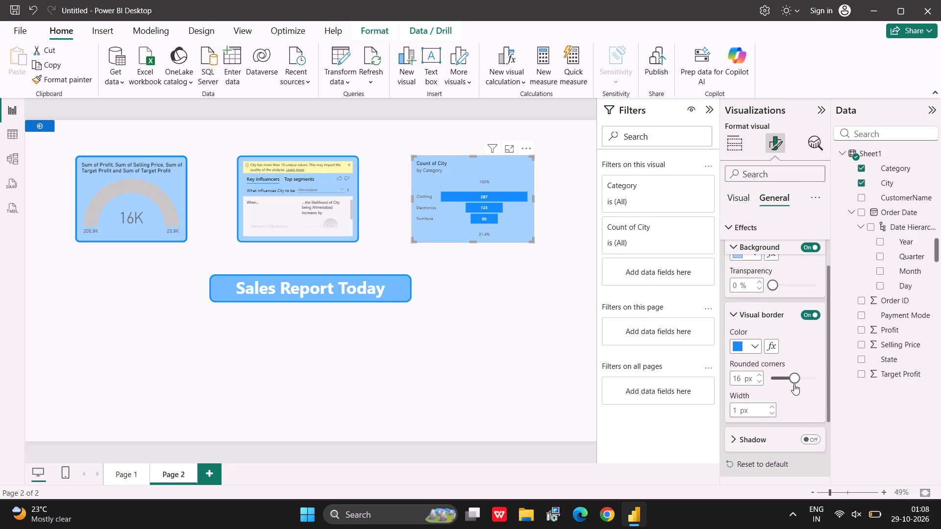
left_click_drag(794, 384, 792, 384)
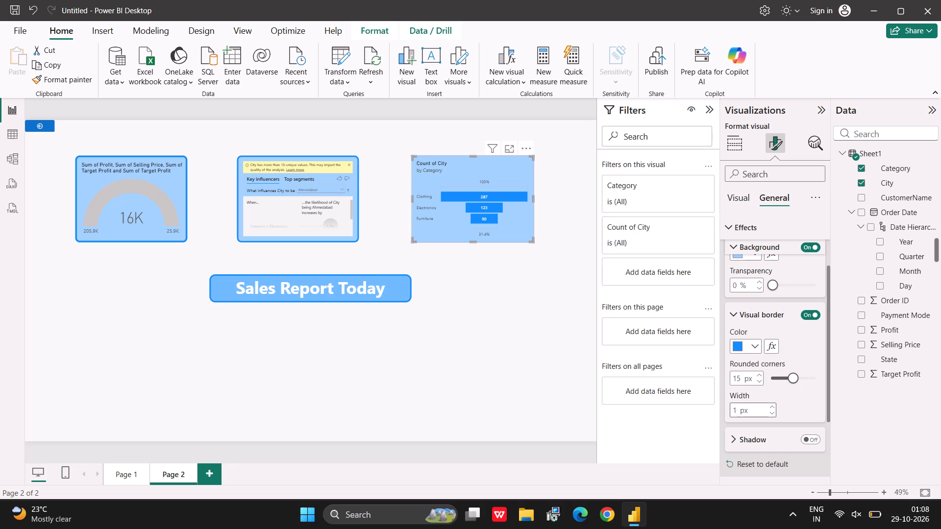
triple_click(770, 407)
left_click(770, 407)
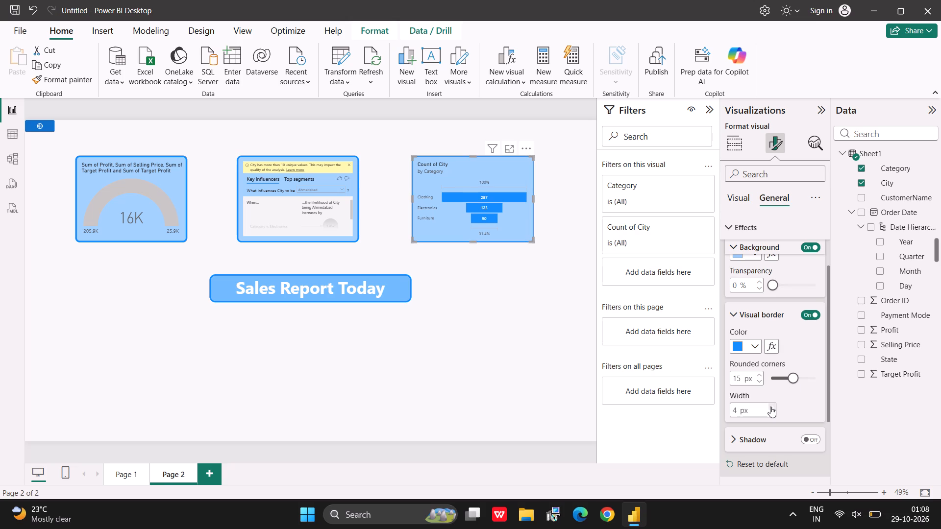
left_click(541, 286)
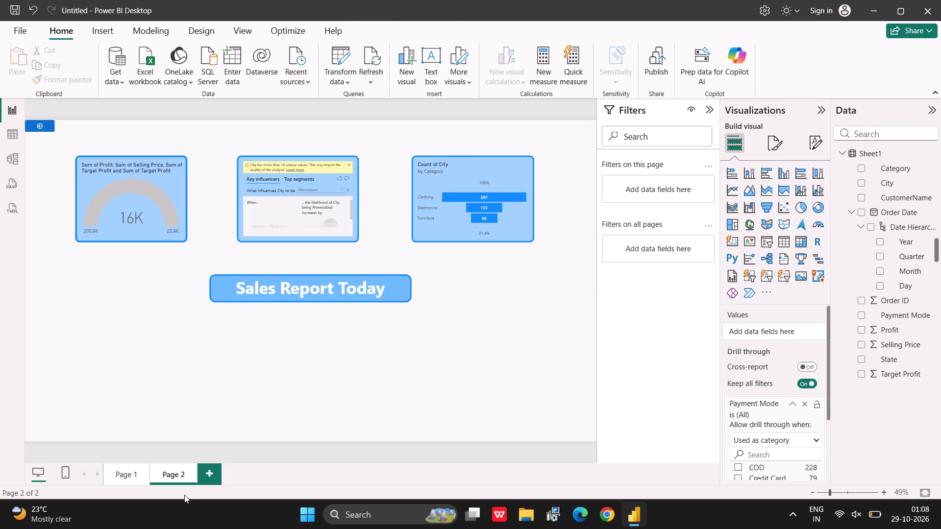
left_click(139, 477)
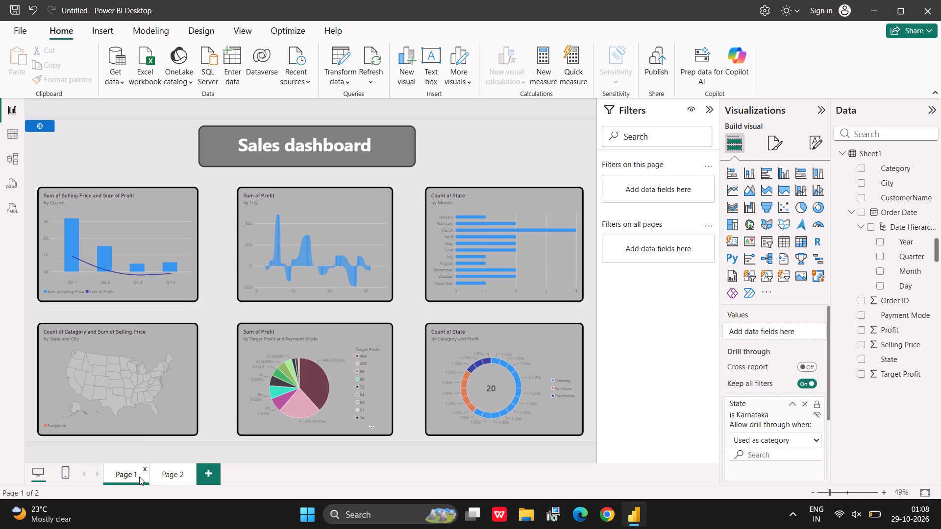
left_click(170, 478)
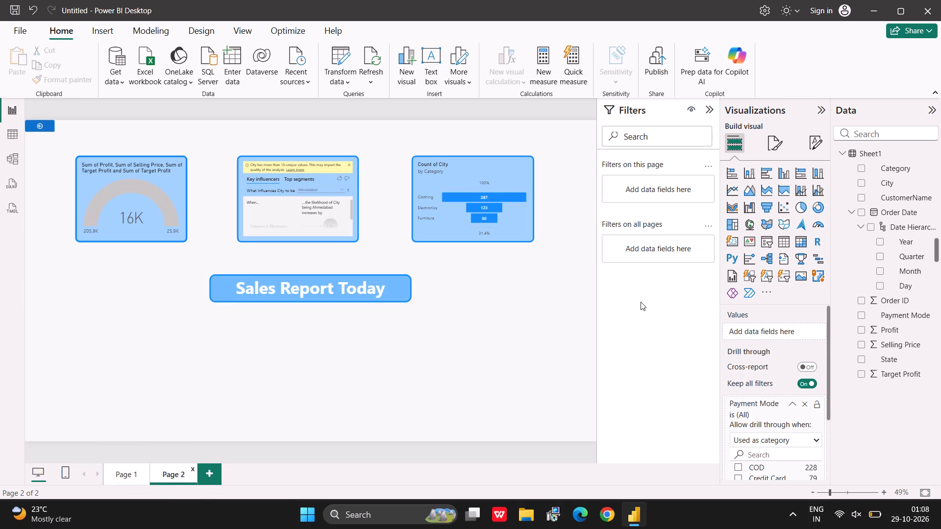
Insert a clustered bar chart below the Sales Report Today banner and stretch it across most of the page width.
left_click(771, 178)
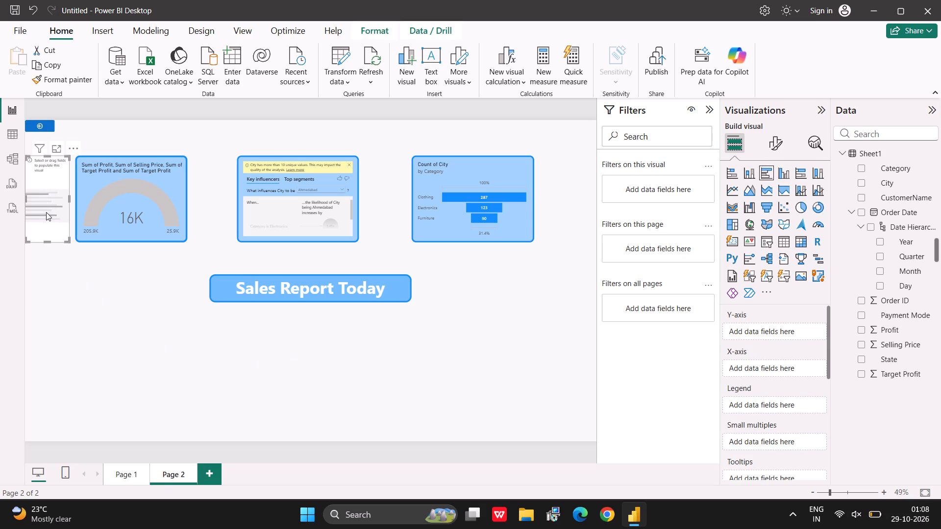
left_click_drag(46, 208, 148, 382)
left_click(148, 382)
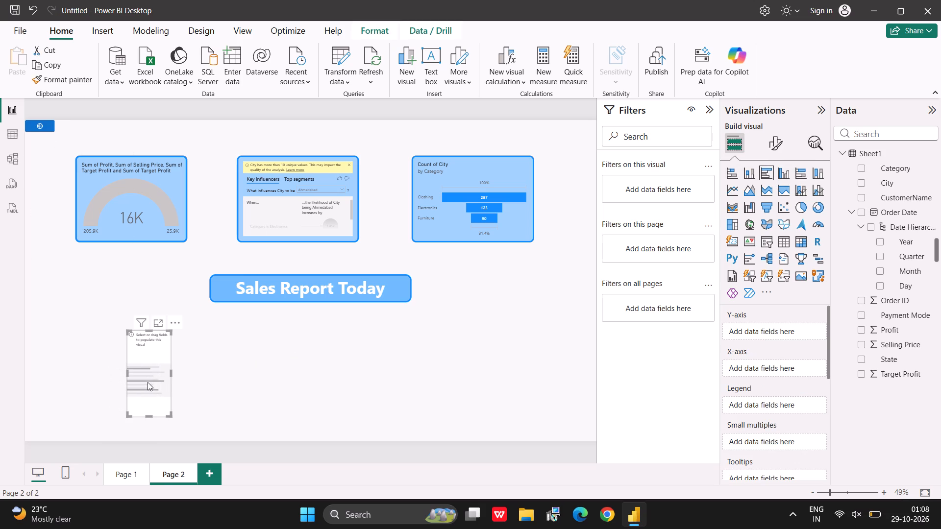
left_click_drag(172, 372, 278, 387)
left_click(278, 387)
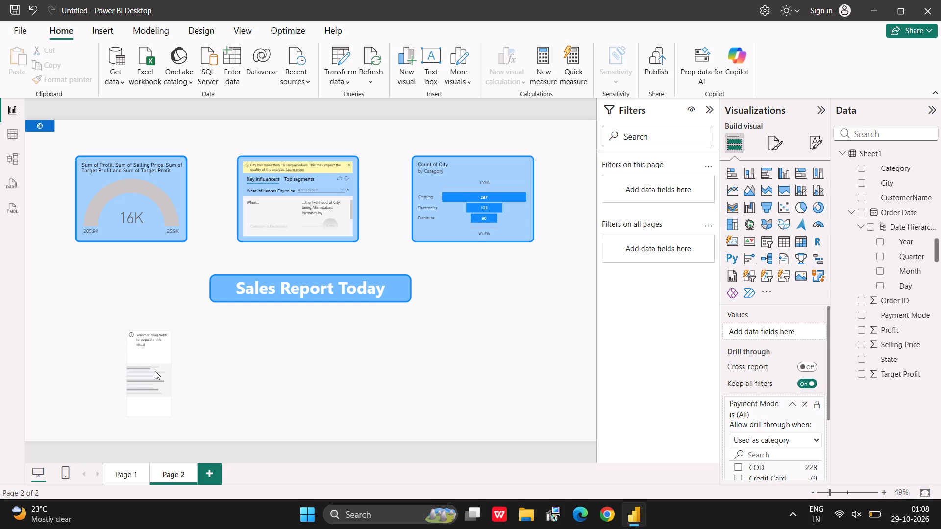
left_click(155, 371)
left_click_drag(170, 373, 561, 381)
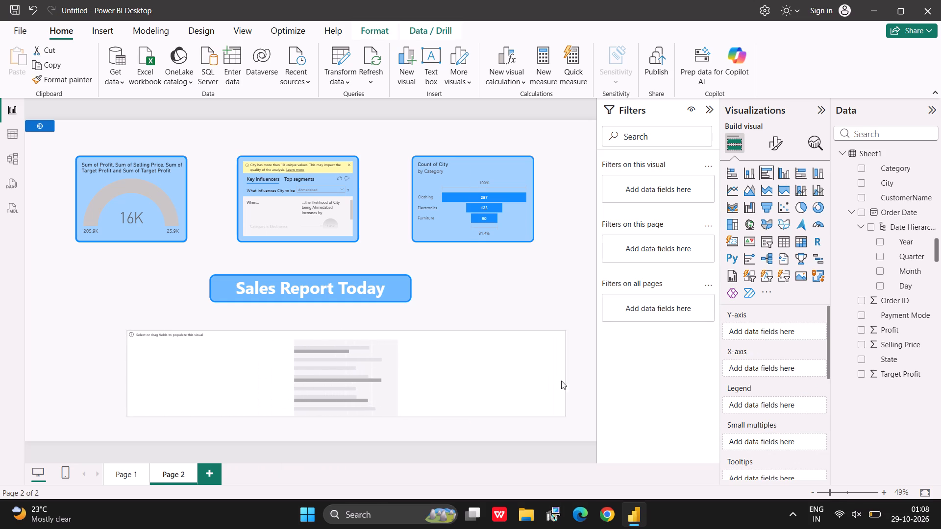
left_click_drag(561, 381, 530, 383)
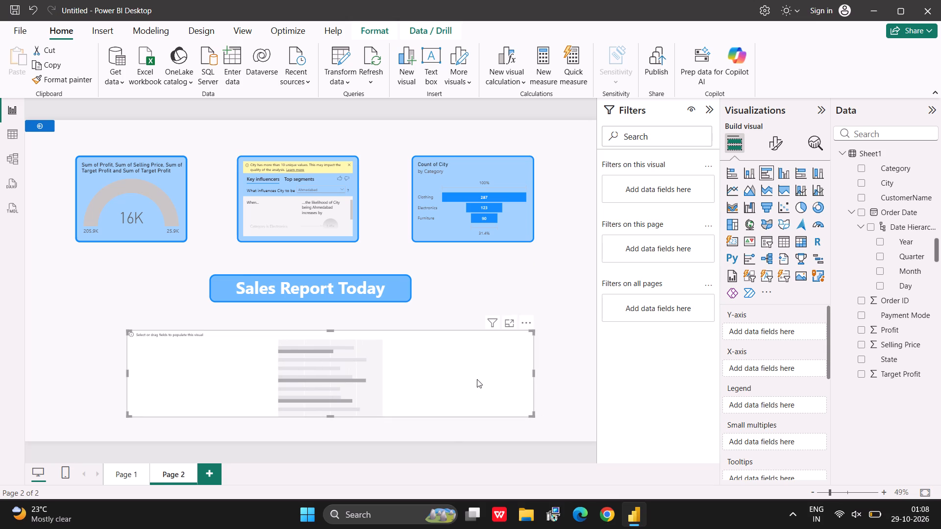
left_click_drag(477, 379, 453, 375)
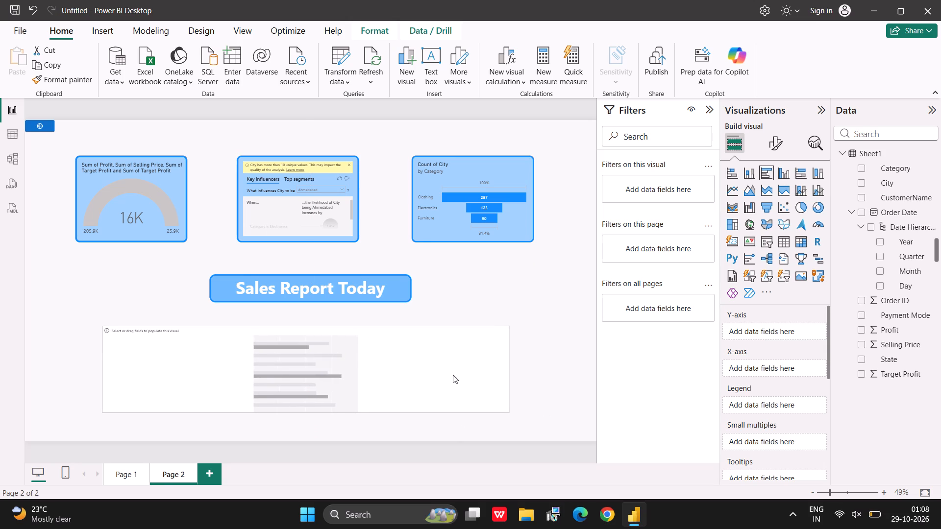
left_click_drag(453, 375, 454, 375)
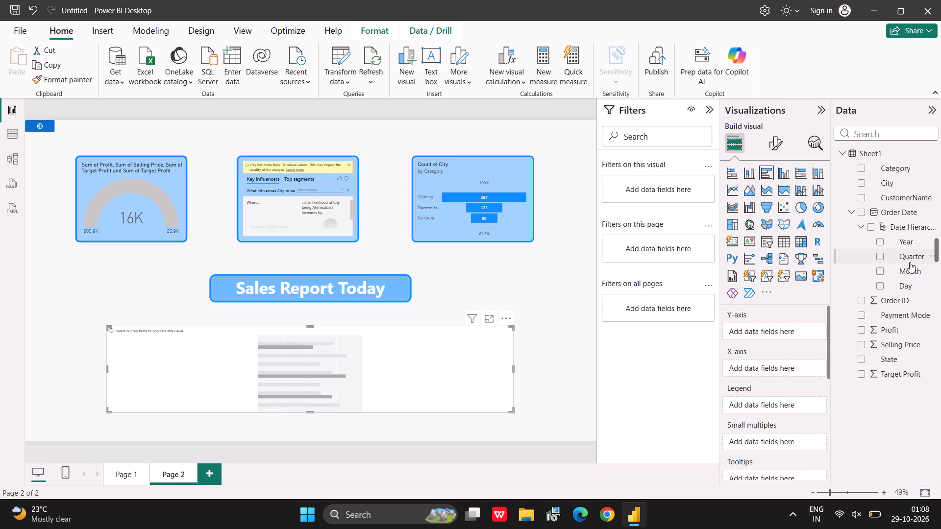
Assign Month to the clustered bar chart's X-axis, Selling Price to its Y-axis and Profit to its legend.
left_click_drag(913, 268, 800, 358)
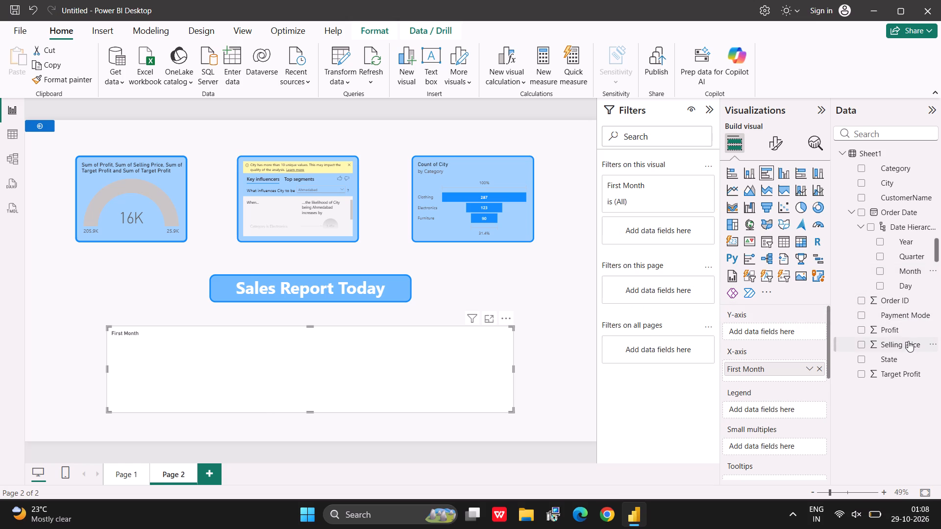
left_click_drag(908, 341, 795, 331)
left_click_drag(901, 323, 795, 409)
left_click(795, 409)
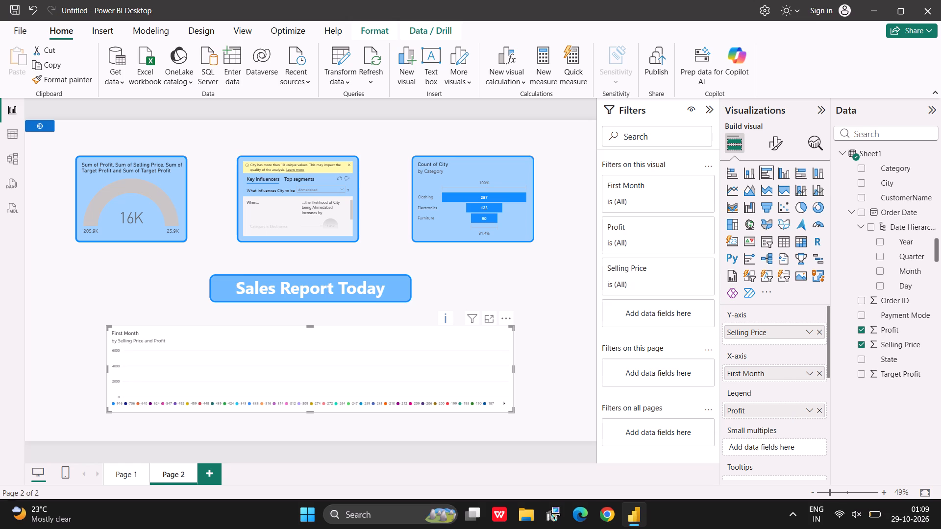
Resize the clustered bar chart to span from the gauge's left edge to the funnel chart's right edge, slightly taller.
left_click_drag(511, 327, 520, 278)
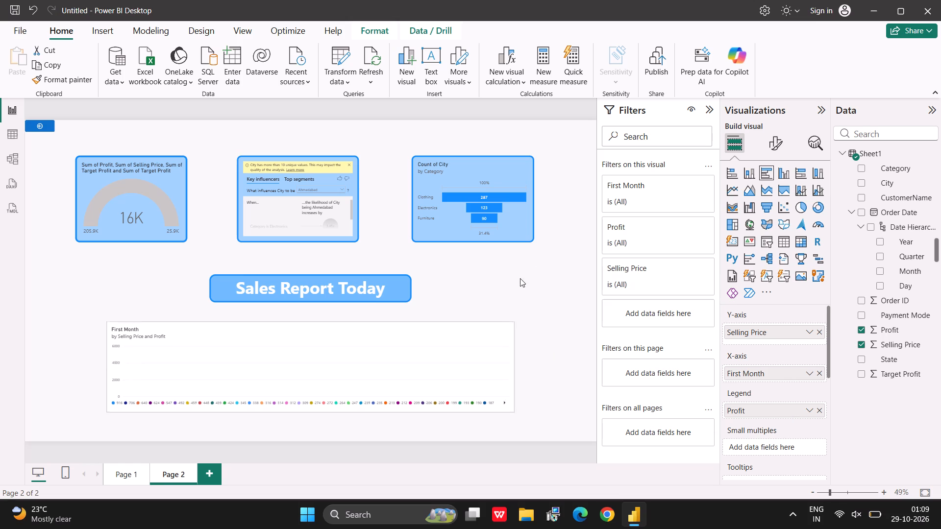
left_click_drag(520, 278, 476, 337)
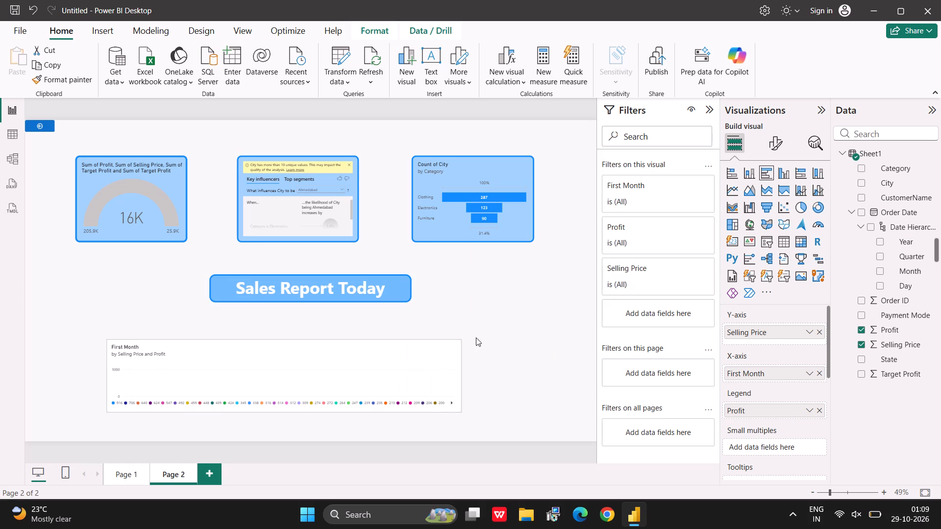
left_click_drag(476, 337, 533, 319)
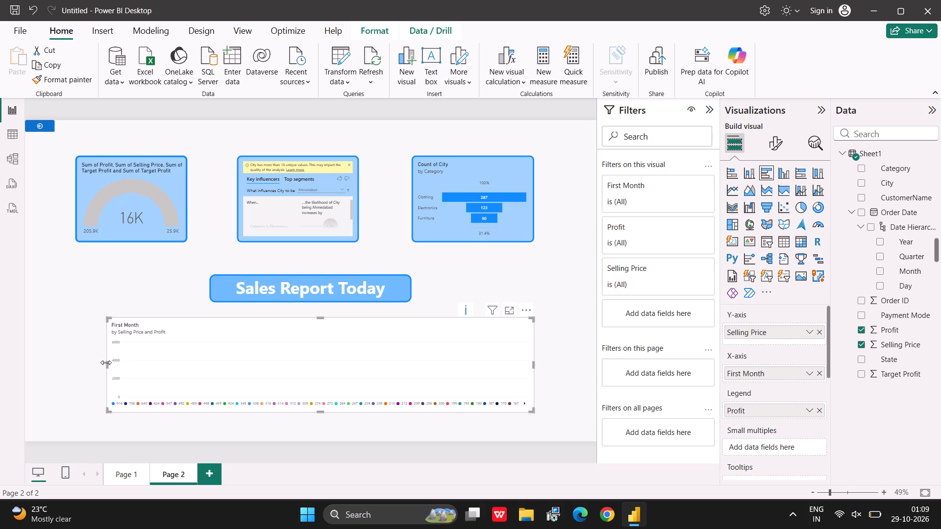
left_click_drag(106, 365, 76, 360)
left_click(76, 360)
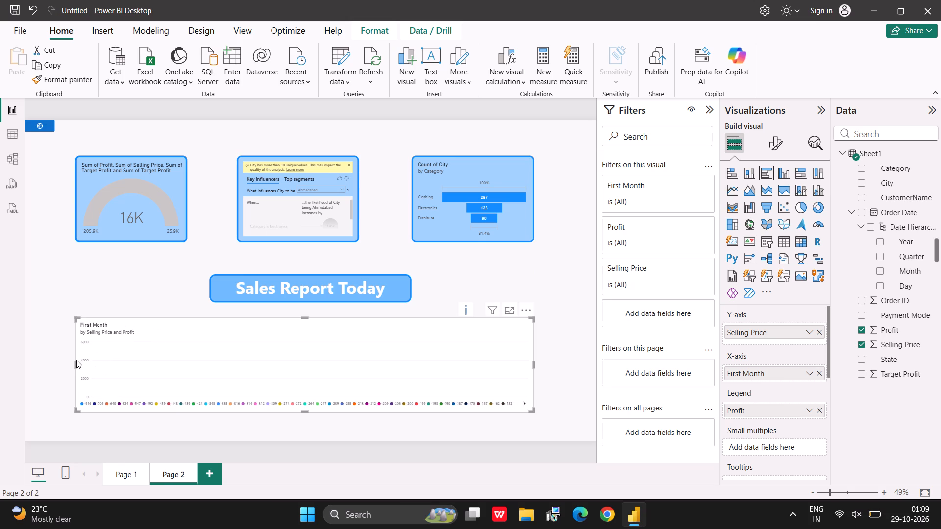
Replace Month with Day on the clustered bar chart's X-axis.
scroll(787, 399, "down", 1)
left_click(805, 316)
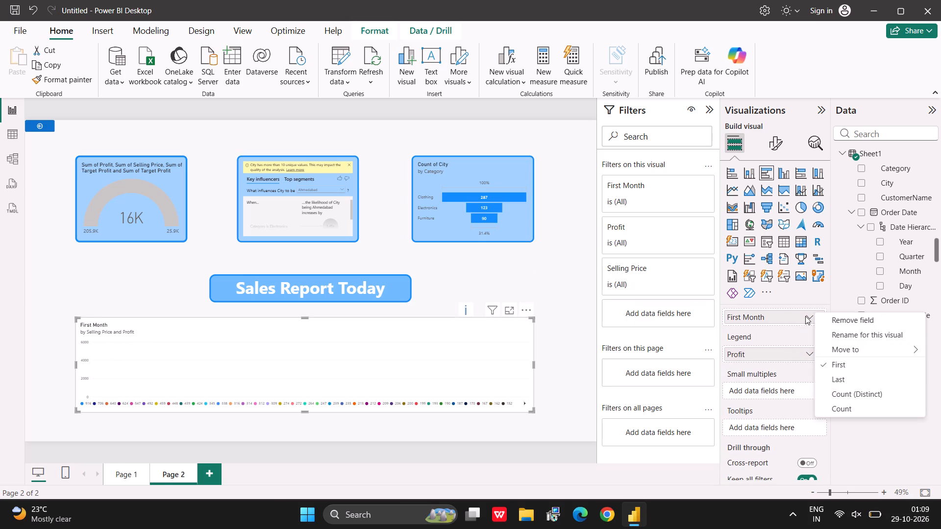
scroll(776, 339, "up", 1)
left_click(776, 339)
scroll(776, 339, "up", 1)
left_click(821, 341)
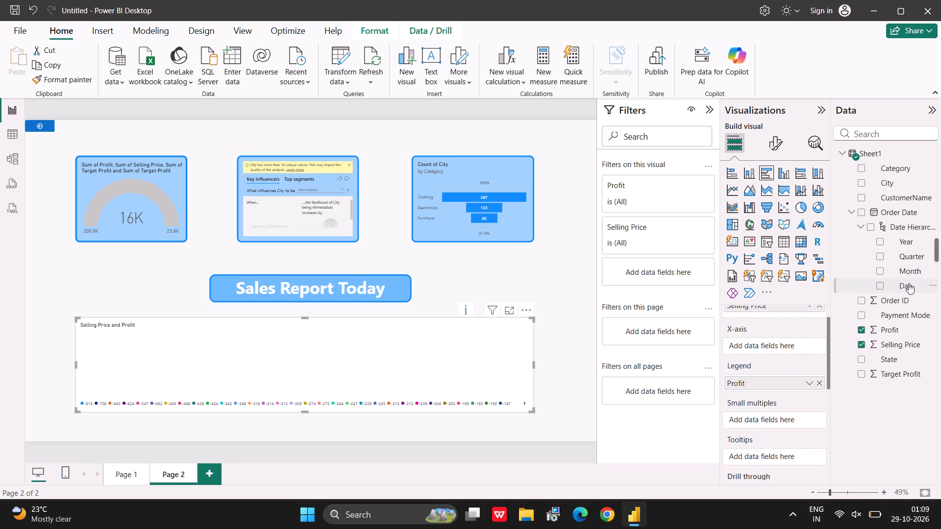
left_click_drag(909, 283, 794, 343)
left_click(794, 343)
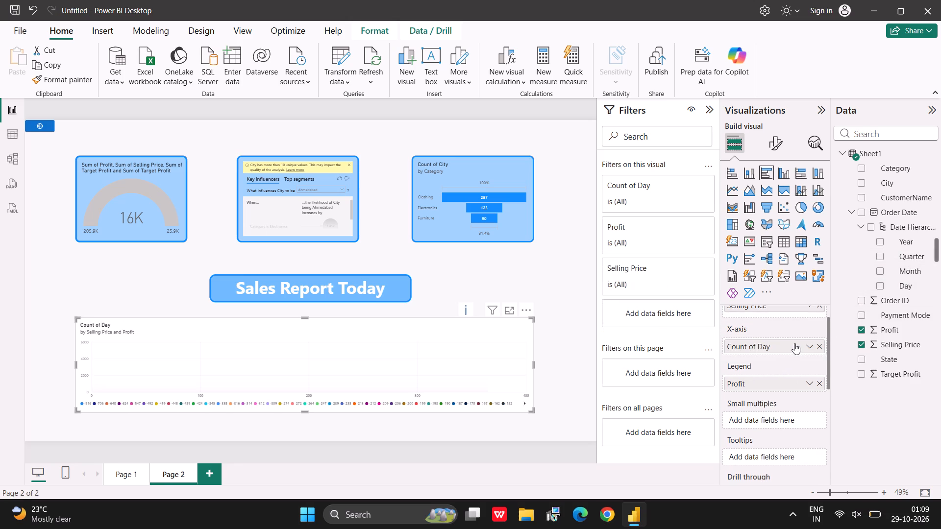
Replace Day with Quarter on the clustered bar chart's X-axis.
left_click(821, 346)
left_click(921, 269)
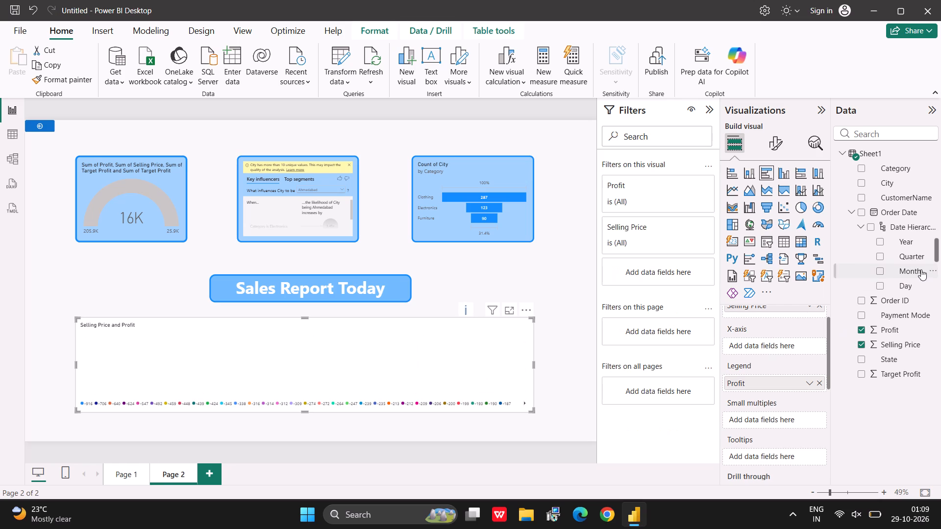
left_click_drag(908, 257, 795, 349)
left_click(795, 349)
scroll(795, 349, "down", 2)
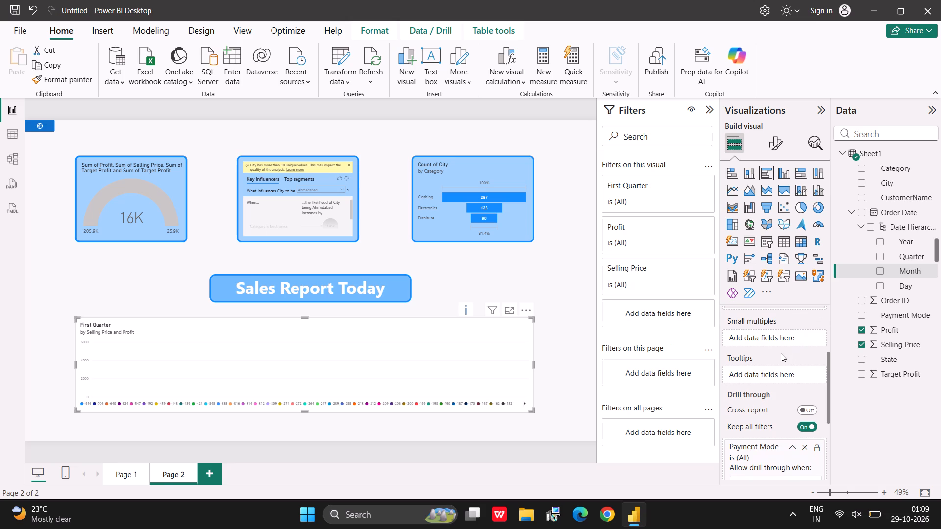
Add Day from the Order Date hierarchy to the clustered bar chart's small multiples.
left_click_drag(891, 282, 798, 343)
left_click_drag(798, 343, 784, 337)
left_click(784, 337)
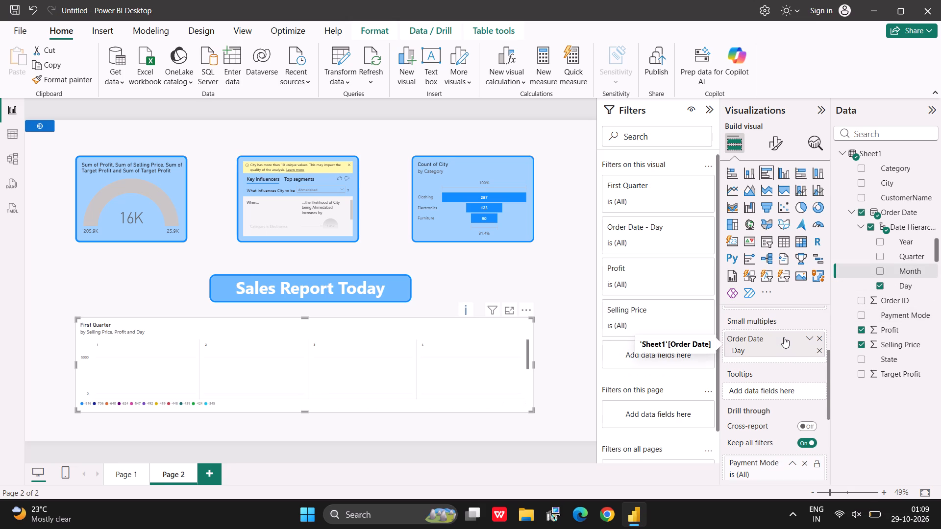
scroll(792, 360, "up", 1)
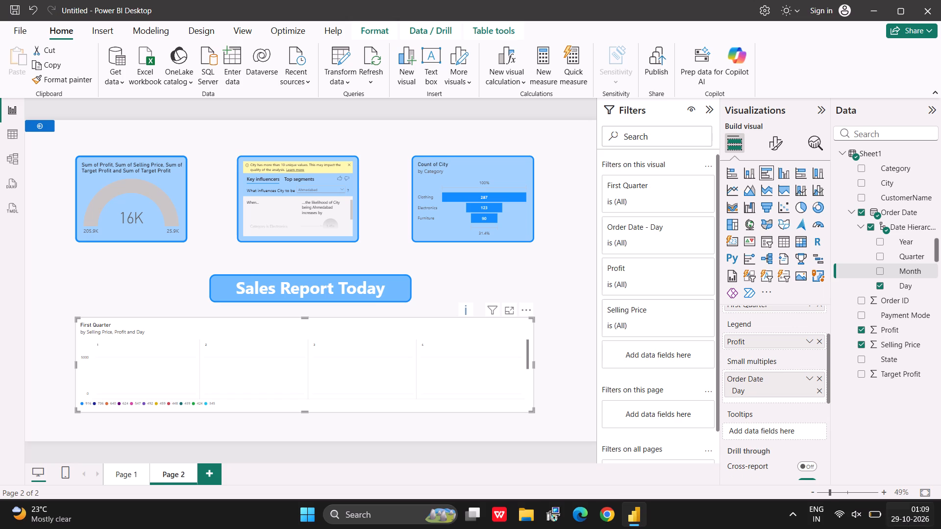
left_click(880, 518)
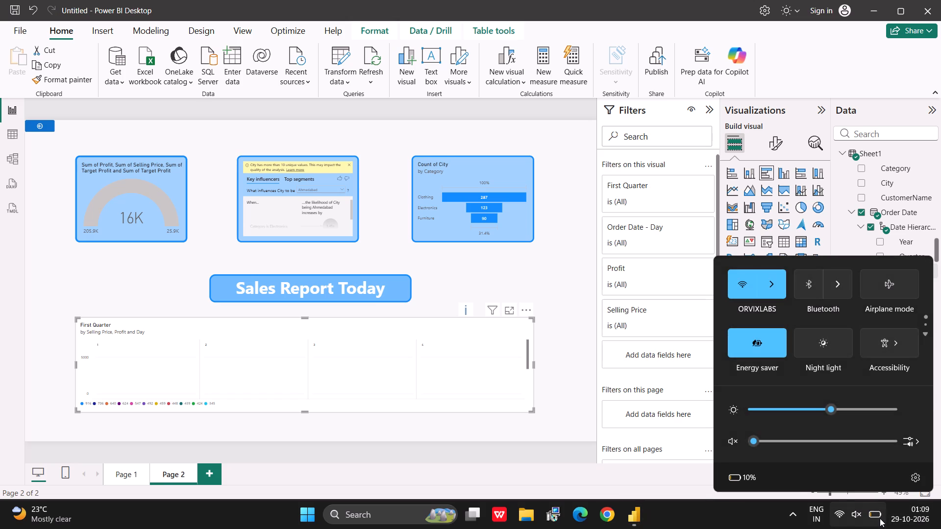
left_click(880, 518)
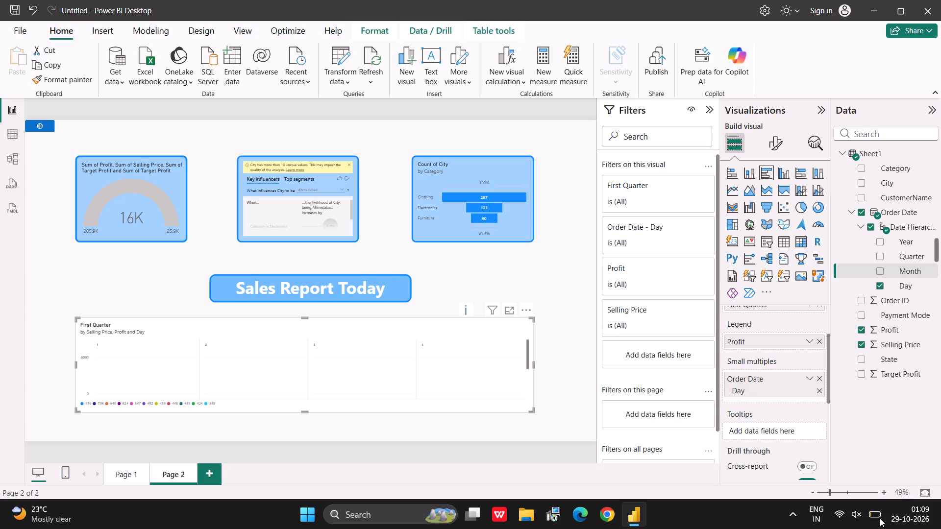
Add Target Profit to the clustered bar chart's tooltips.
left_click(891, 382)
left_click_drag(898, 375, 813, 422)
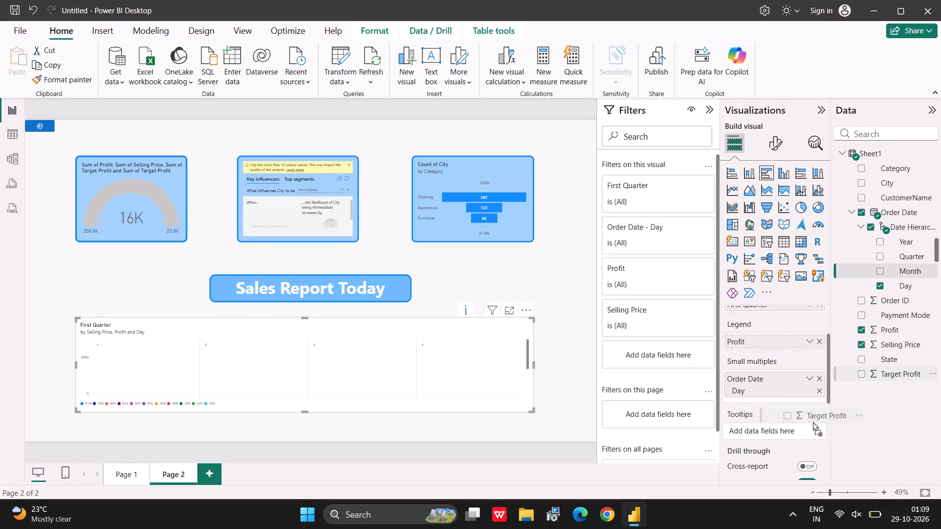
left_click_drag(813, 422, 793, 433)
left_click(793, 433)
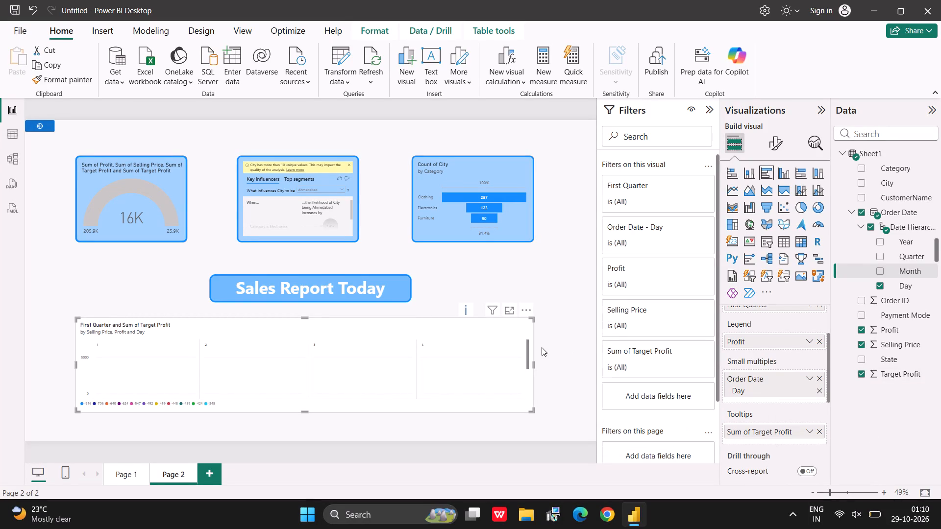
Reselect the clustered bar chart below the Sales Report Today title and open its additional options.
left_click(554, 349)
left_click(466, 349)
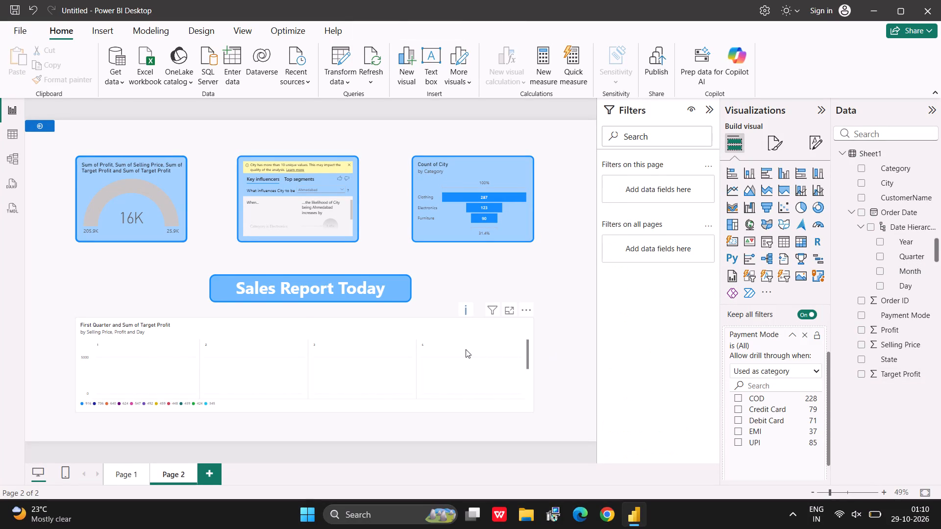
left_click(524, 311)
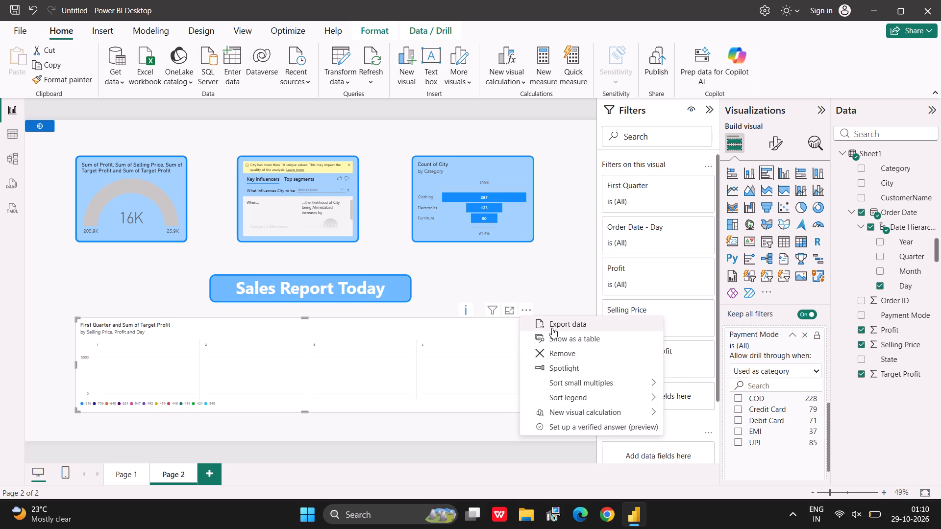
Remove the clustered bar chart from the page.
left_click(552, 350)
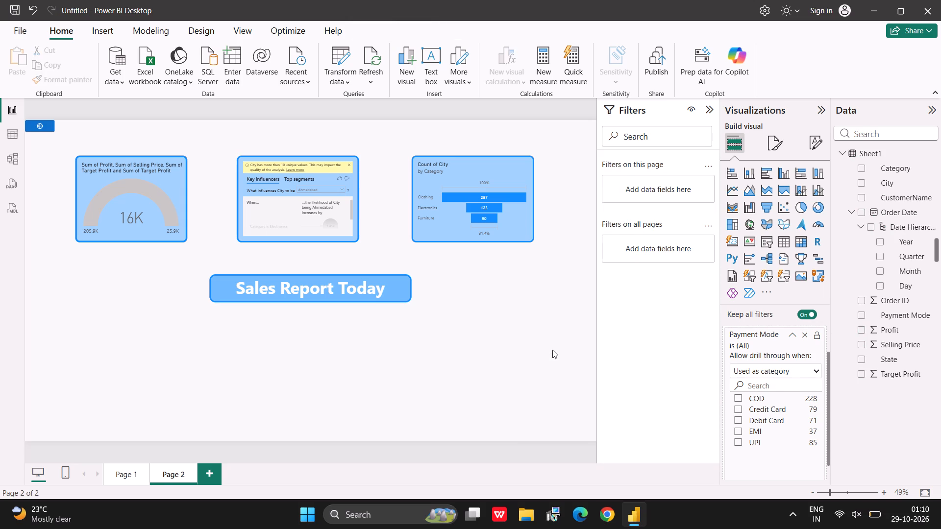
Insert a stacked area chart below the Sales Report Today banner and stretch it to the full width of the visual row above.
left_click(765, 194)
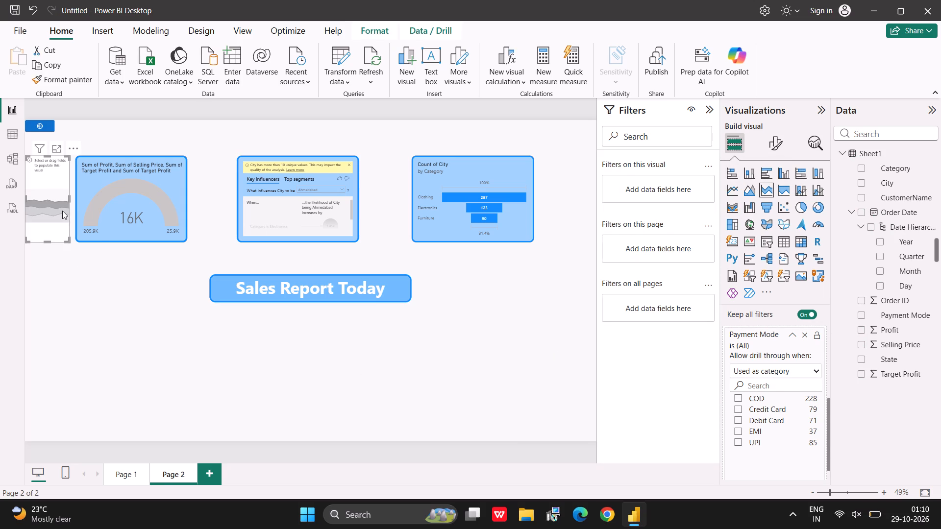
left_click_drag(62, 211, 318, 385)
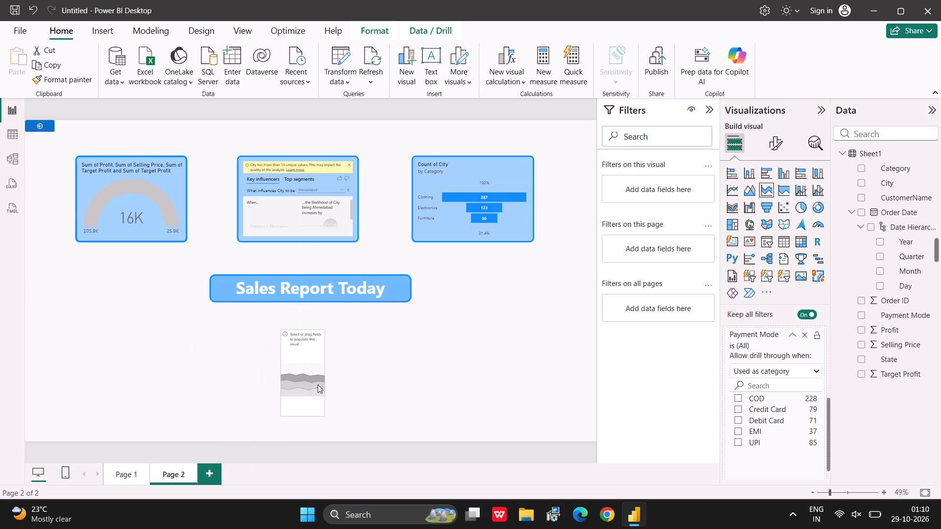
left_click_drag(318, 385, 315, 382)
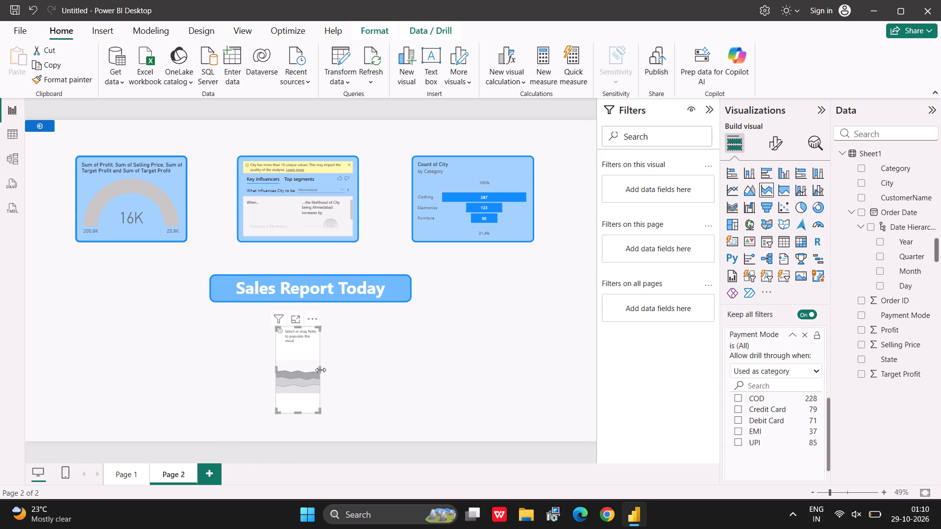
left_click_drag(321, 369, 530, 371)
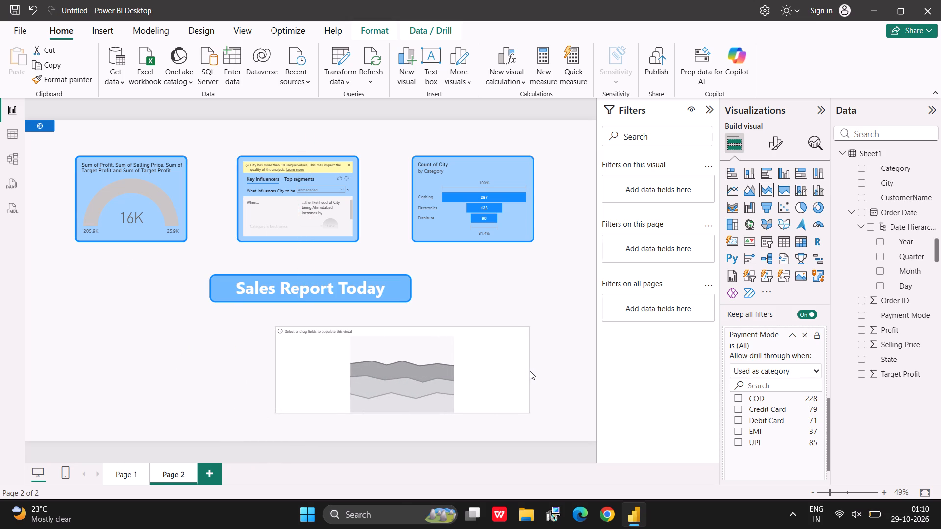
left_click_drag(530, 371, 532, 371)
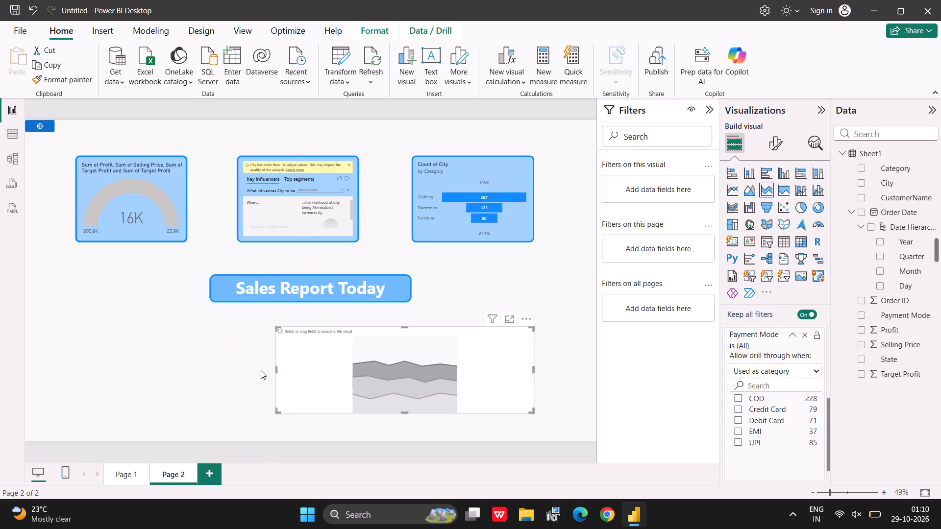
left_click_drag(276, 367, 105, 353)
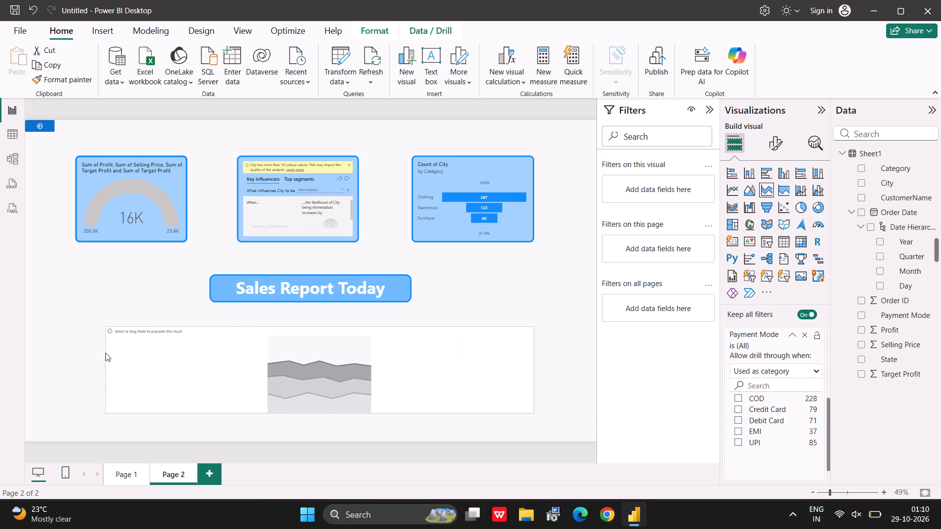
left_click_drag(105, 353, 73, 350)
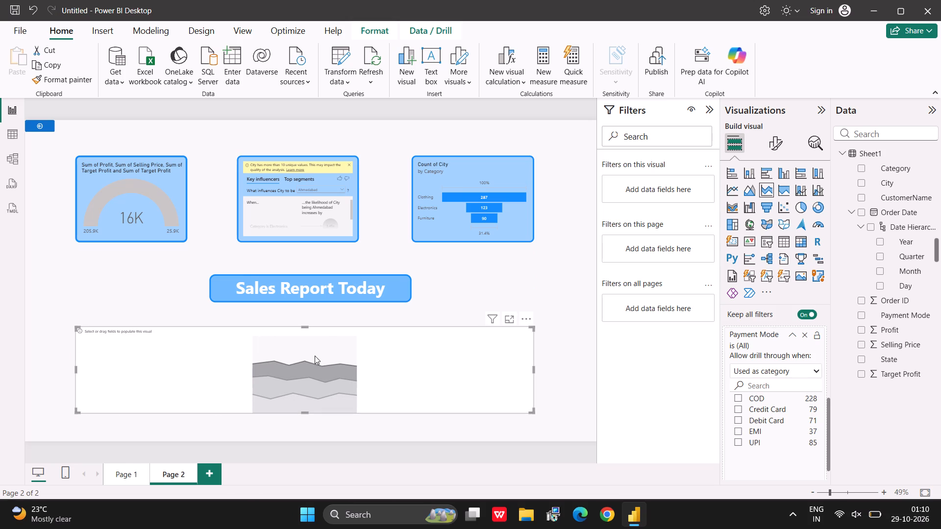
Set the page's Payment Mode drill-through filter to Credit Card.
scroll(762, 353, "down", 2)
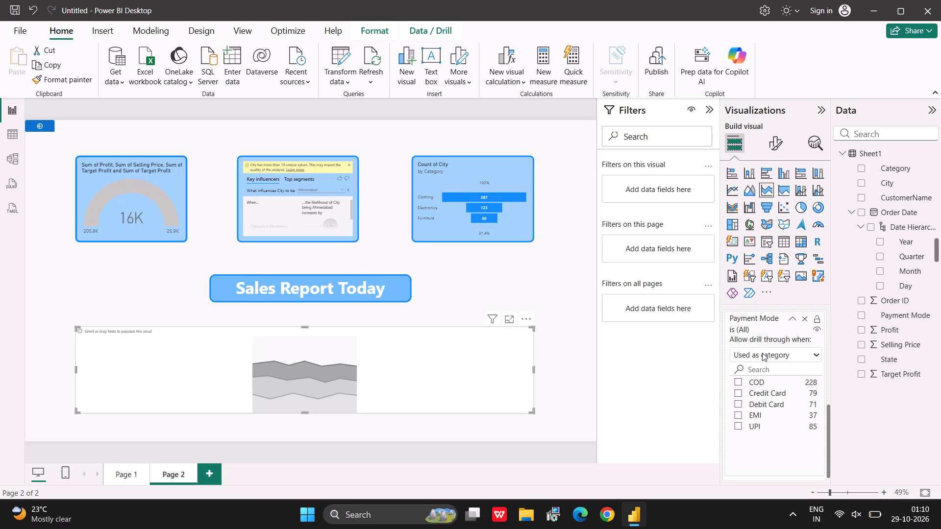
left_click(762, 378)
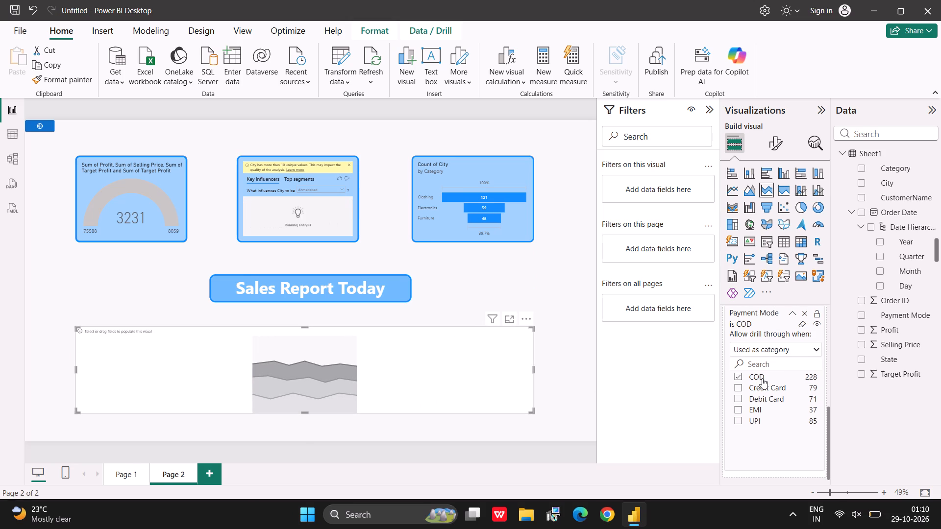
left_click(761, 390)
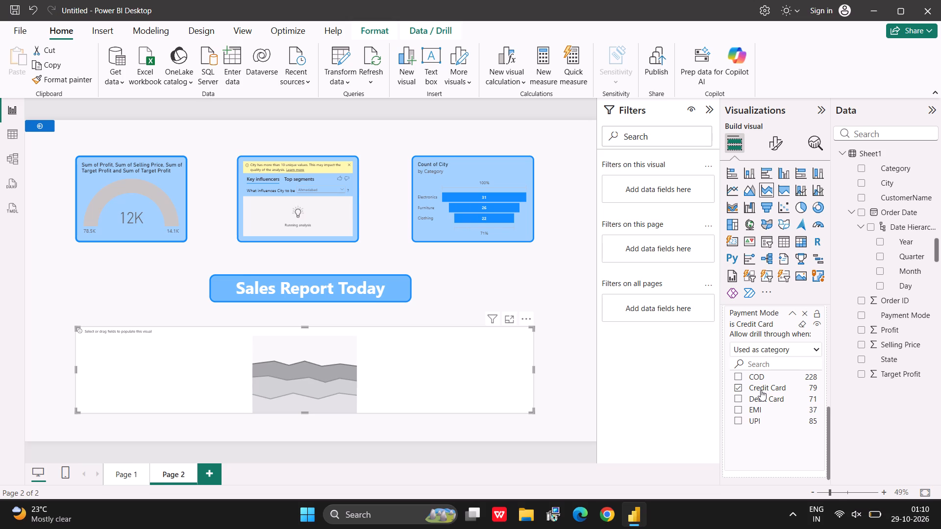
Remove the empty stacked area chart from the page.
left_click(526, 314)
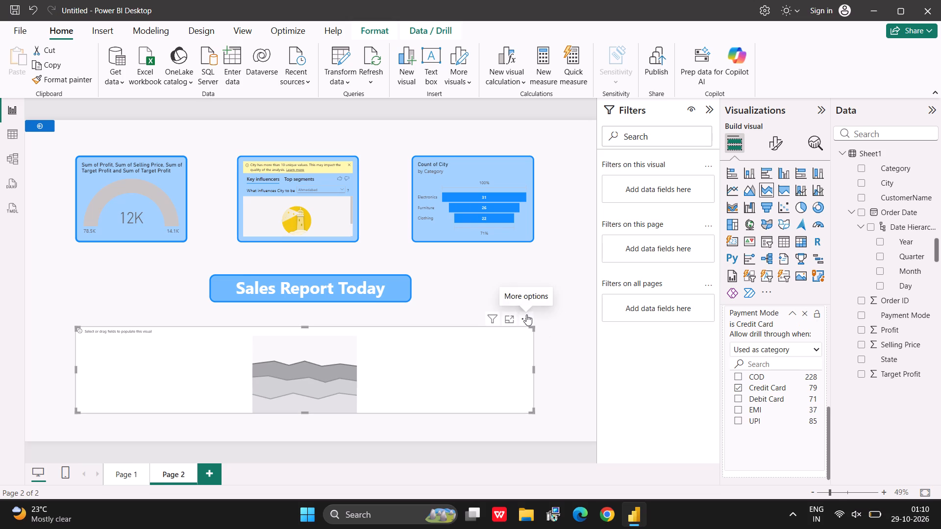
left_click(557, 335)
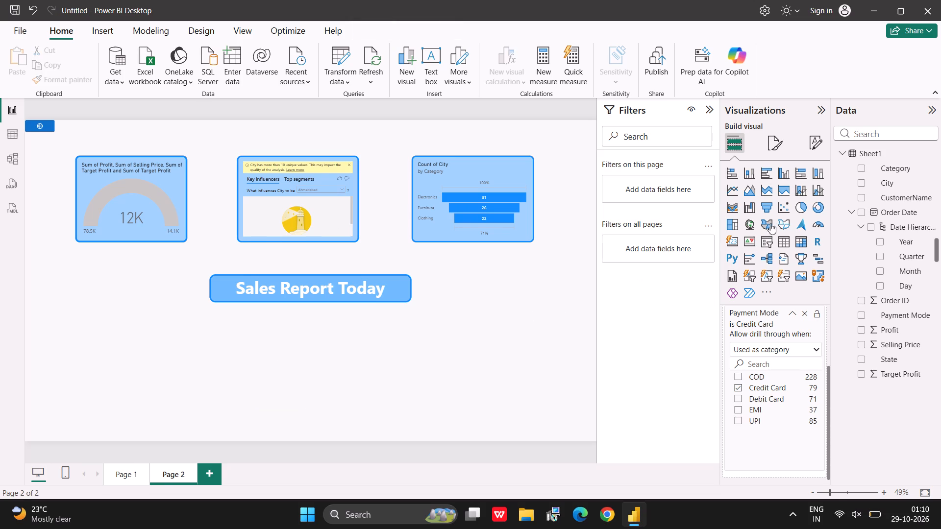
Insert a line and clustered column chart below the Sales Report Today banner and stretch it to the full width of the visual row above.
left_click(812, 192)
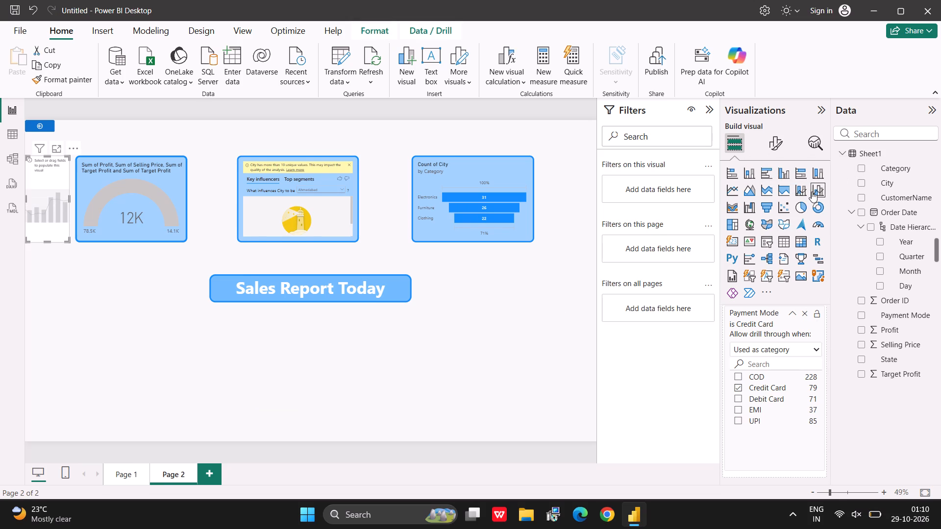
left_click_drag(40, 199, 134, 297)
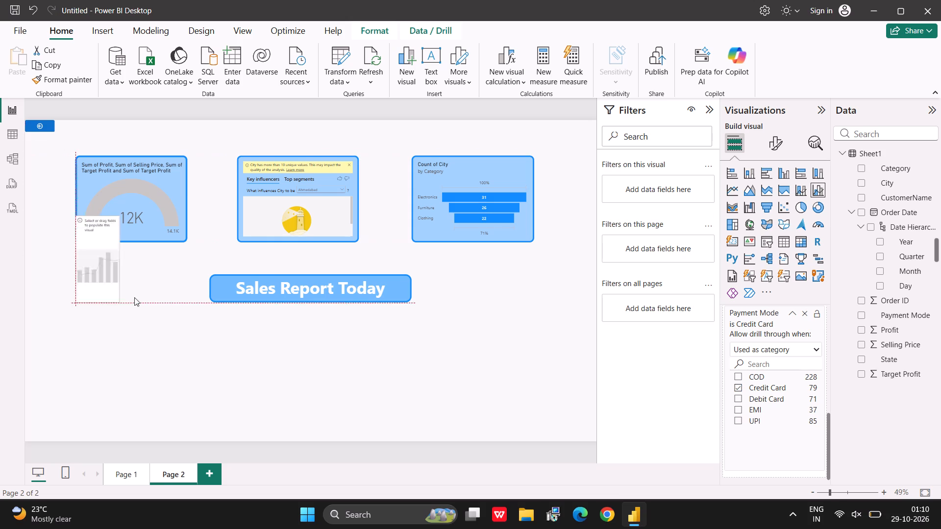
left_click_drag(134, 297, 277, 374)
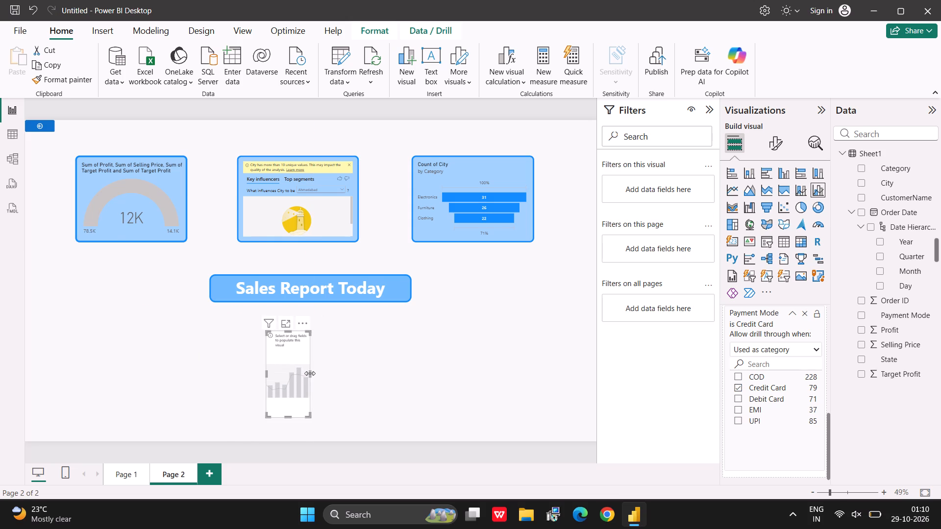
left_click_drag(310, 373, 522, 364)
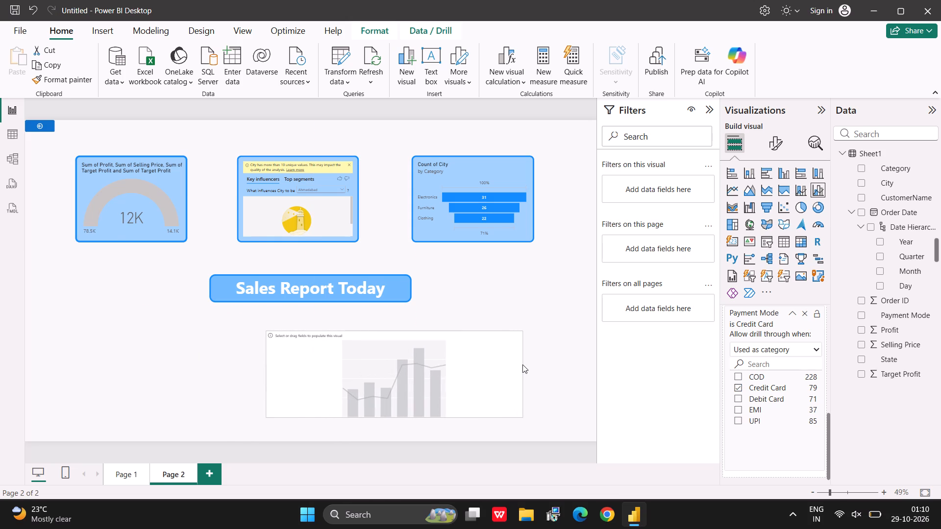
left_click_drag(522, 364, 530, 363)
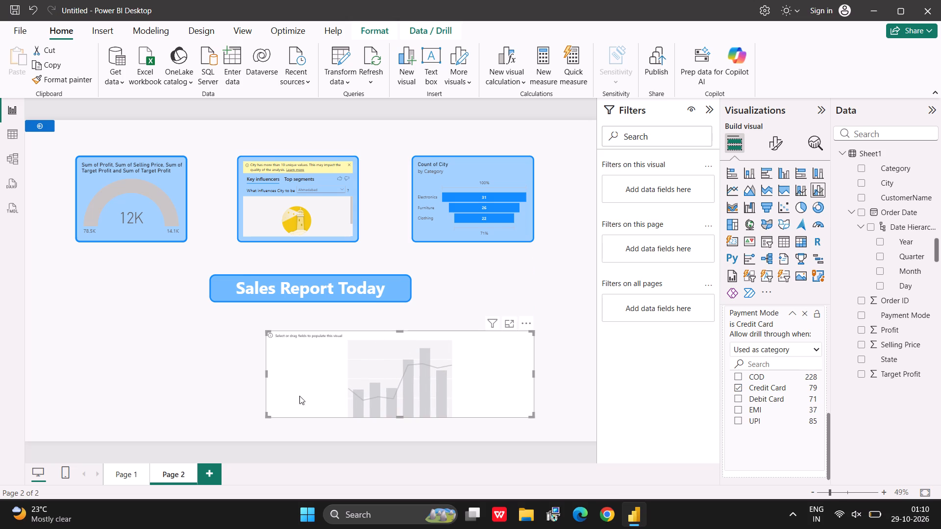
left_click_drag(265, 376, 85, 369)
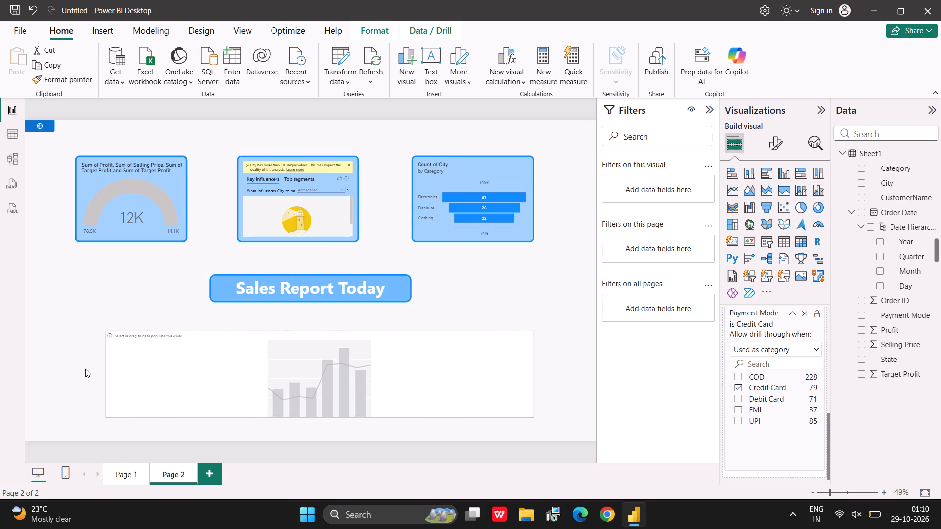
left_click_drag(85, 369, 74, 366)
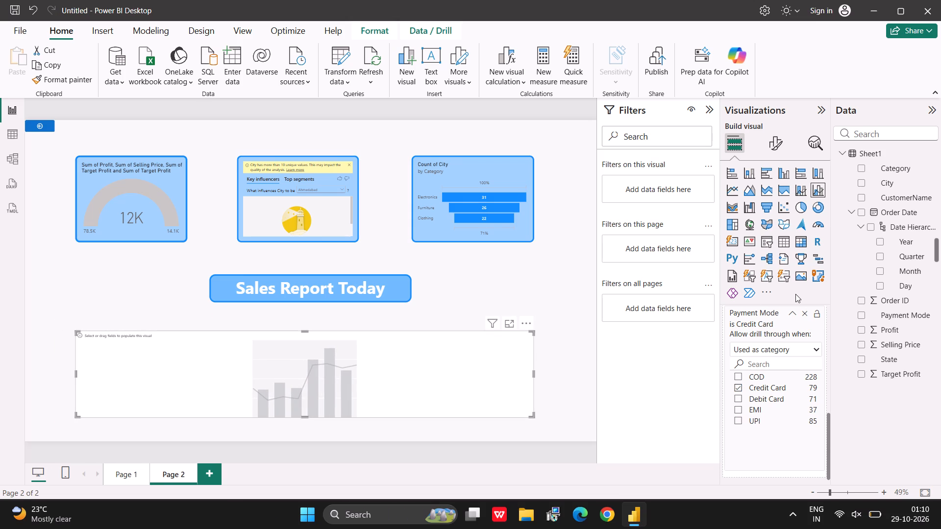
left_click(276, 388)
Remove the Payment Mode drill-through filter from the page.
left_click(806, 313)
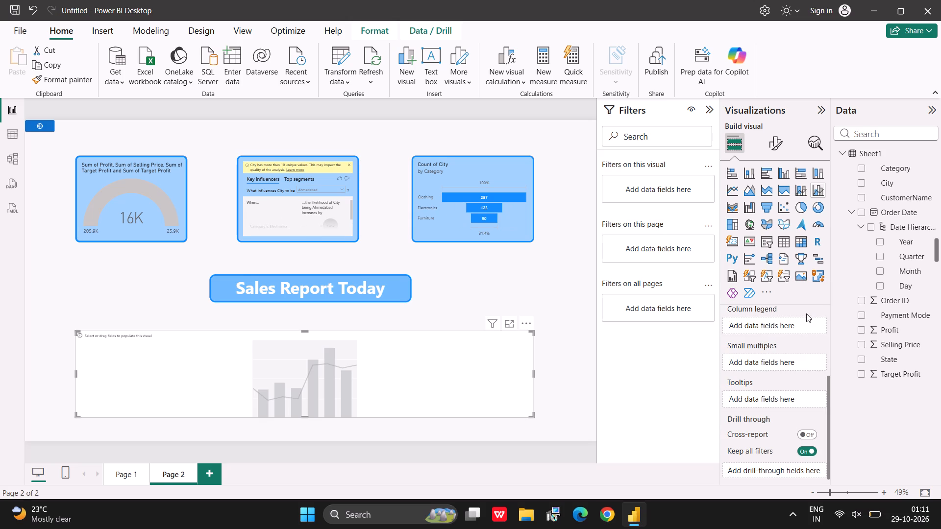
Assign Order Date Quarter to the new chart's X-axis, Selling Price to the column y-axis and Profit to the line y-axis.
scroll(772, 366, "up", 3)
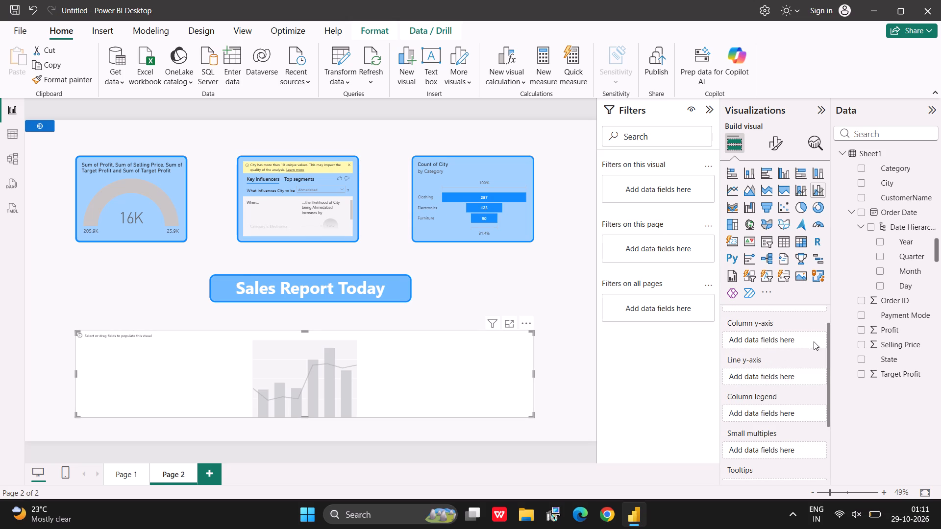
left_click_drag(904, 256, 794, 327)
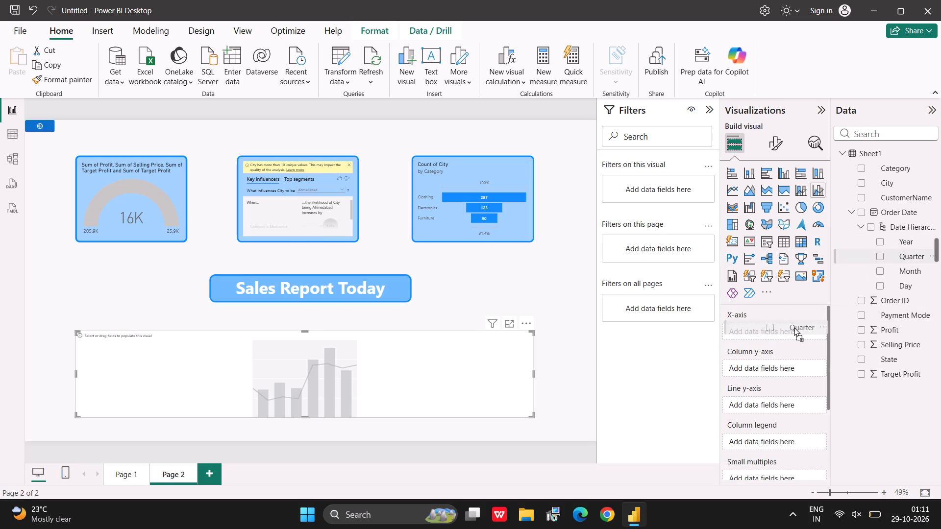
left_click_drag(794, 327, 789, 334)
left_click(789, 334)
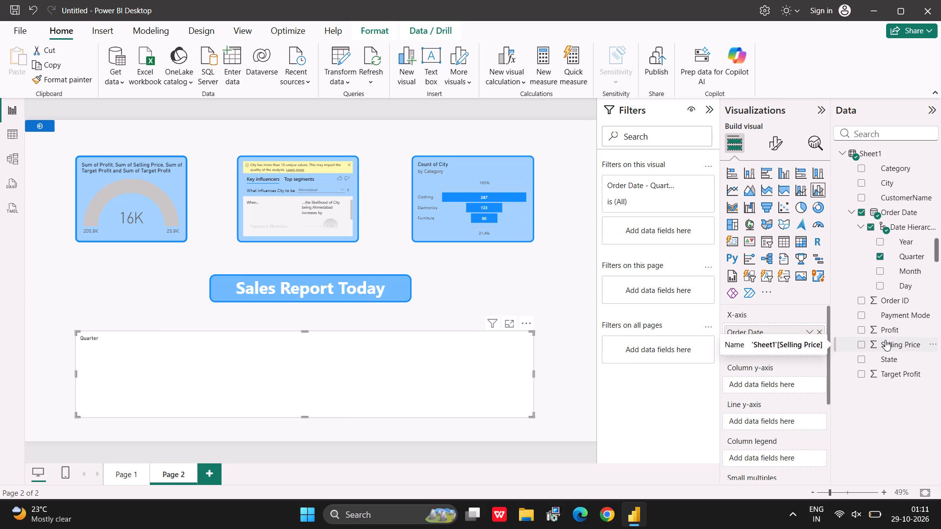
left_click_drag(885, 340, 776, 386)
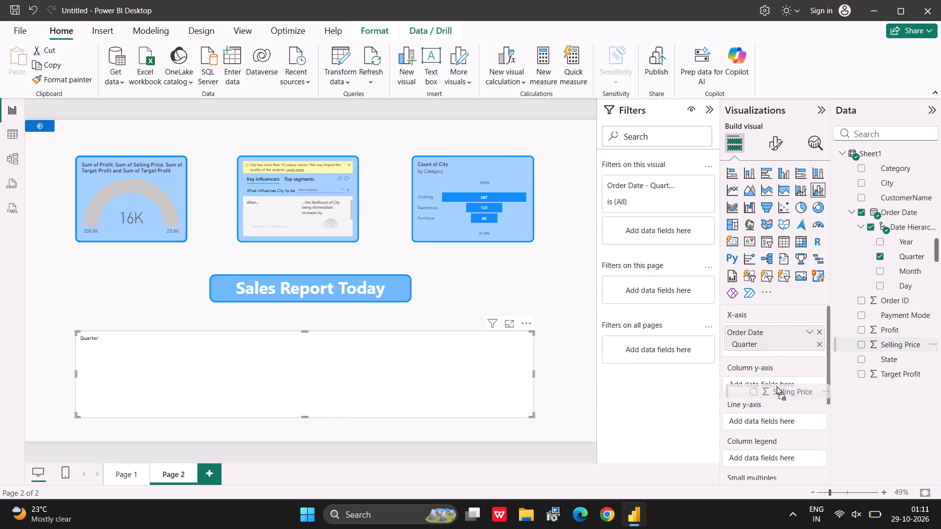
left_click_drag(776, 386, 774, 385)
left_click(774, 385)
left_click_drag(904, 332, 794, 430)
left_click(794, 430)
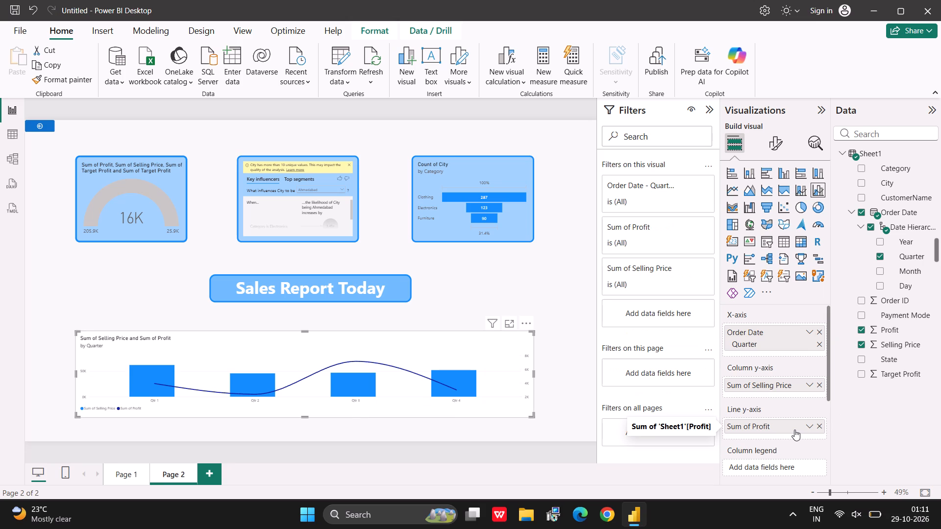
scroll(794, 430, "down", 2)
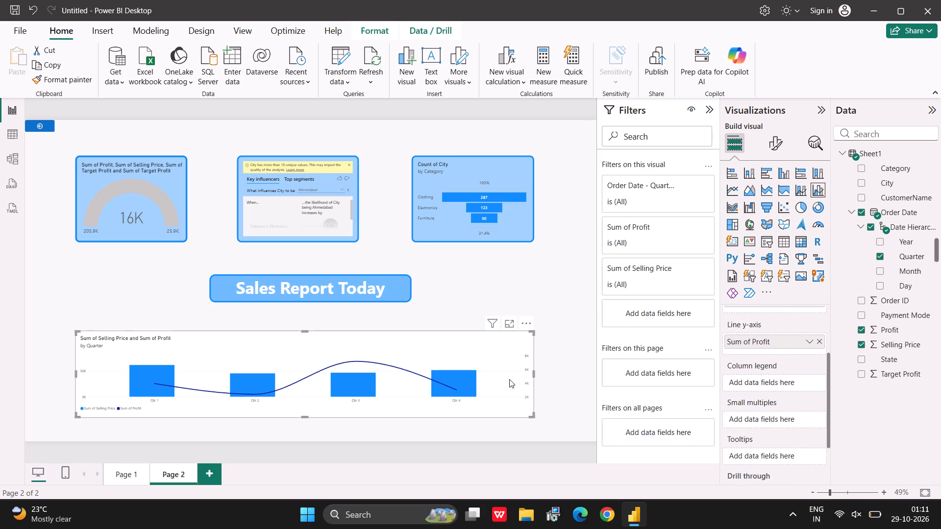
Give the Selling Price and Profit by Quarter chart a light blue background with 32% transparency.
left_click(780, 135)
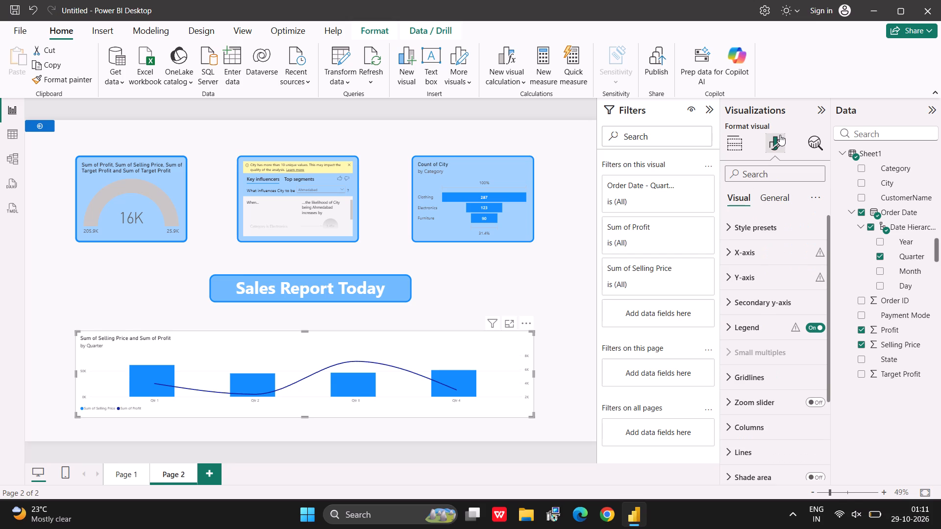
left_click(778, 198)
left_click(758, 286)
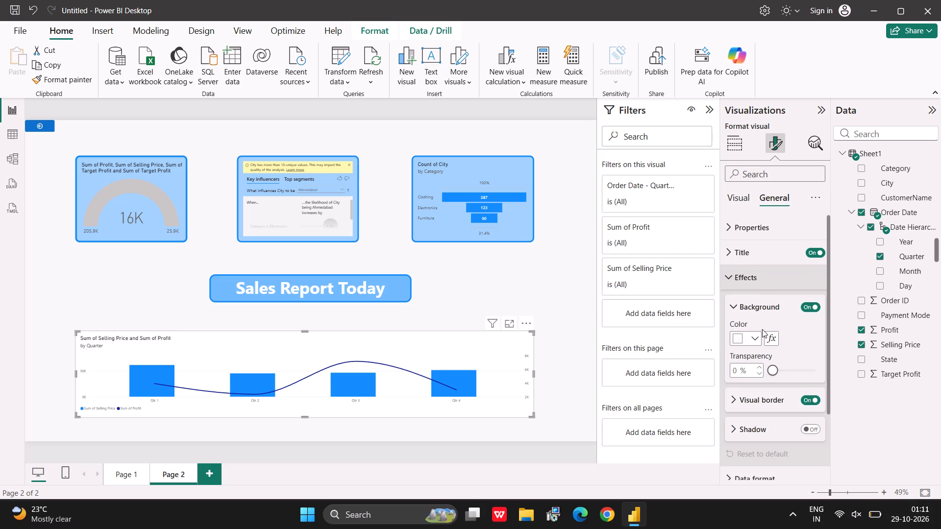
left_click(754, 335)
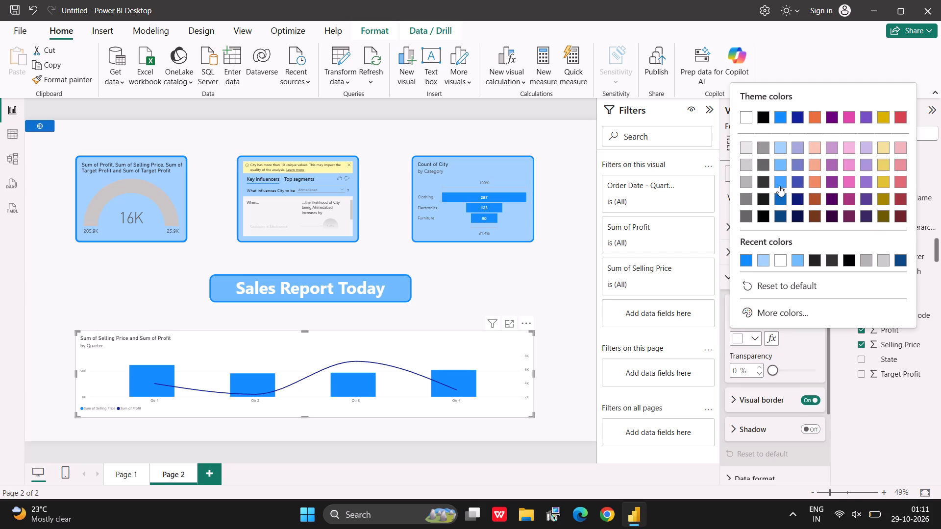
left_click(776, 147)
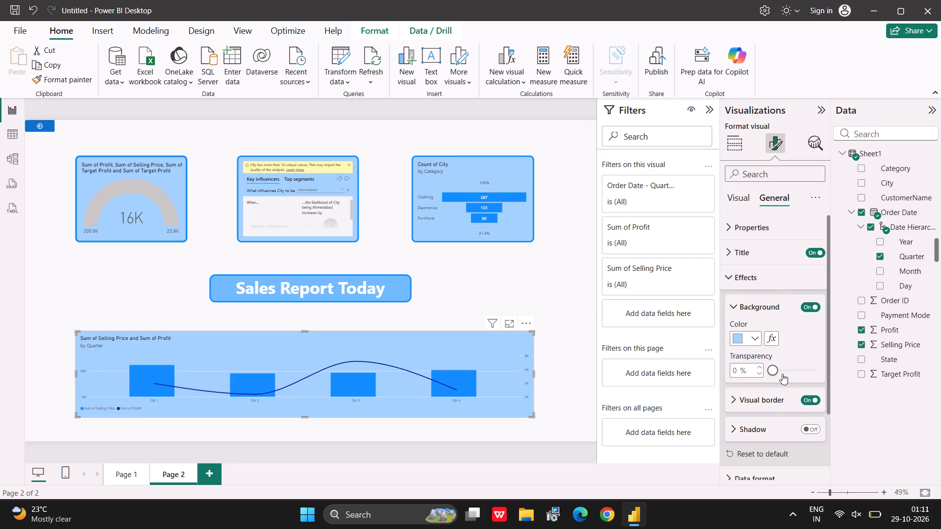
left_click_drag(774, 367, 813, 364)
left_click_drag(813, 364, 799, 373)
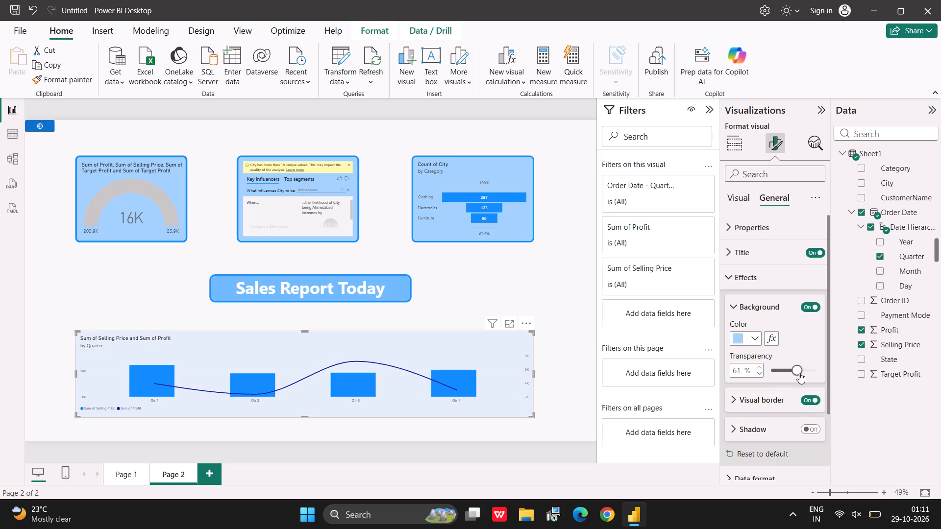
left_click_drag(799, 373, 789, 373)
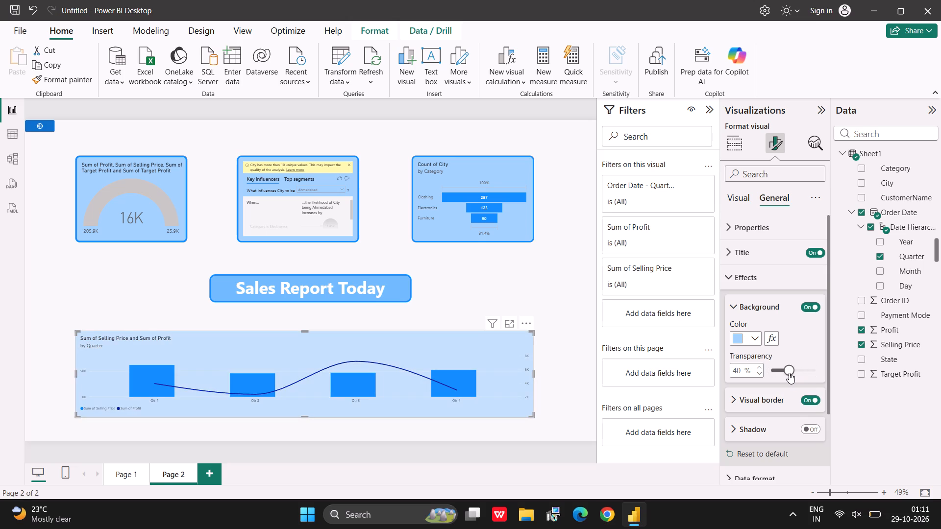
left_click_drag(789, 373, 786, 374)
left_click_drag(786, 374, 786, 375)
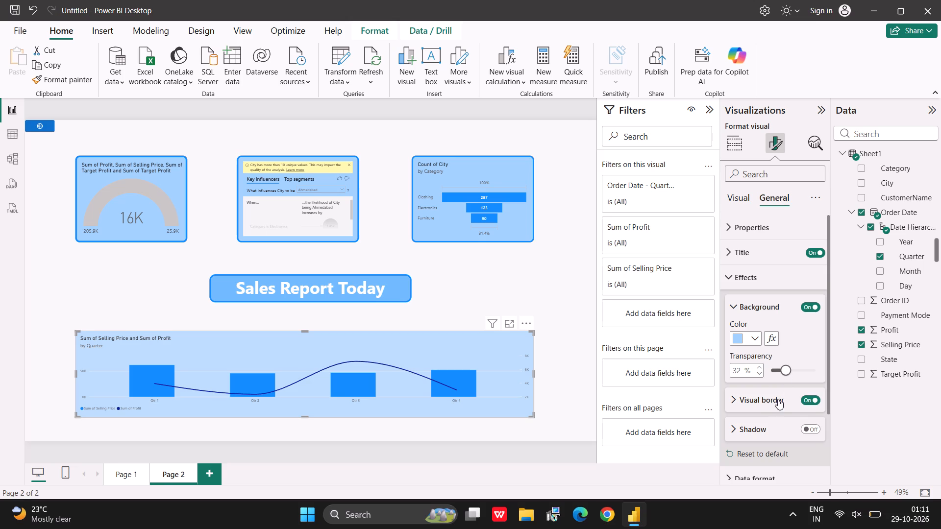
Style the combo chart's visual border in bright blue with 30 px rounded corners and a 10 px width.
left_click(768, 401)
scroll(768, 401, "down", 2)
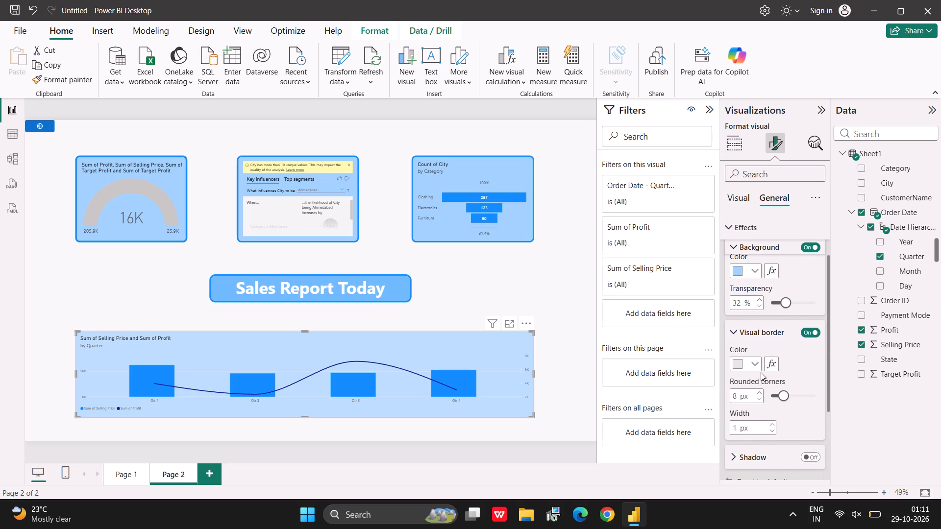
left_click(754, 367)
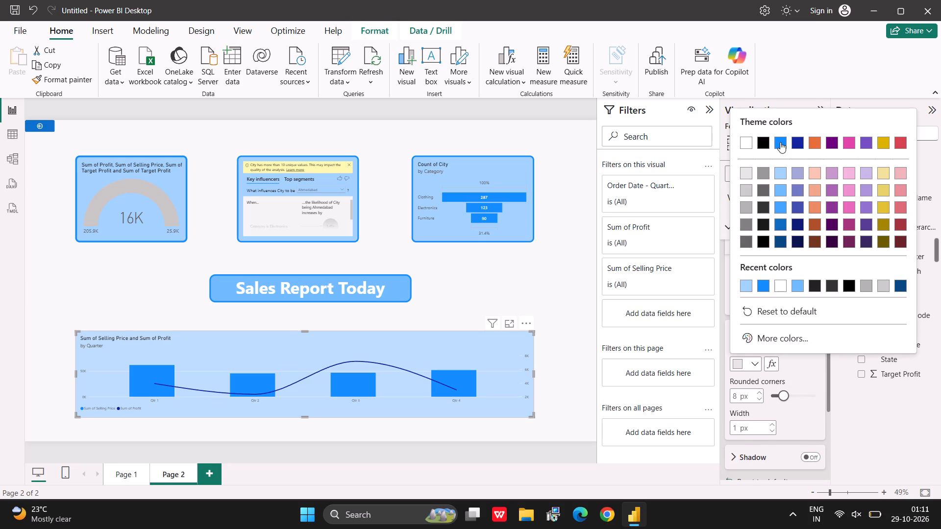
left_click(780, 142)
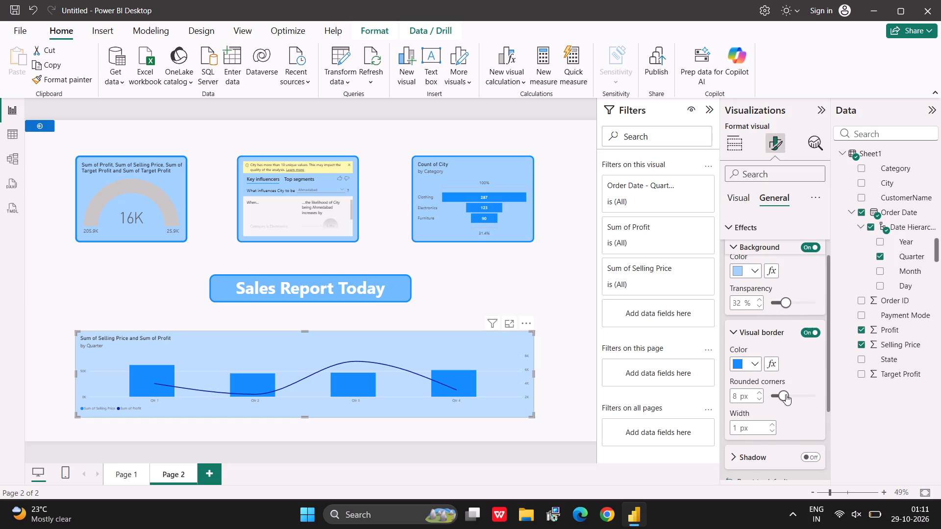
left_click_drag(786, 393, 809, 393)
left_click_drag(809, 393, 835, 396)
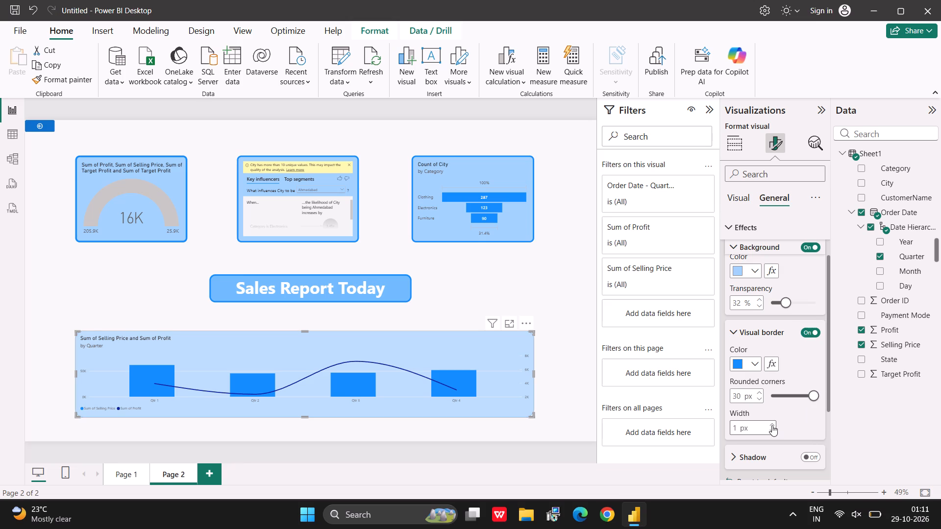
triple_click(771, 426)
triple_click(771, 426)
left_click(771, 426)
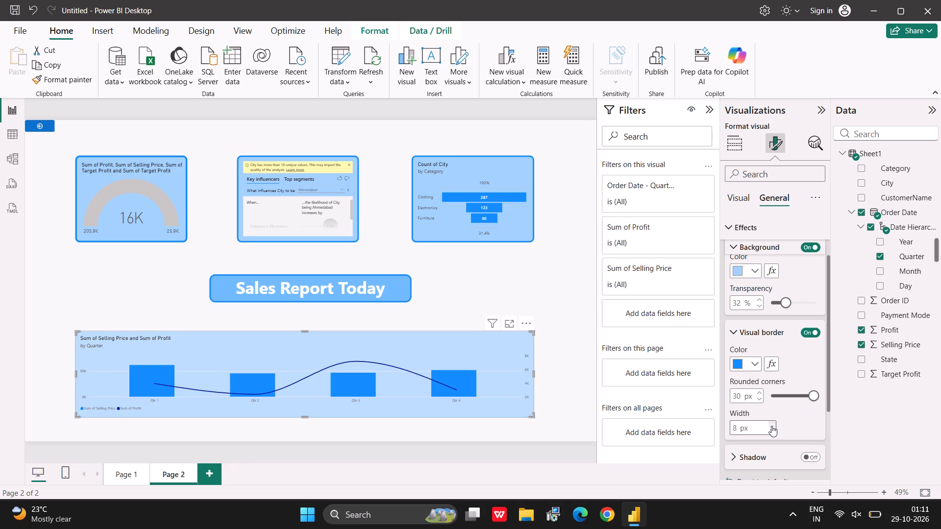
left_click(771, 426)
left_click(771, 426)
left_click(771, 426)
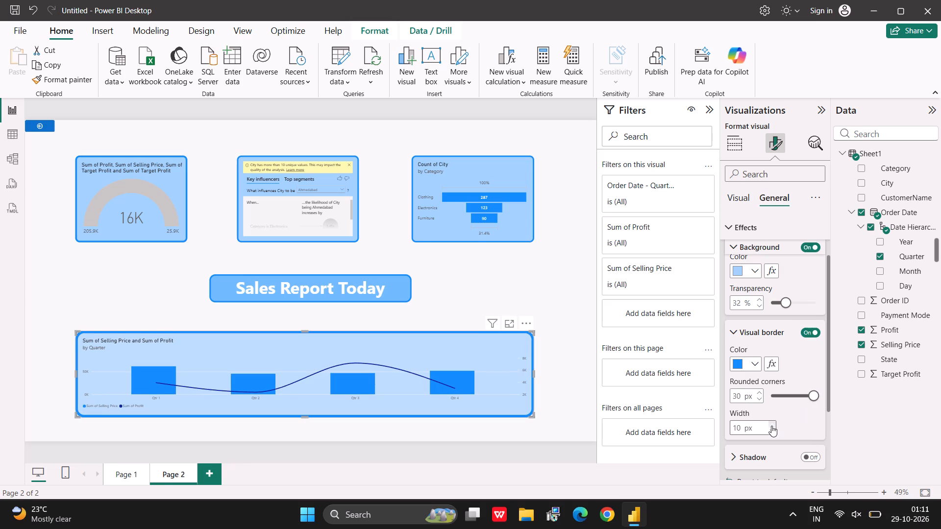
left_click(549, 284)
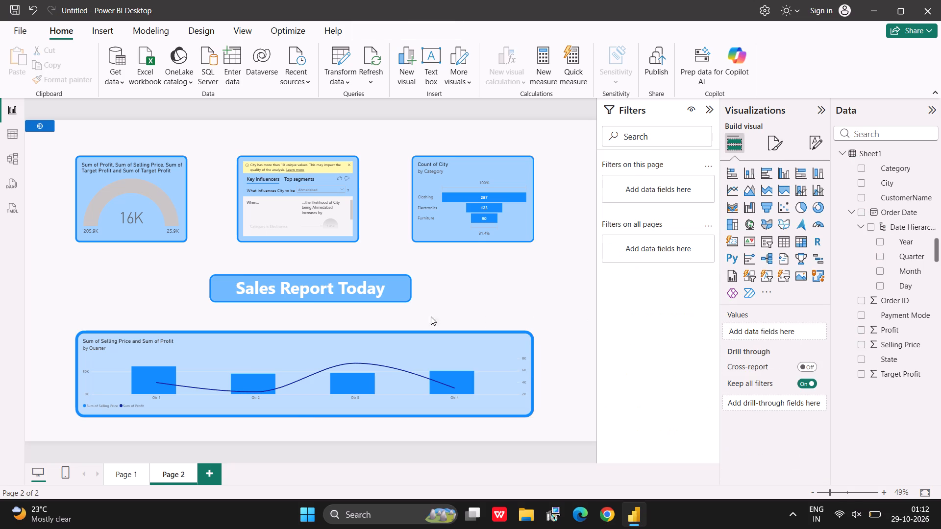
Switch to Page 1 to view the Sales dashboard.
left_click(121, 473)
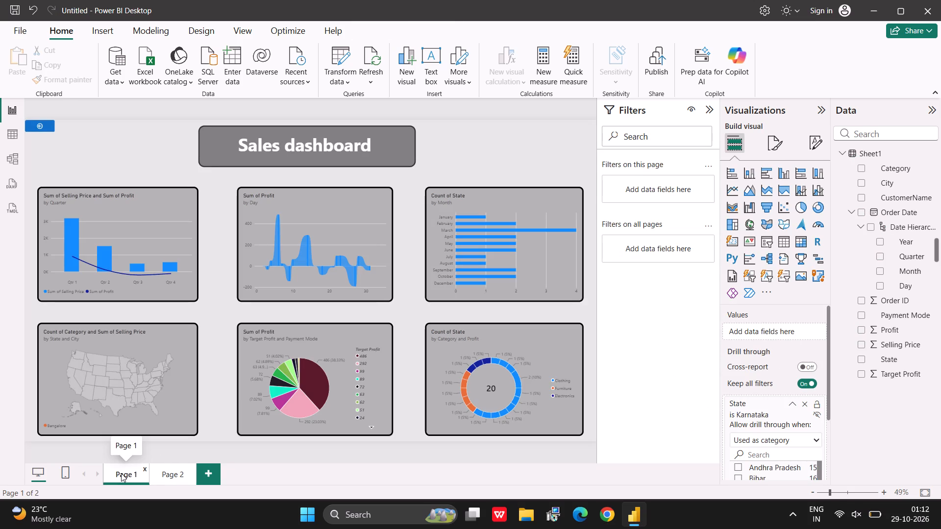
Return to Page 2 and save the report as company-sales-report-today in the Downloads folder.
left_click(164, 477)
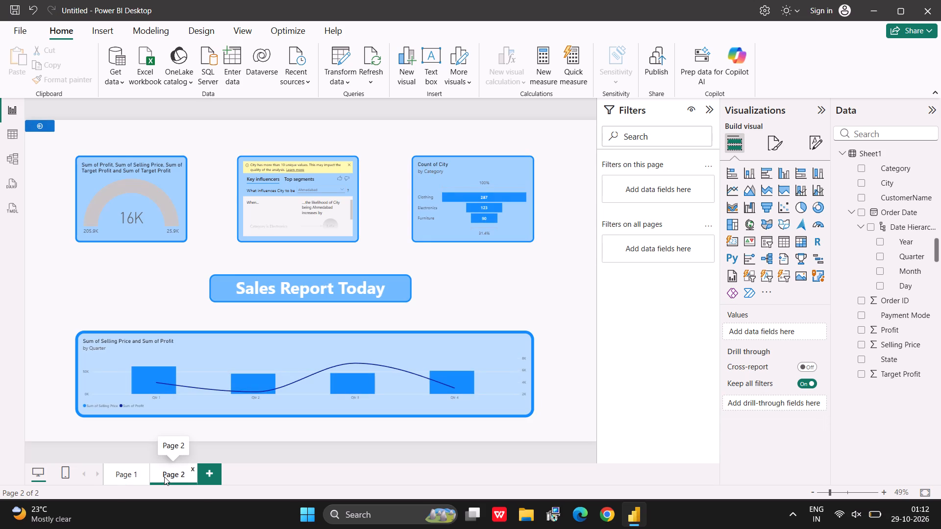
key("ctrl+s")
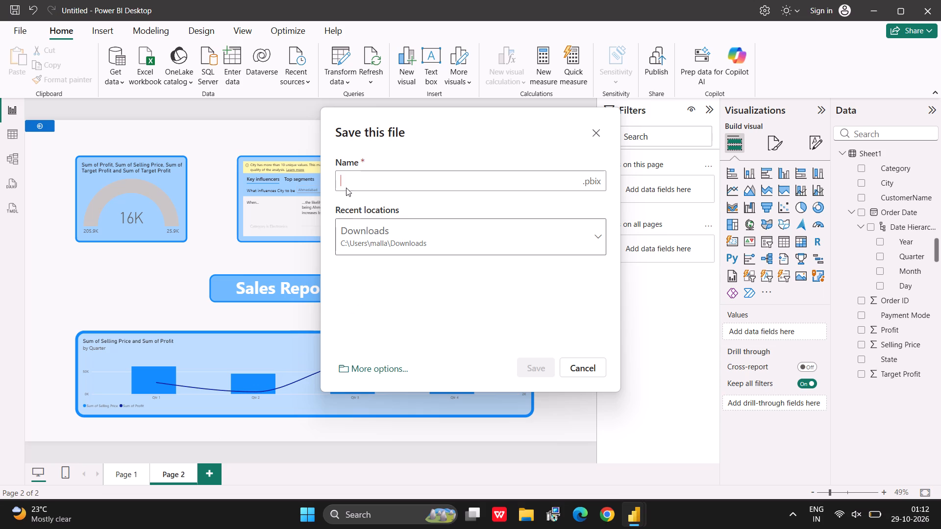
type("company")
key("space")
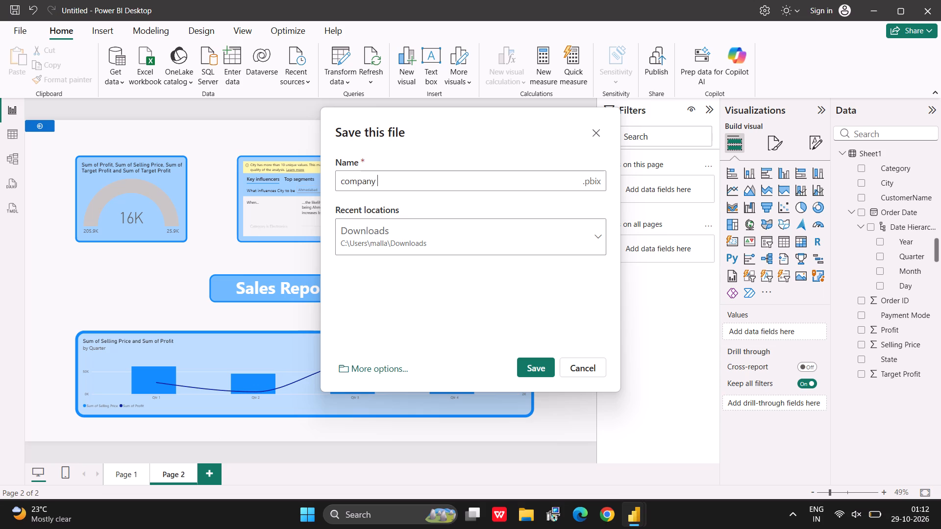
key("BackSpace")
key("minus")
type("sales")
key("space")
key("BackSpace")
type("-report")
key("space")
key("BackSpace")
type("-today")
left_click(534, 367)
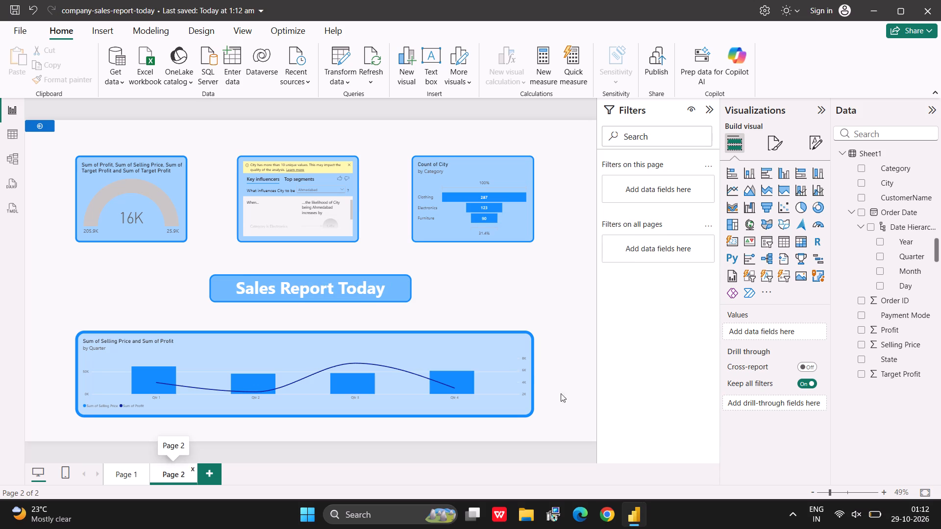
Close the saved report and exit Power BI Desktop.
left_click(940, 0)
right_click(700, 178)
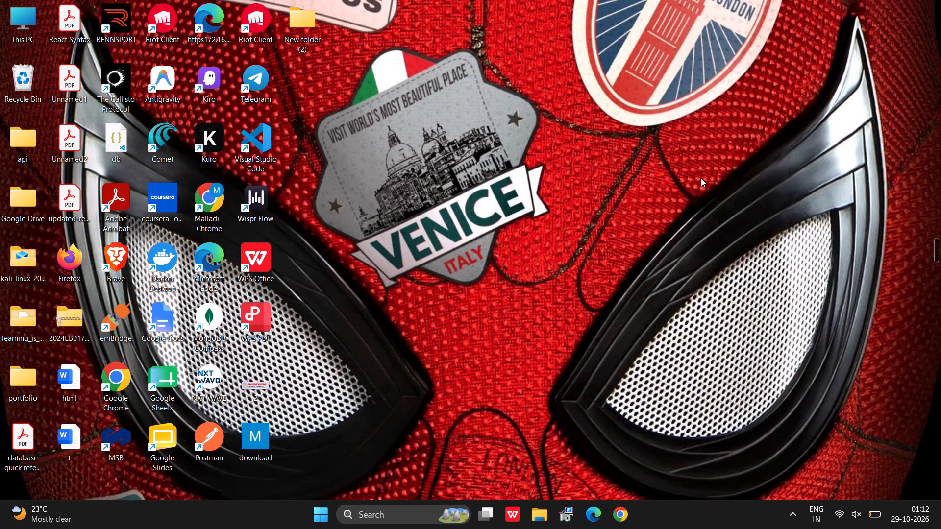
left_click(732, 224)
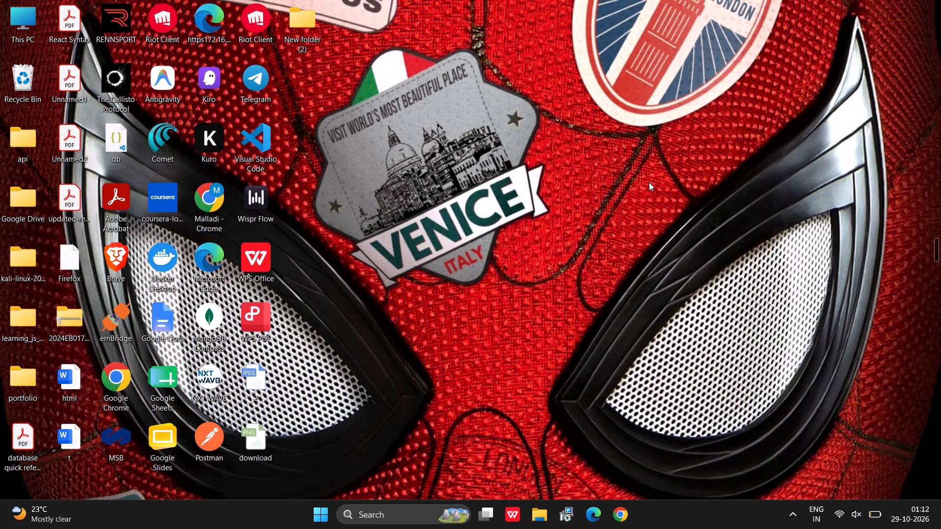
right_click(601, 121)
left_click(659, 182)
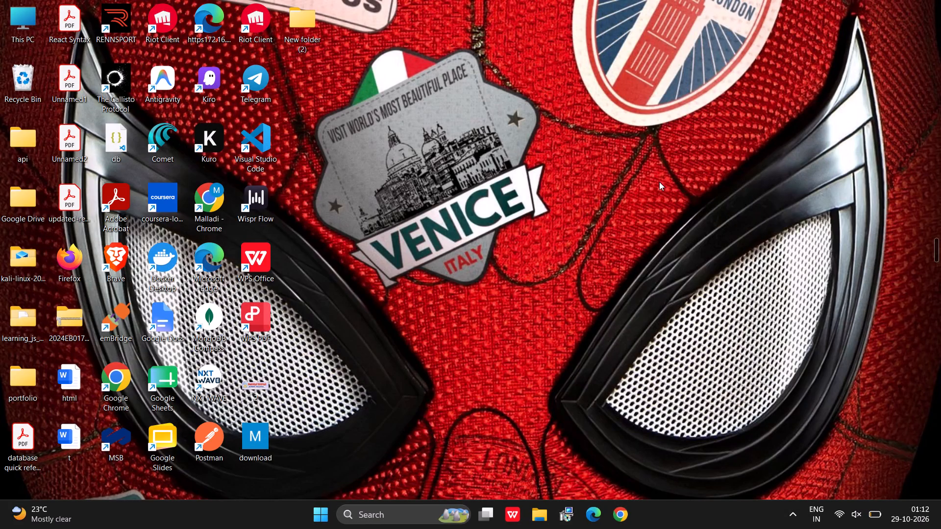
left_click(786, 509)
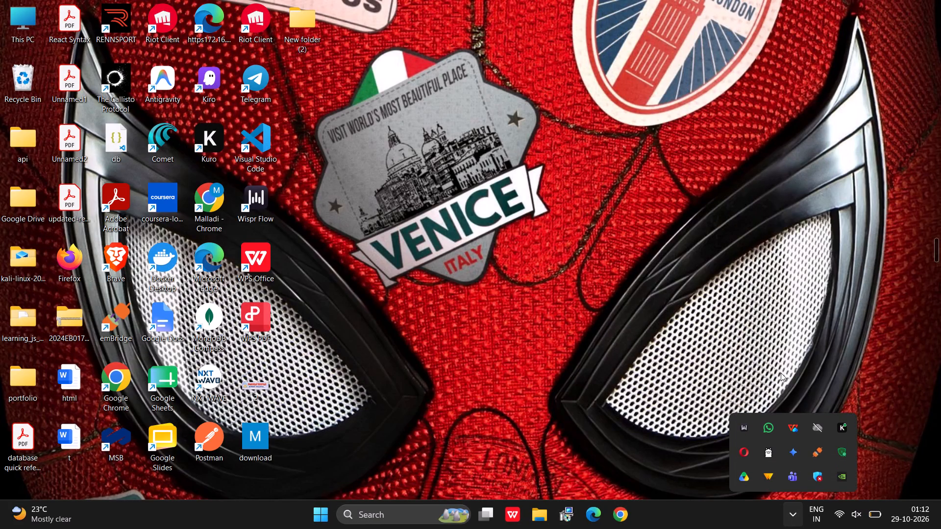
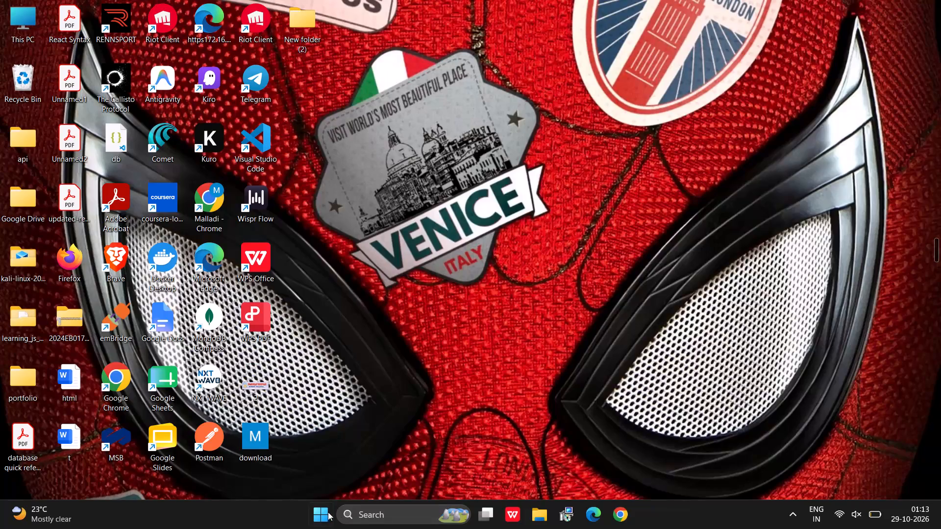
Shut down the Windows PC.
left_click(325, 512)
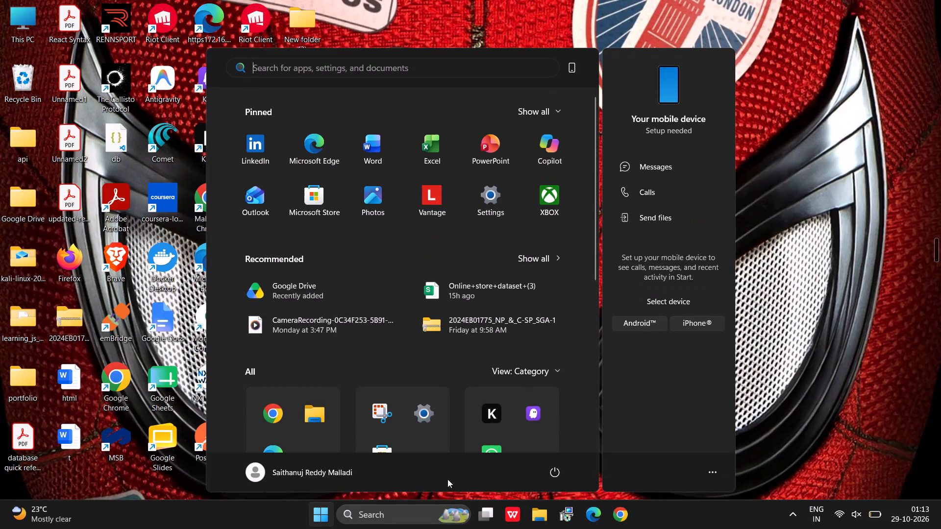
left_click(555, 469)
left_click(567, 427)
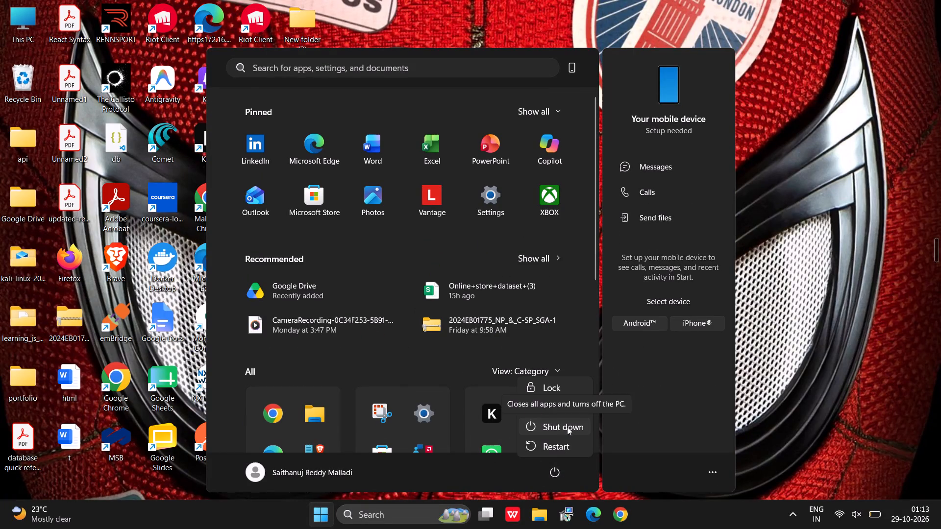